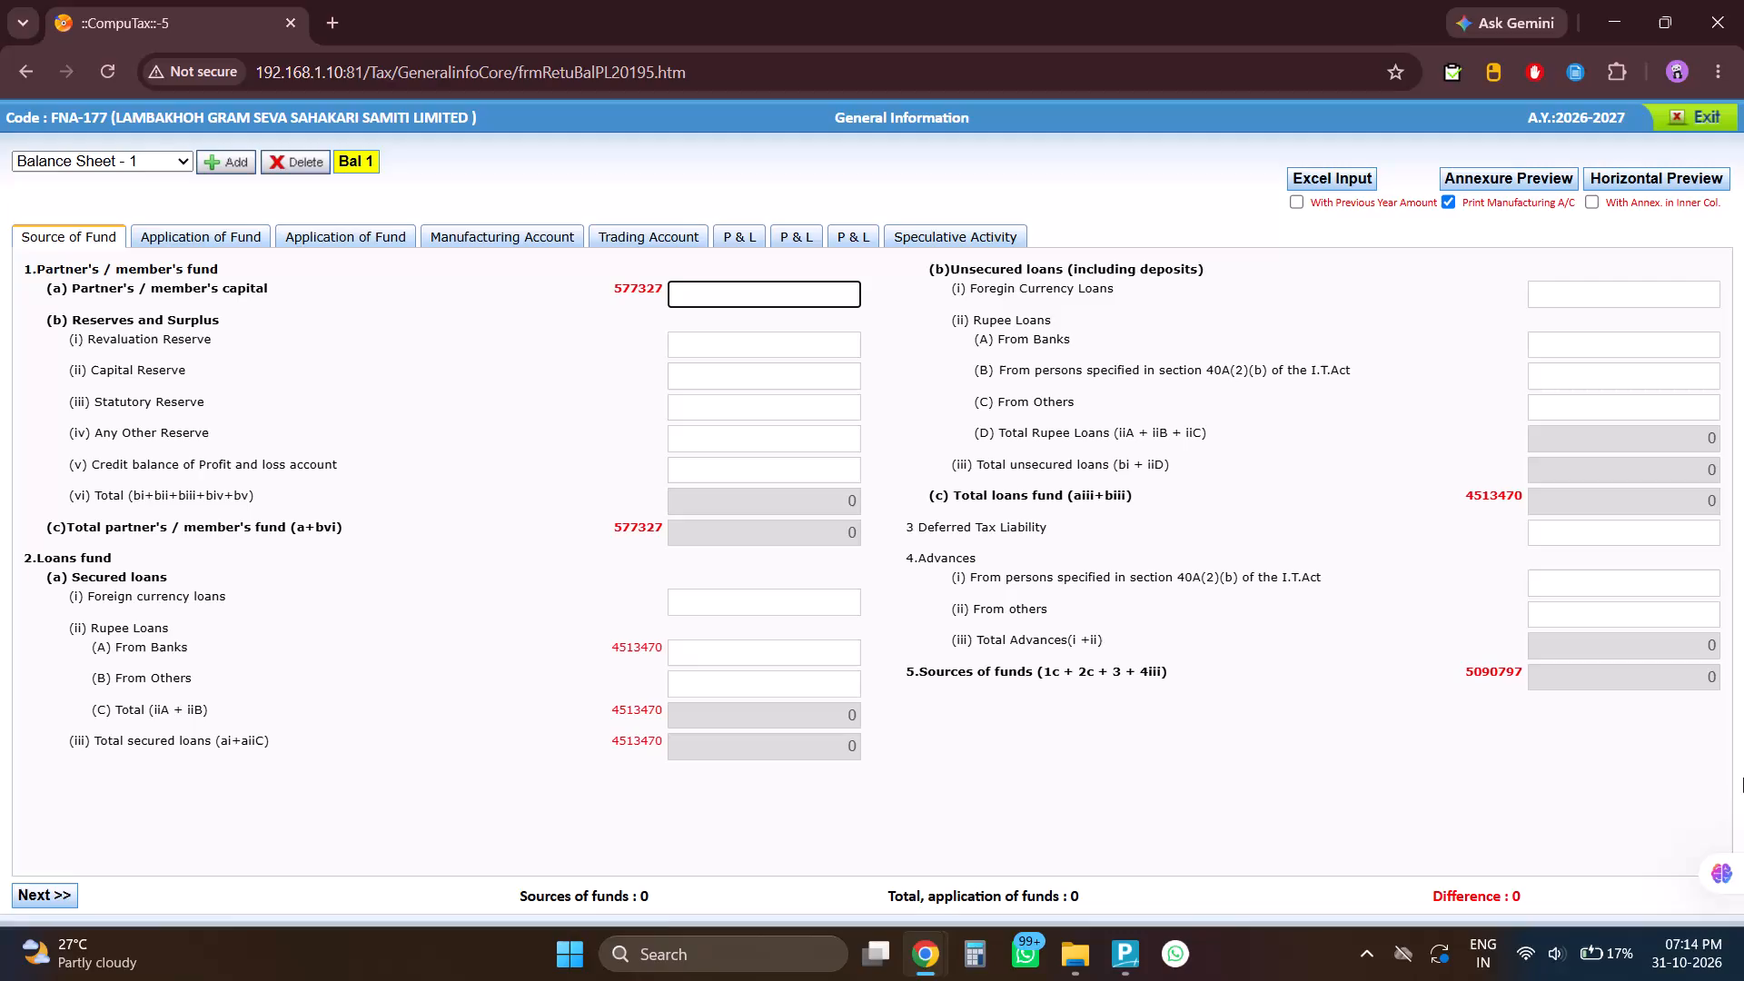
Lower the computer's screen brightness in the system quick settings and return to the balance sheet form.
left_click(1549, 937)
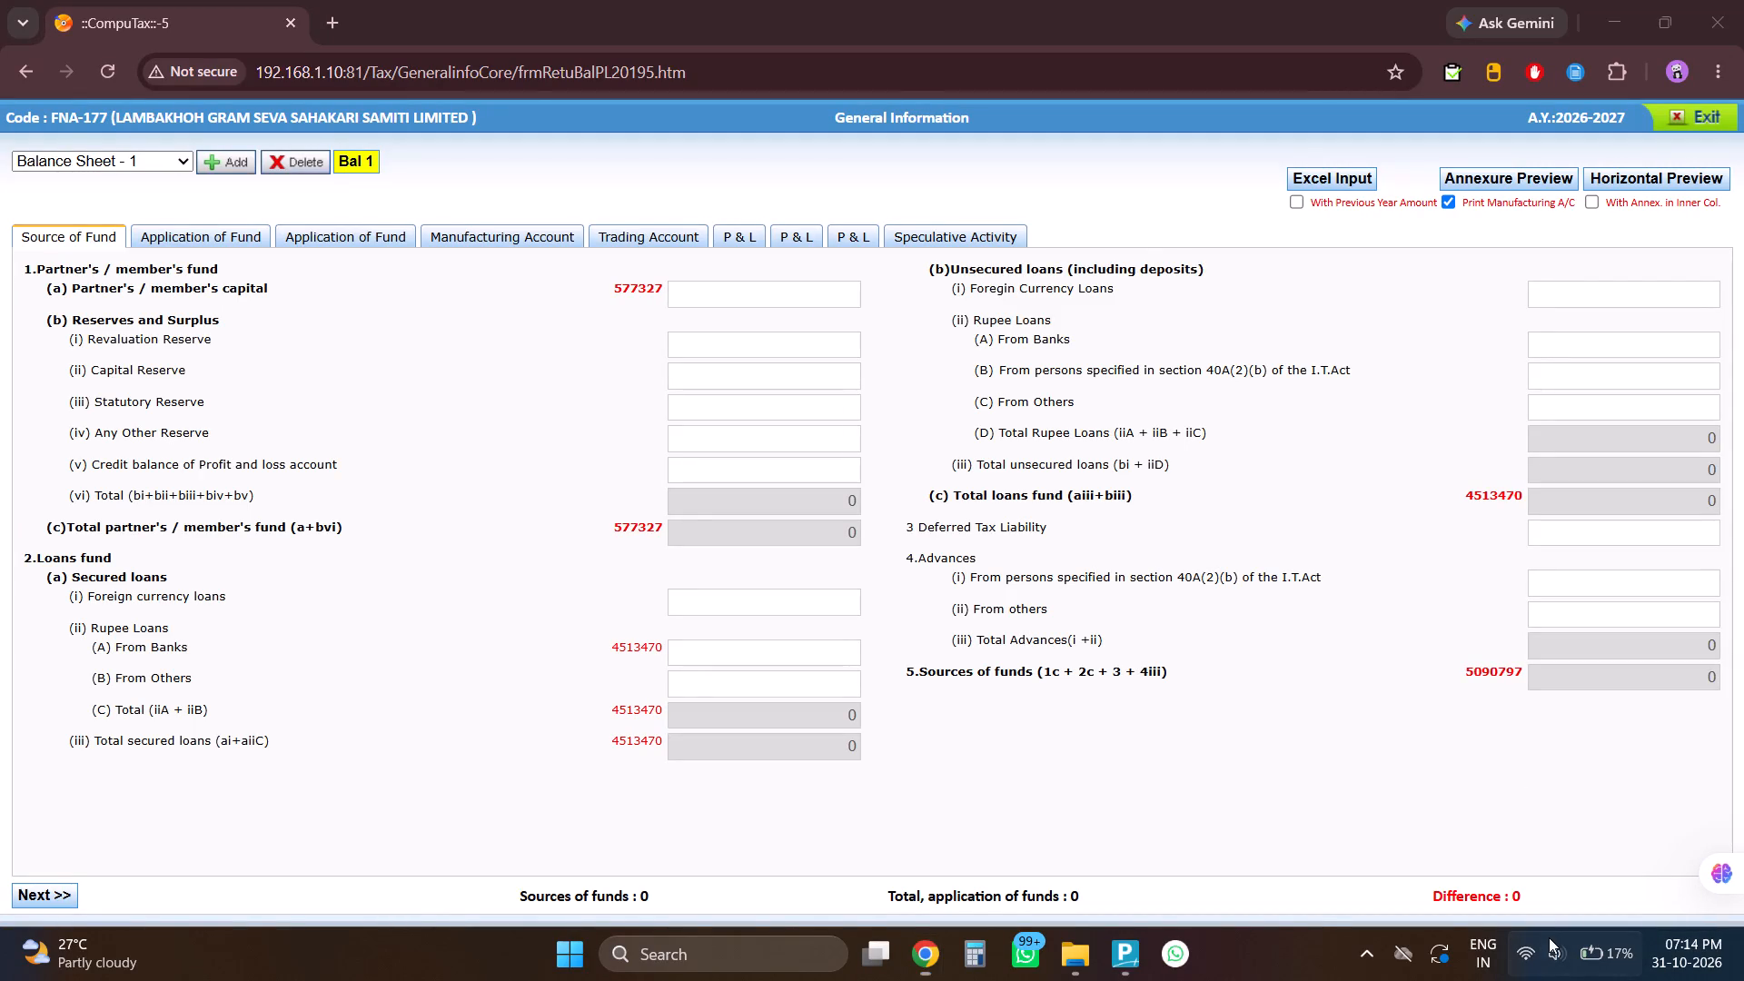
left_click_drag(1650, 758, 1627, 752)
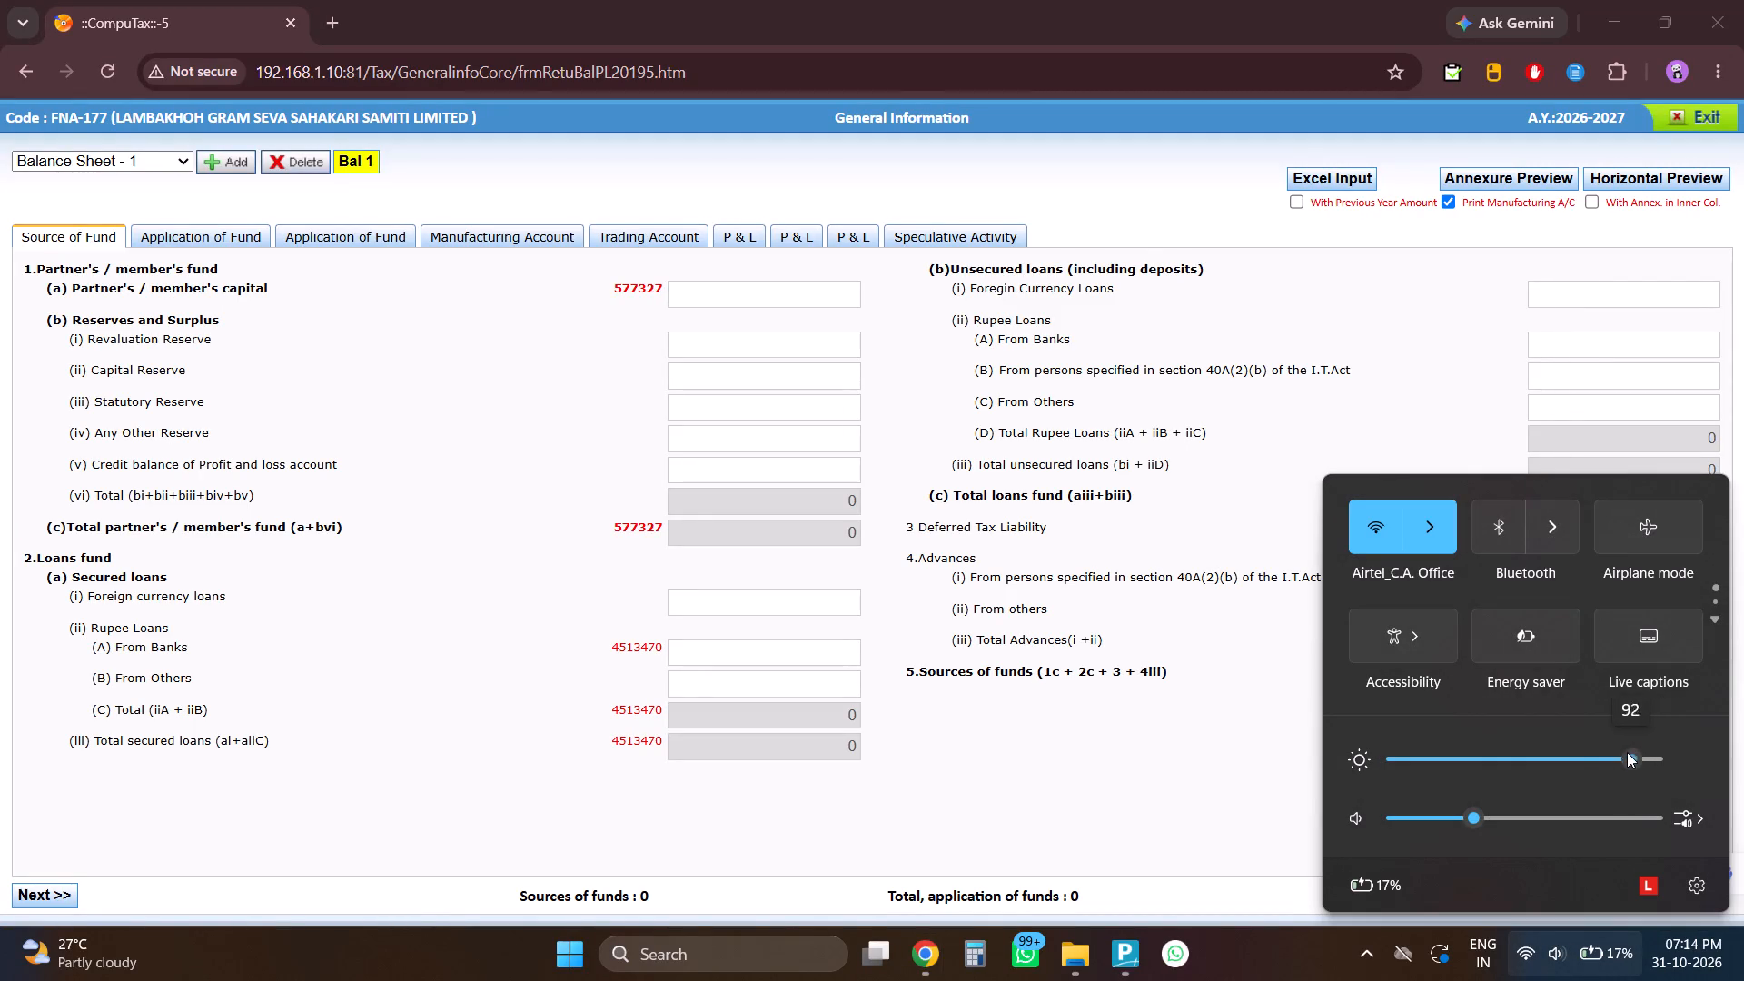
left_click_drag(1627, 752, 1590, 756)
left_click_drag(1590, 756, 1574, 748)
left_click_drag(1574, 748, 1572, 746)
left_click(1145, 481)
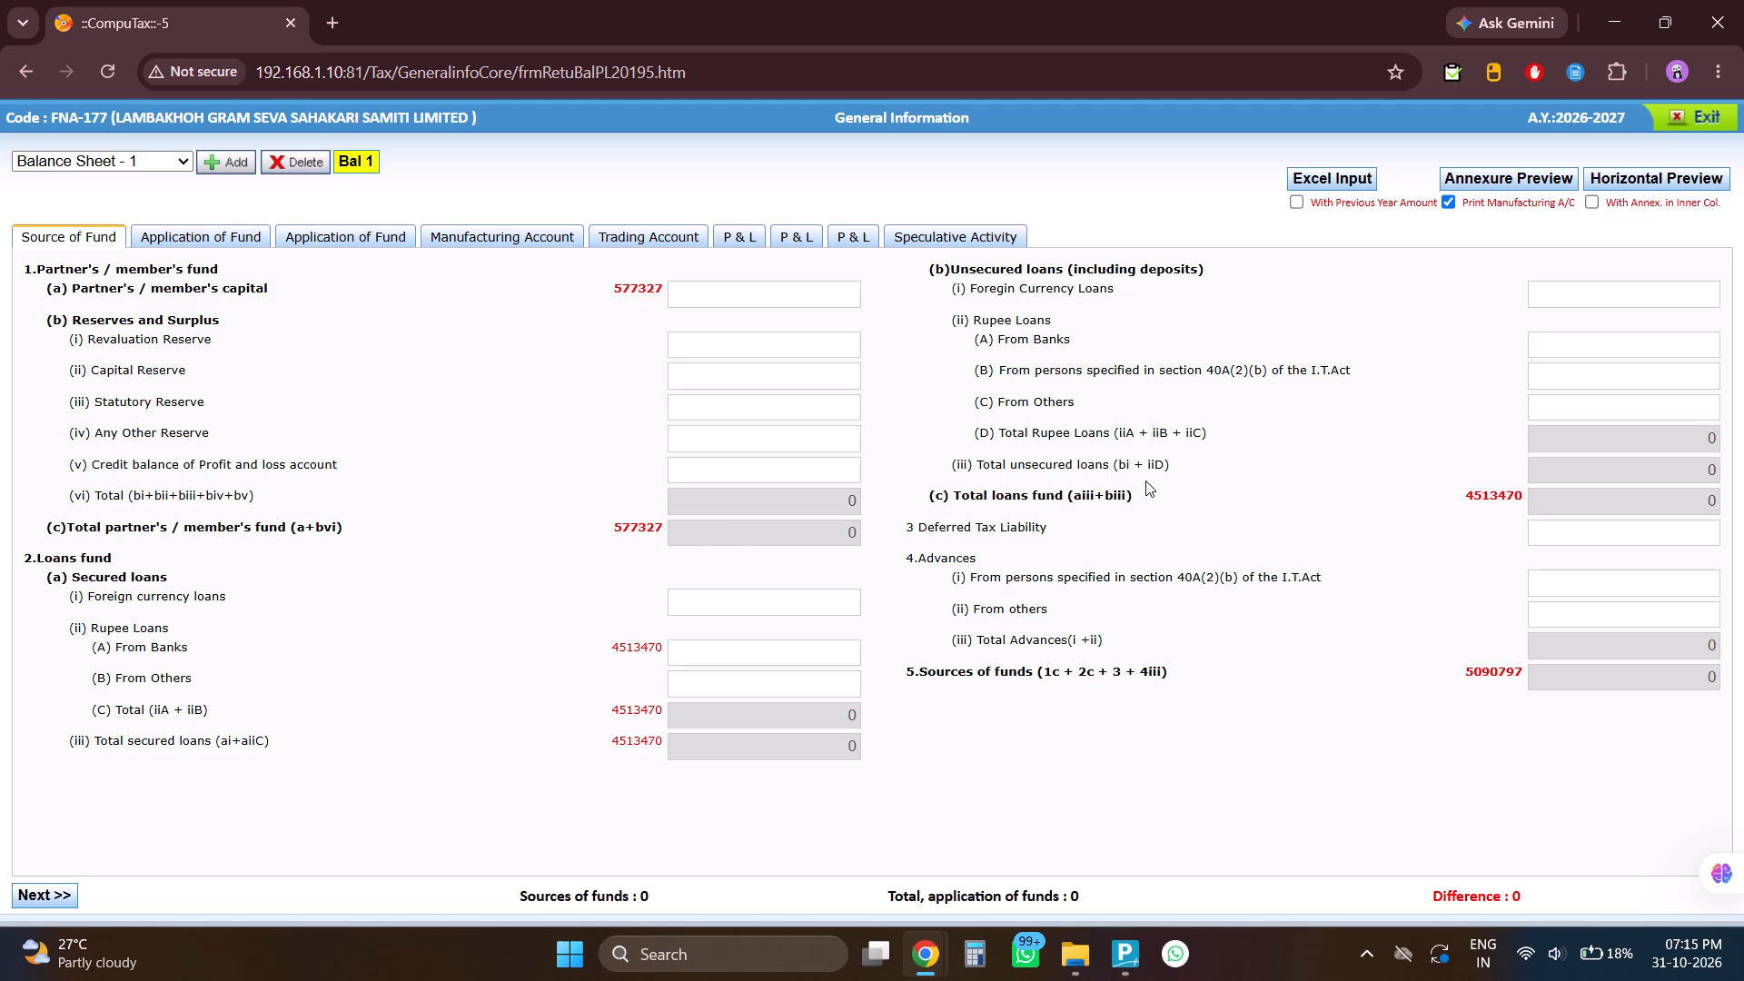
Switch to the cooperative society's balance sheet PDF to consult its current-year liabilities.
key("alt+Tab")
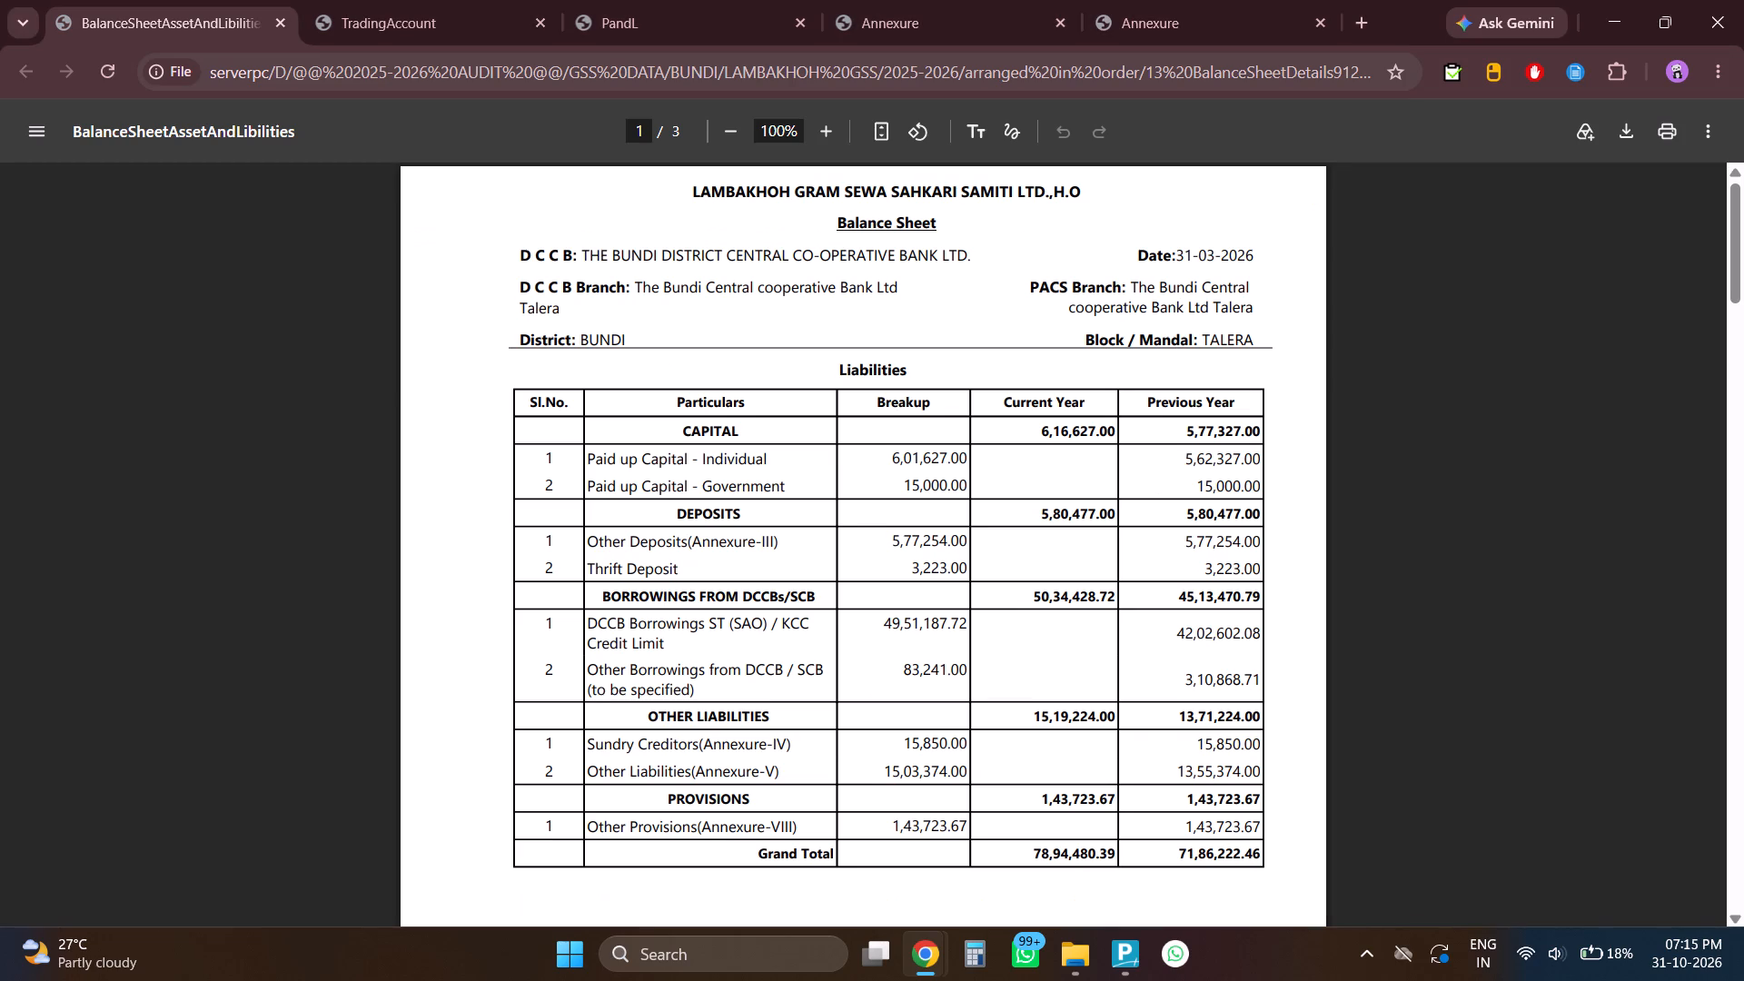
Copy the current-year Capital total from the balance sheet PDF into CompuTax as Partner's / member's capital, entered as 616627.
triple_click(834, 143)
left_click(834, 143)
scroll(983, 495, "down", 1)
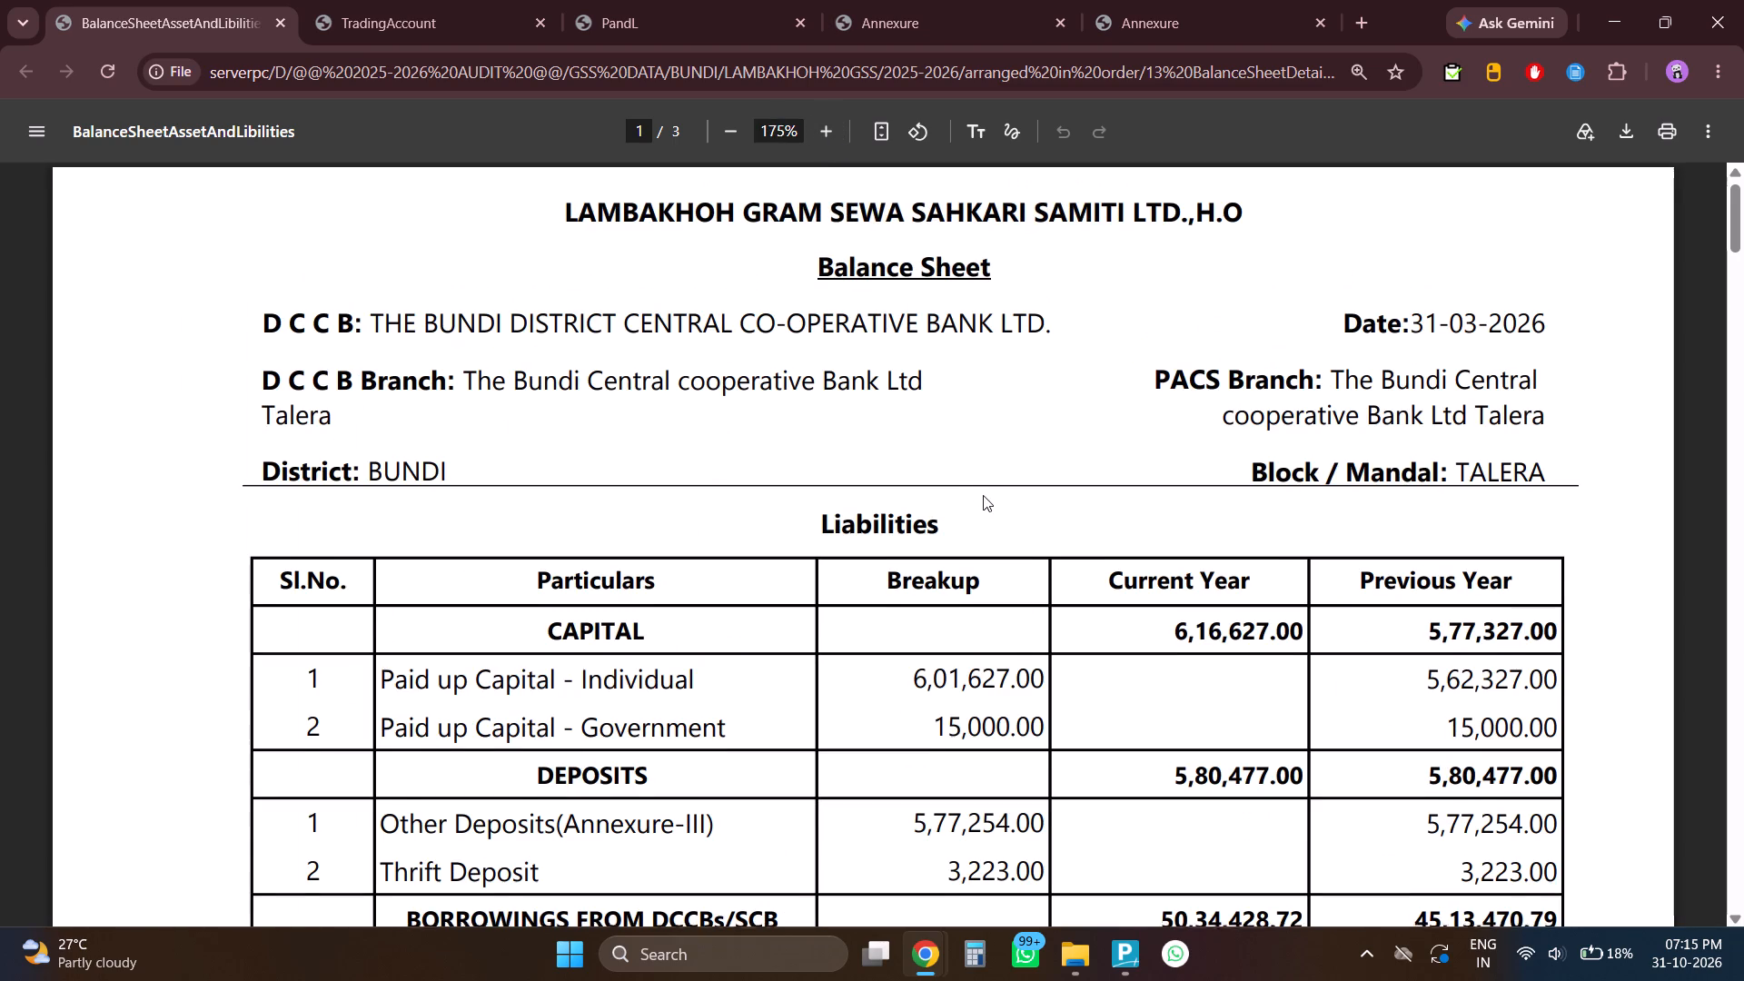
left_click_drag(1164, 516, 1323, 520)
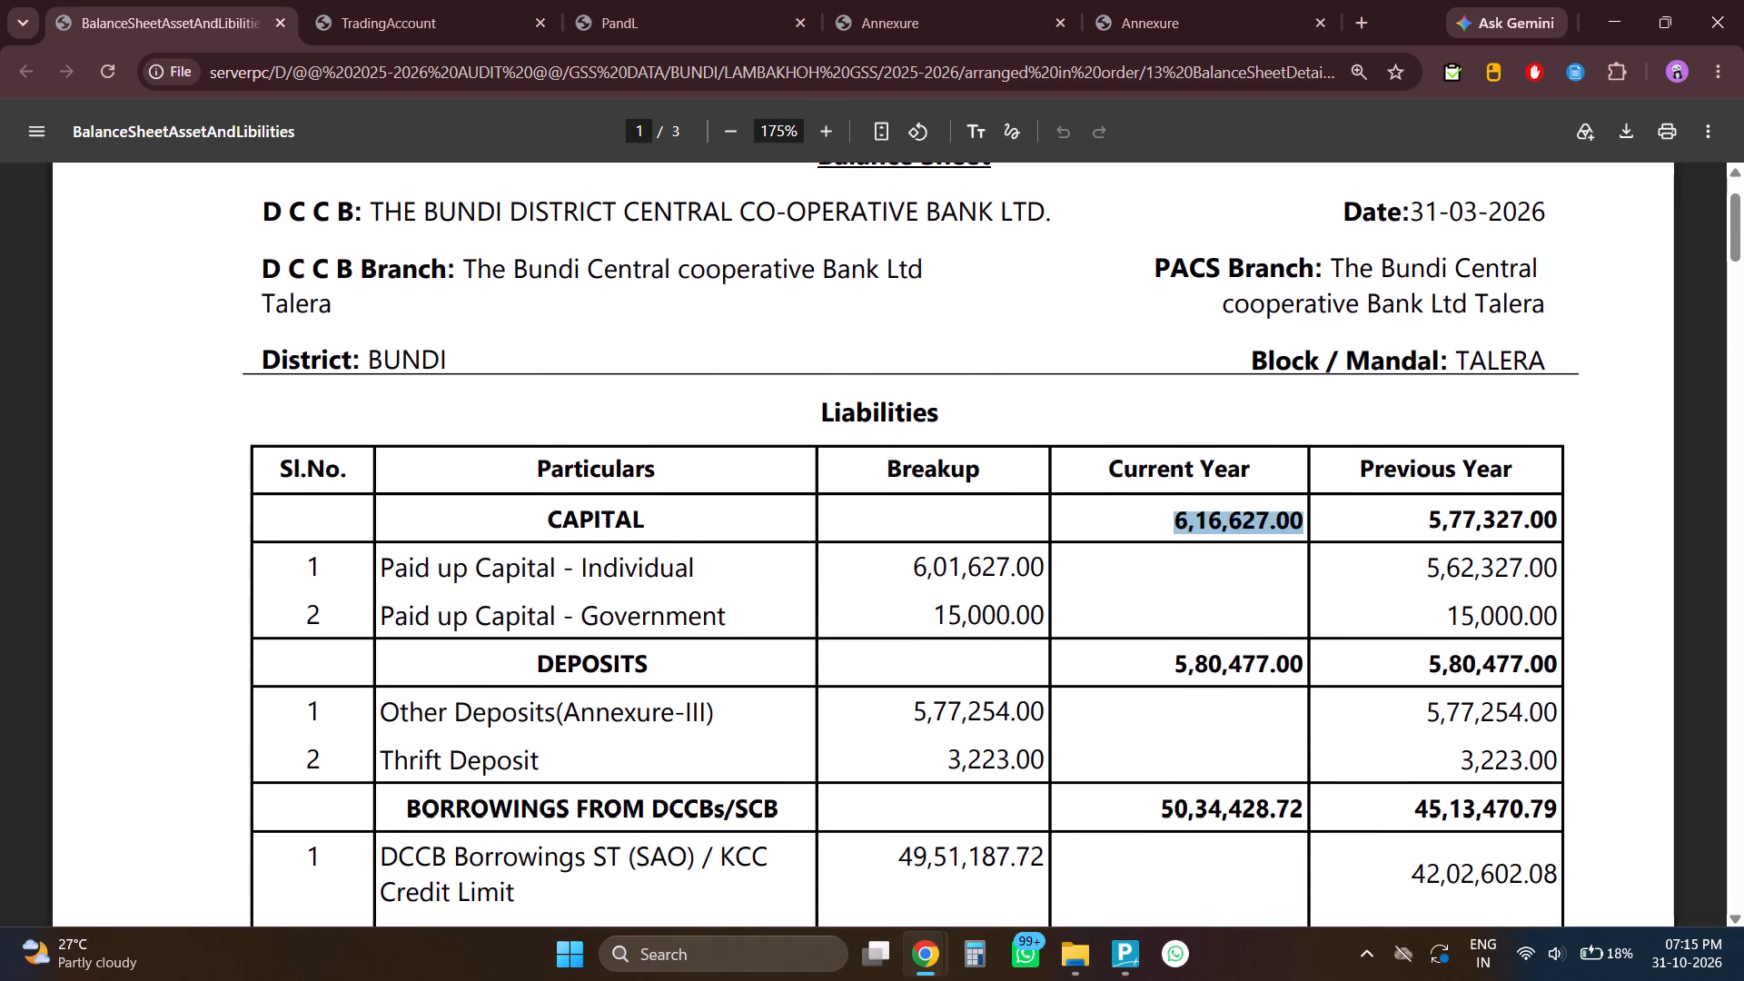
key("ctrl+c")
key("ctrl+c")
key("ctrl+c")
key("ctrl+c")
key("ctrl+c")
key("alt+Tab")
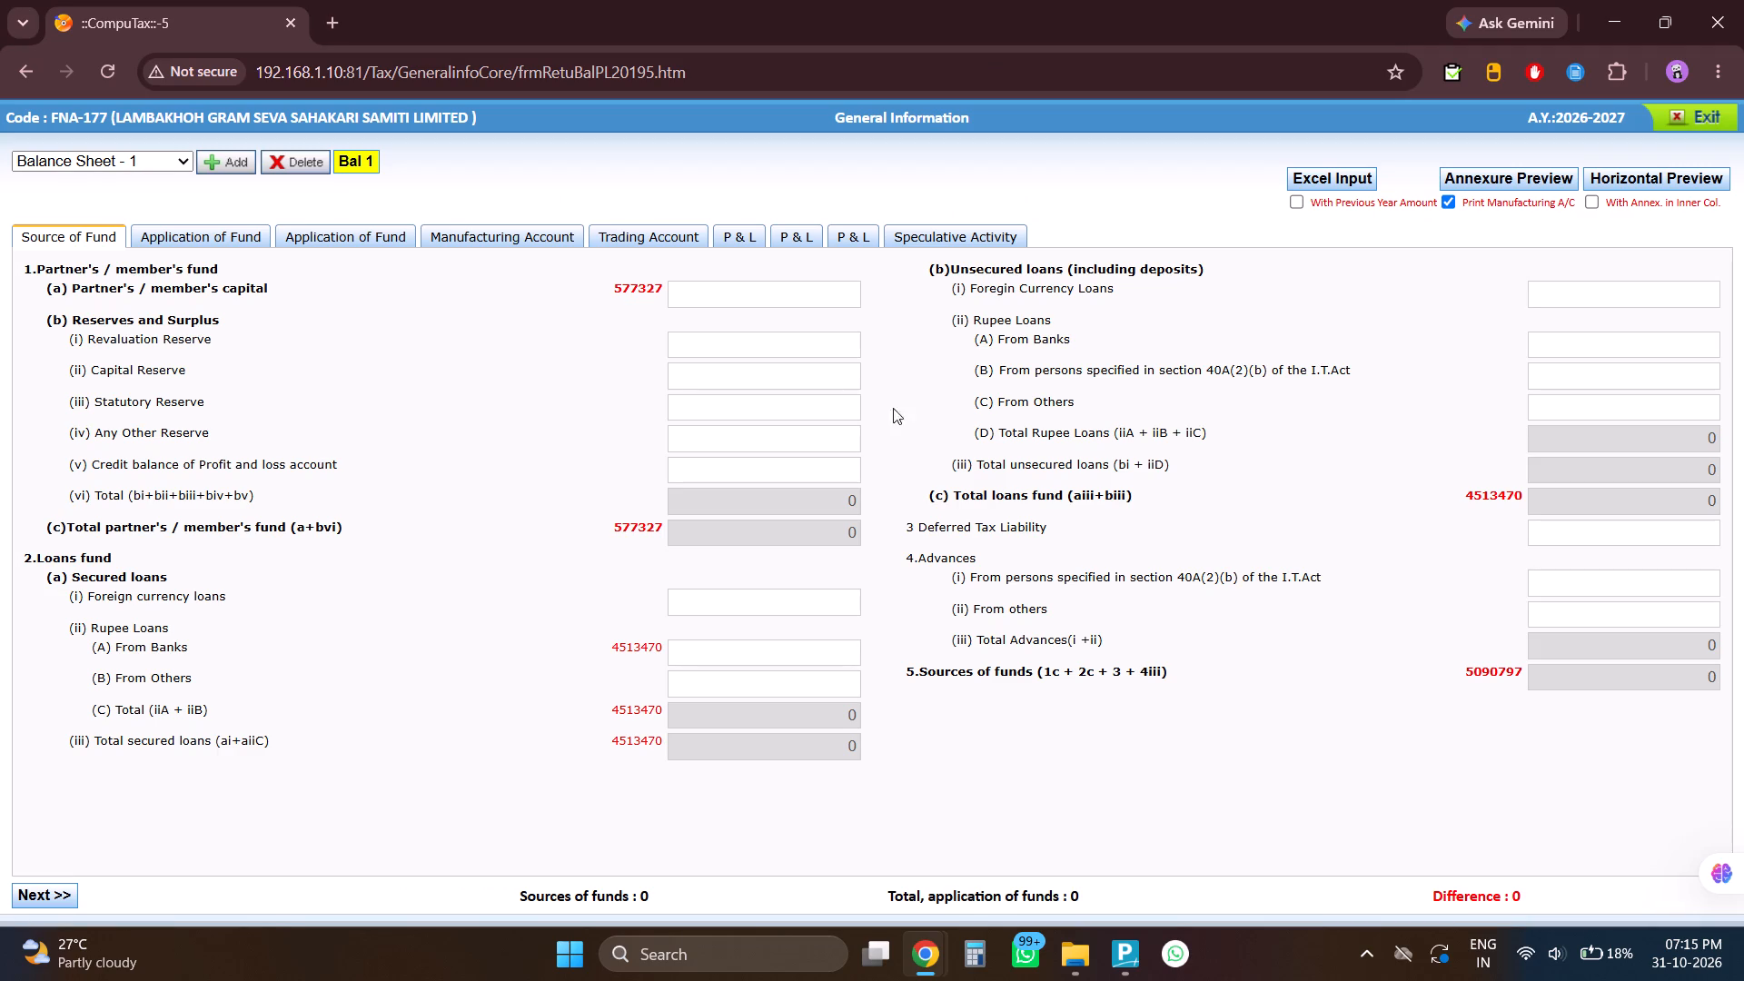
left_click(711, 290)
key("ctrl+v")
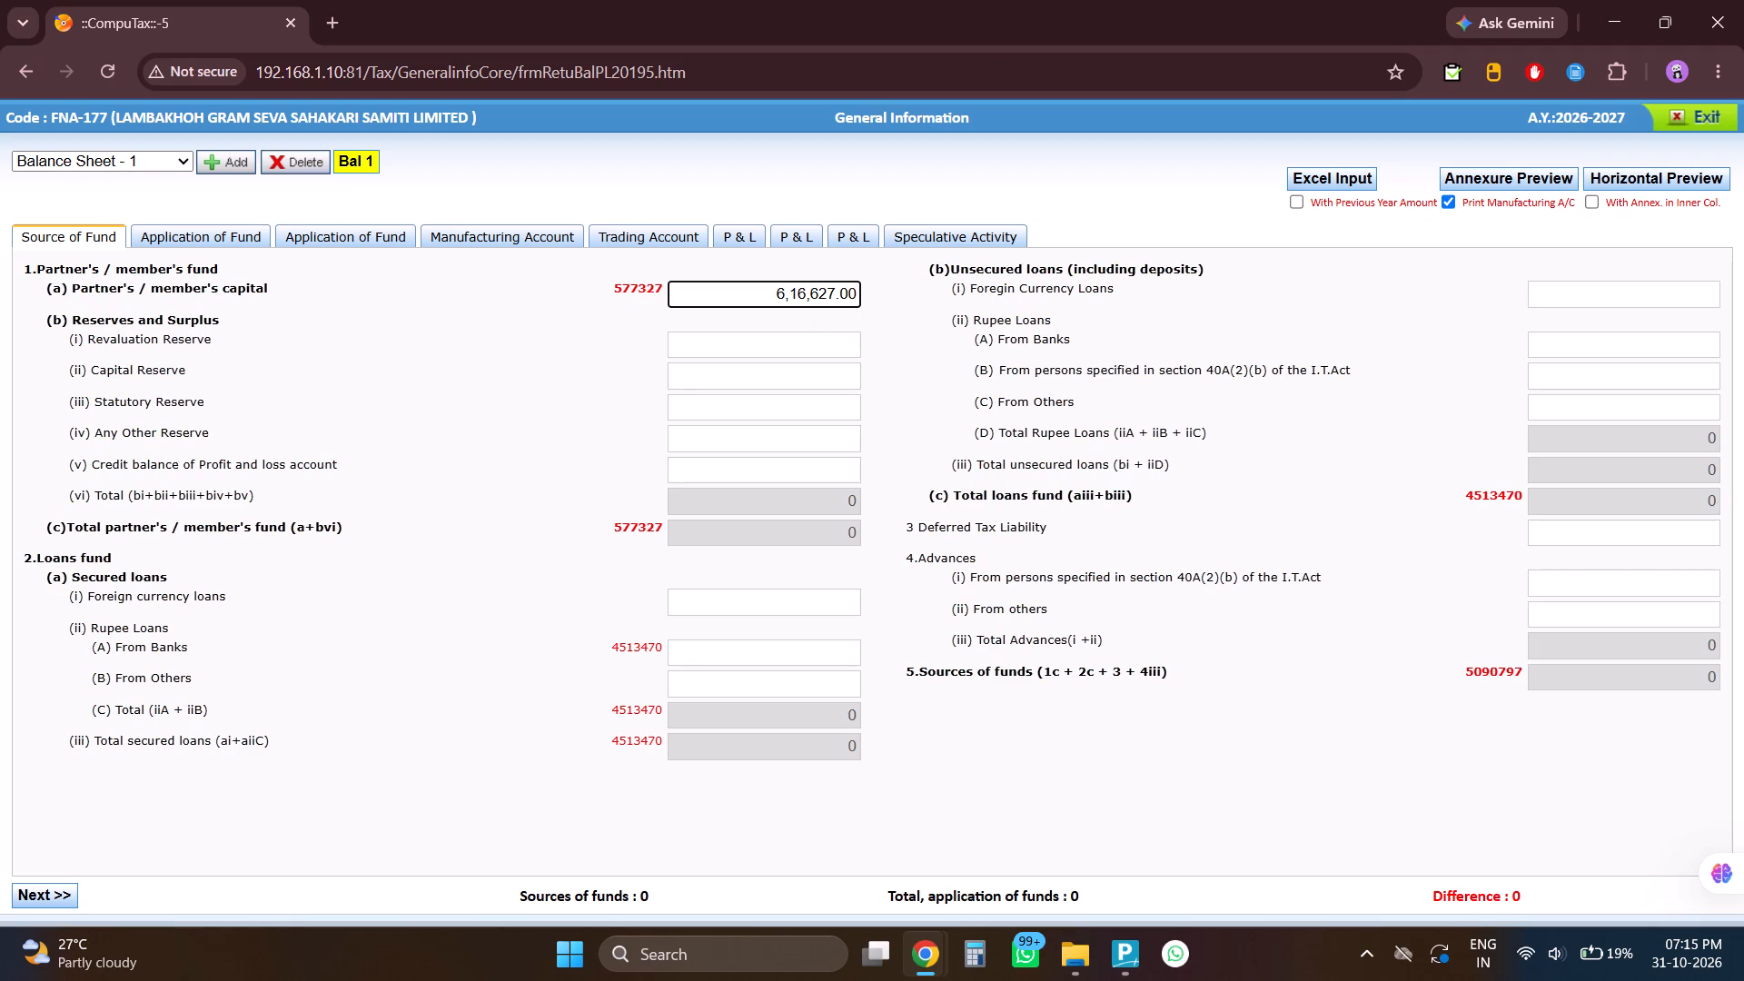
key("BackSpace")
key("BackSpace")
key("BackSpace")
left_click(1105, 372)
In Calculator, add the PDF's current-year Deposits 5,80,477.00 and Other Liabilities 15,19,224.00, and copy the sum.
key("alt+Tab")
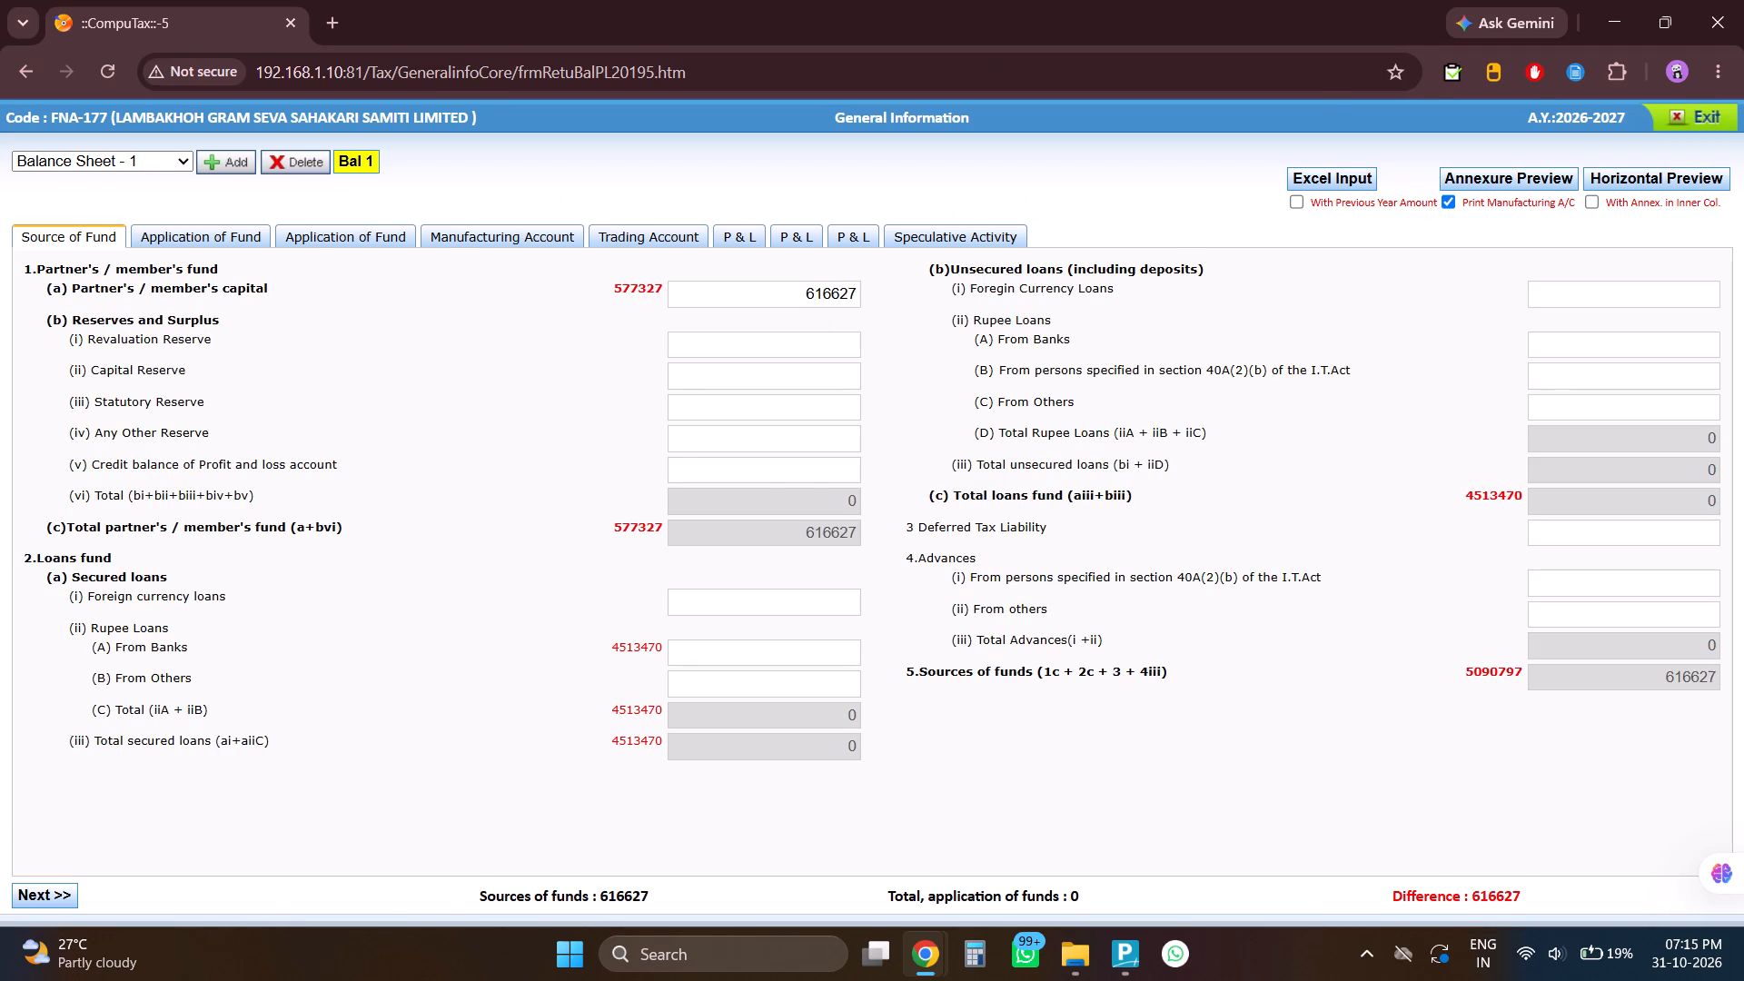
scroll(1316, 558, "down", 2)
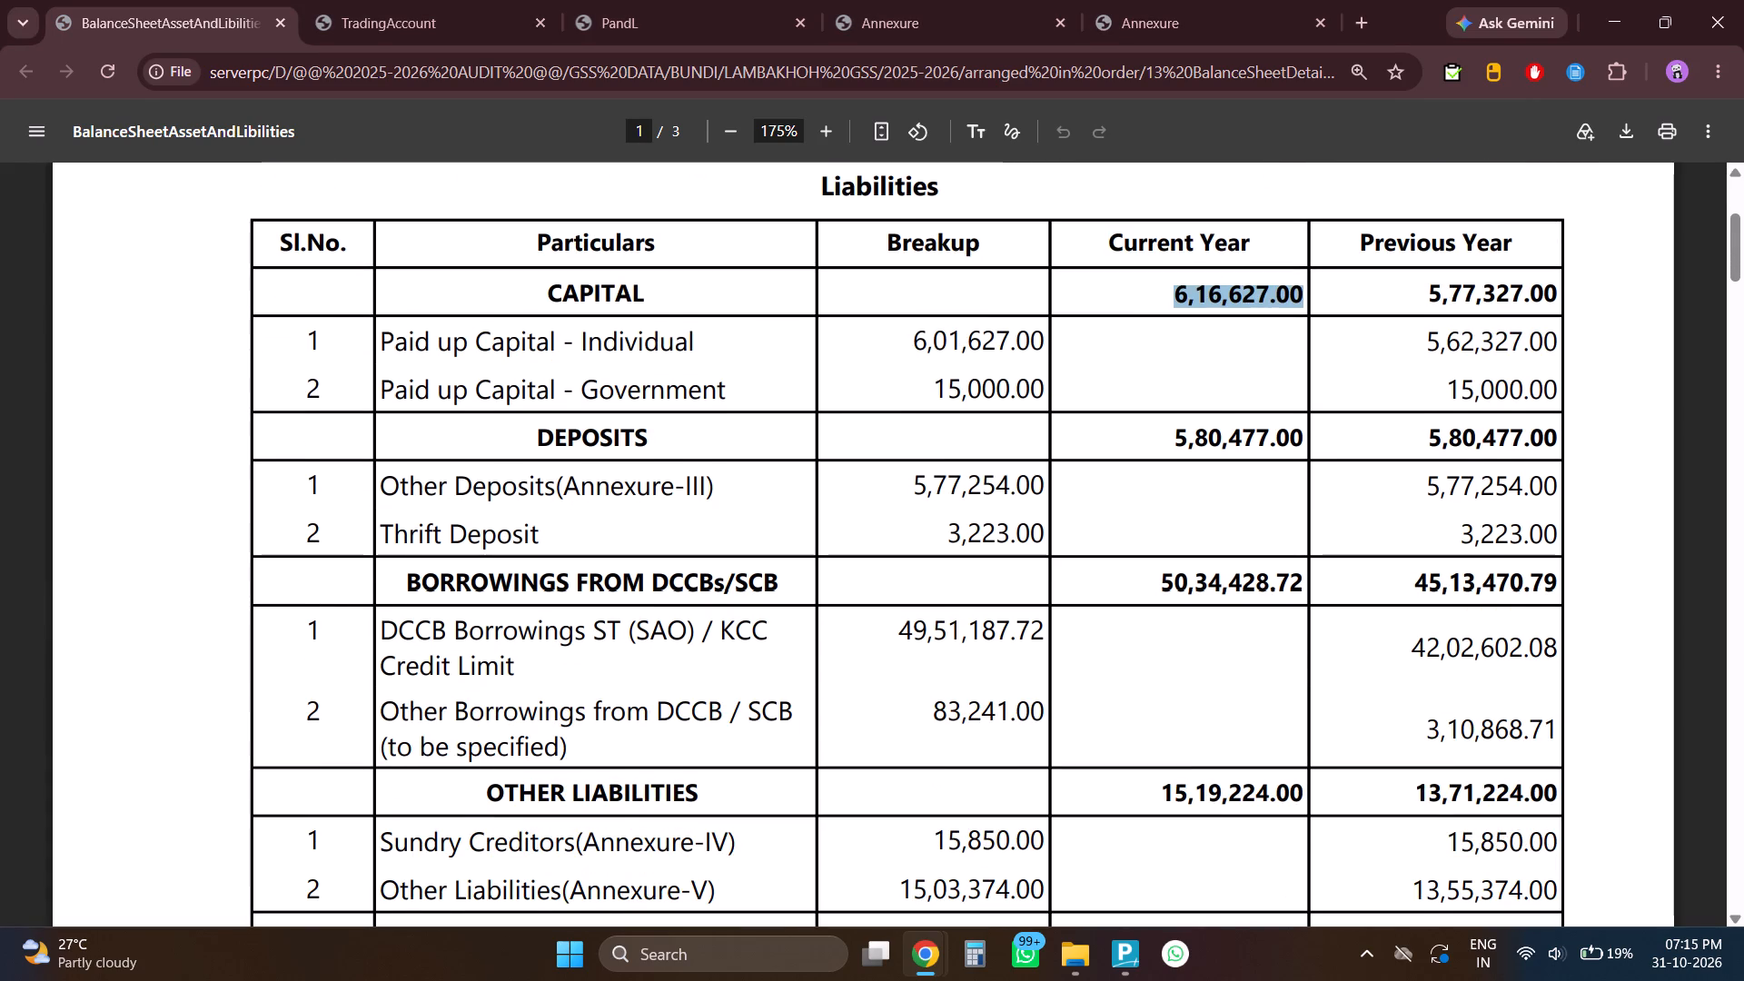
key("super+2")
key("Escape")
key("Escape")
key("Escape")
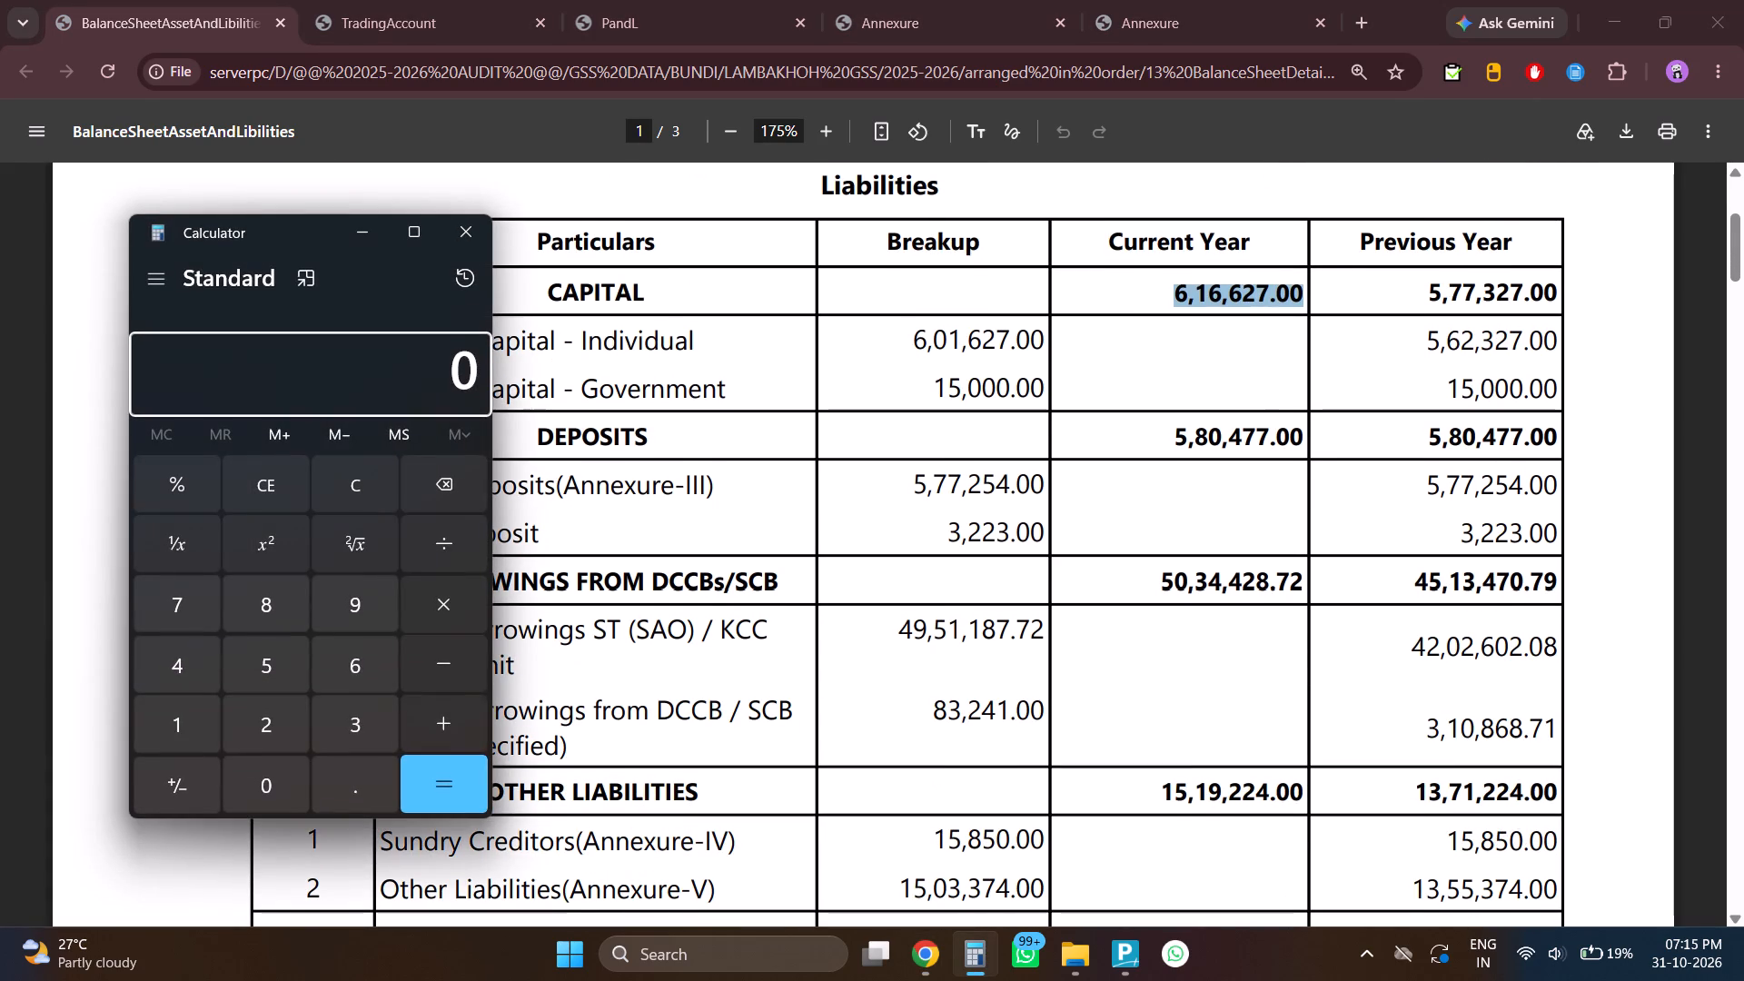
left_click_drag(1174, 437, 1312, 443)
key("ctrl+c")
key("alt+Tab")
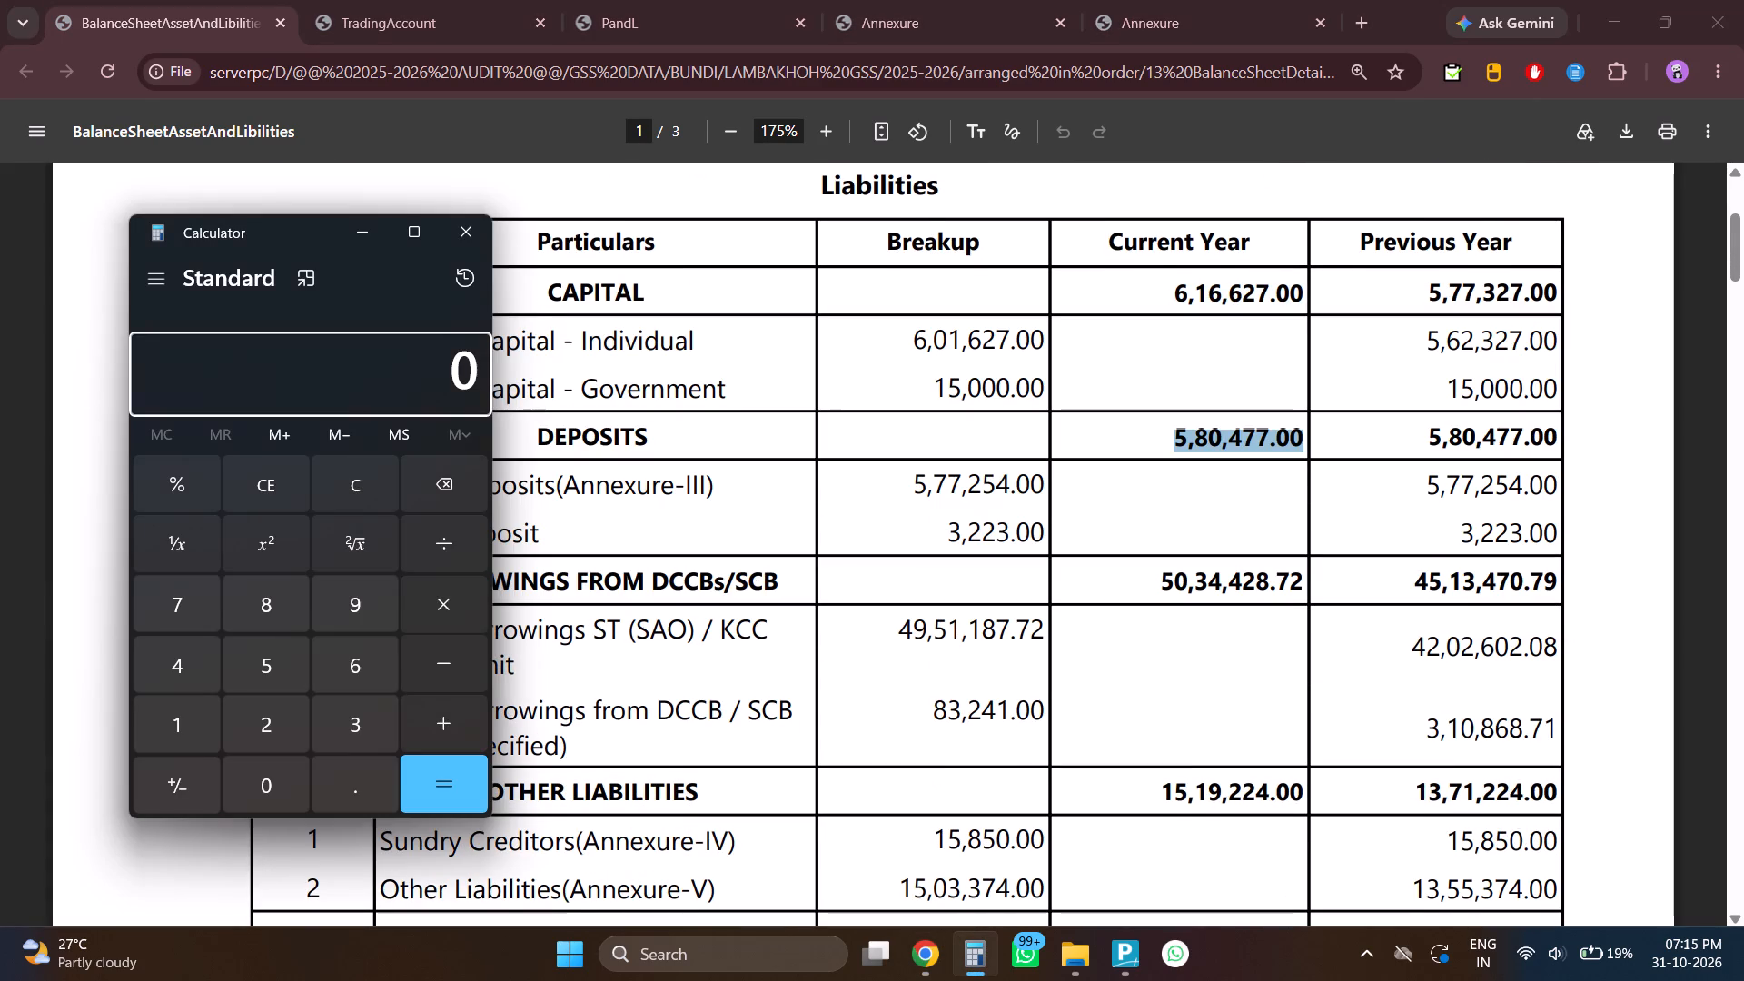
key("ctrl+v")
type("+++++++")
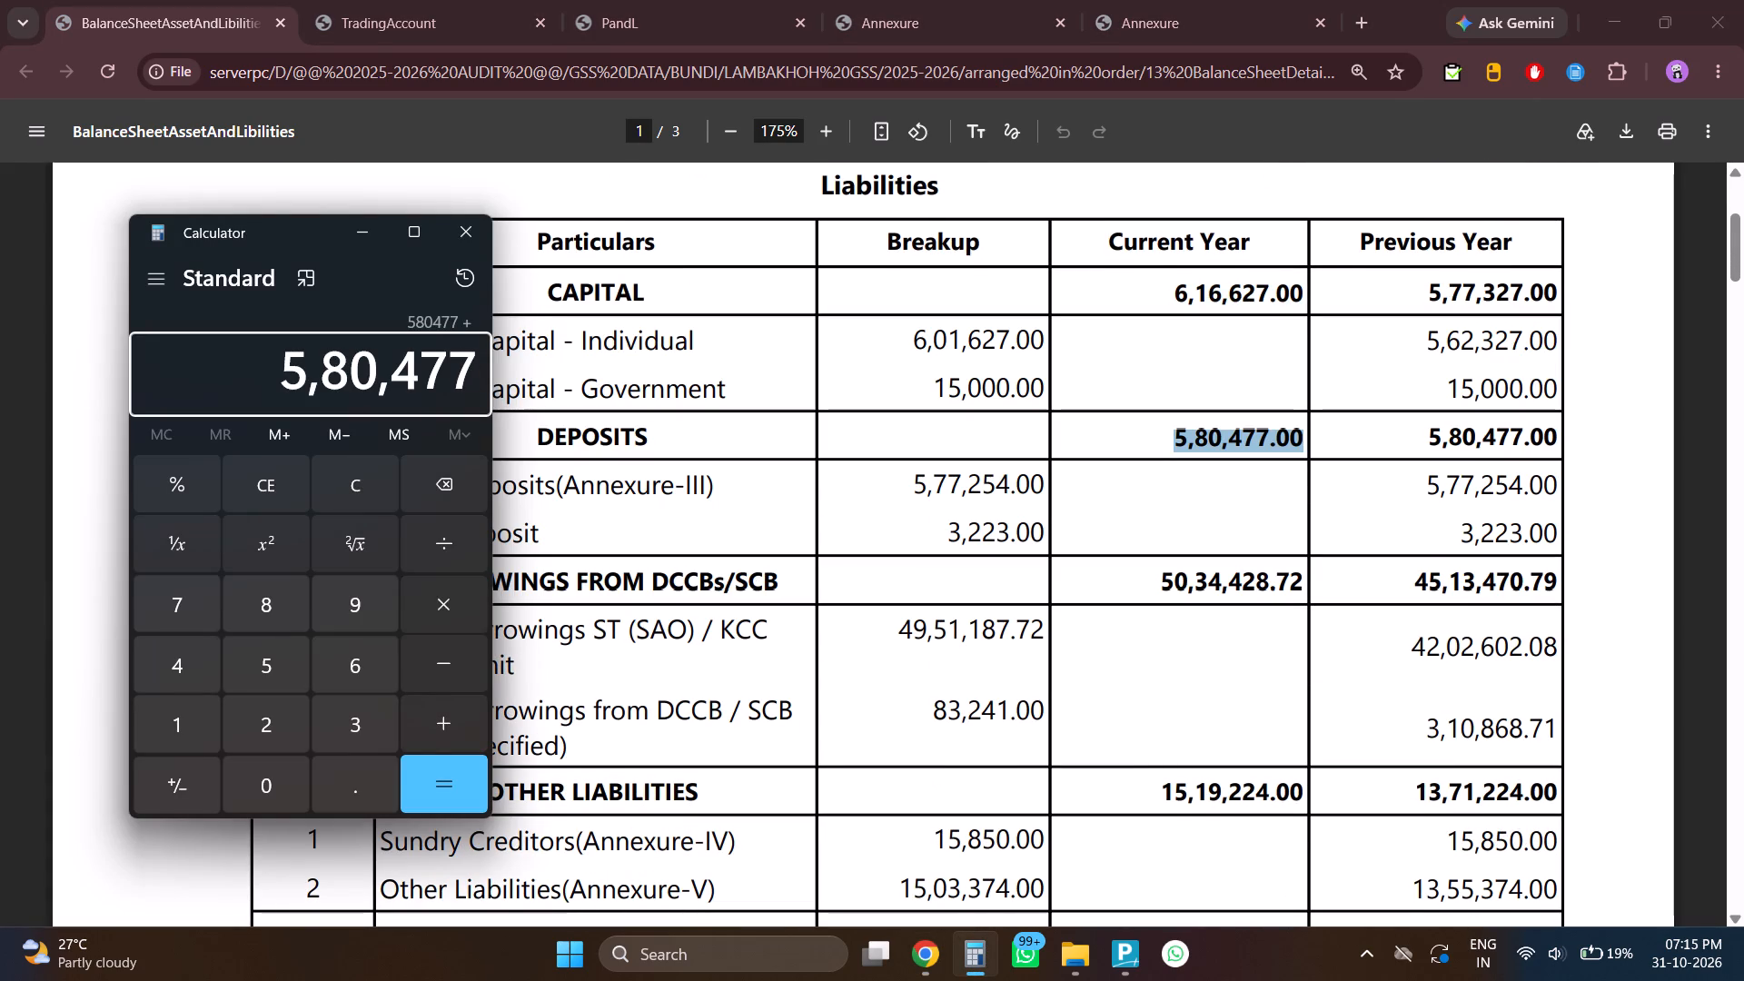
left_click_drag(1164, 786, 1313, 808)
key("ctrl+c")
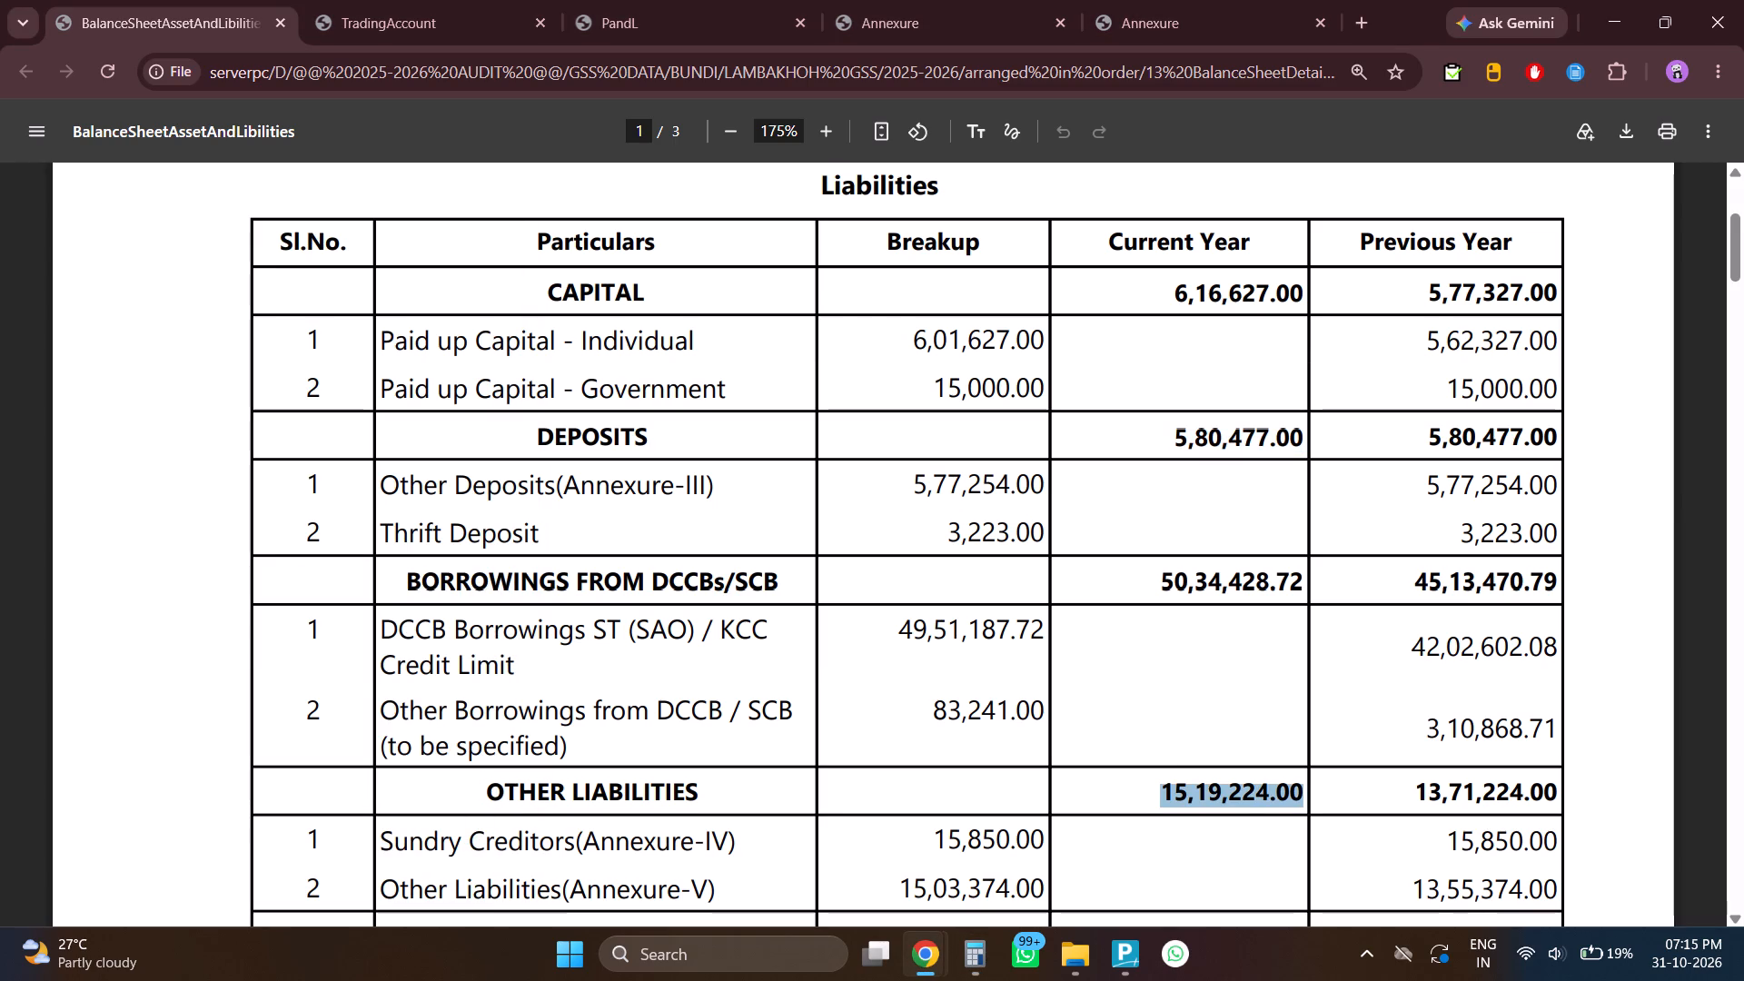
key("alt+Tab")
key("plus")
key("ctrl+v")
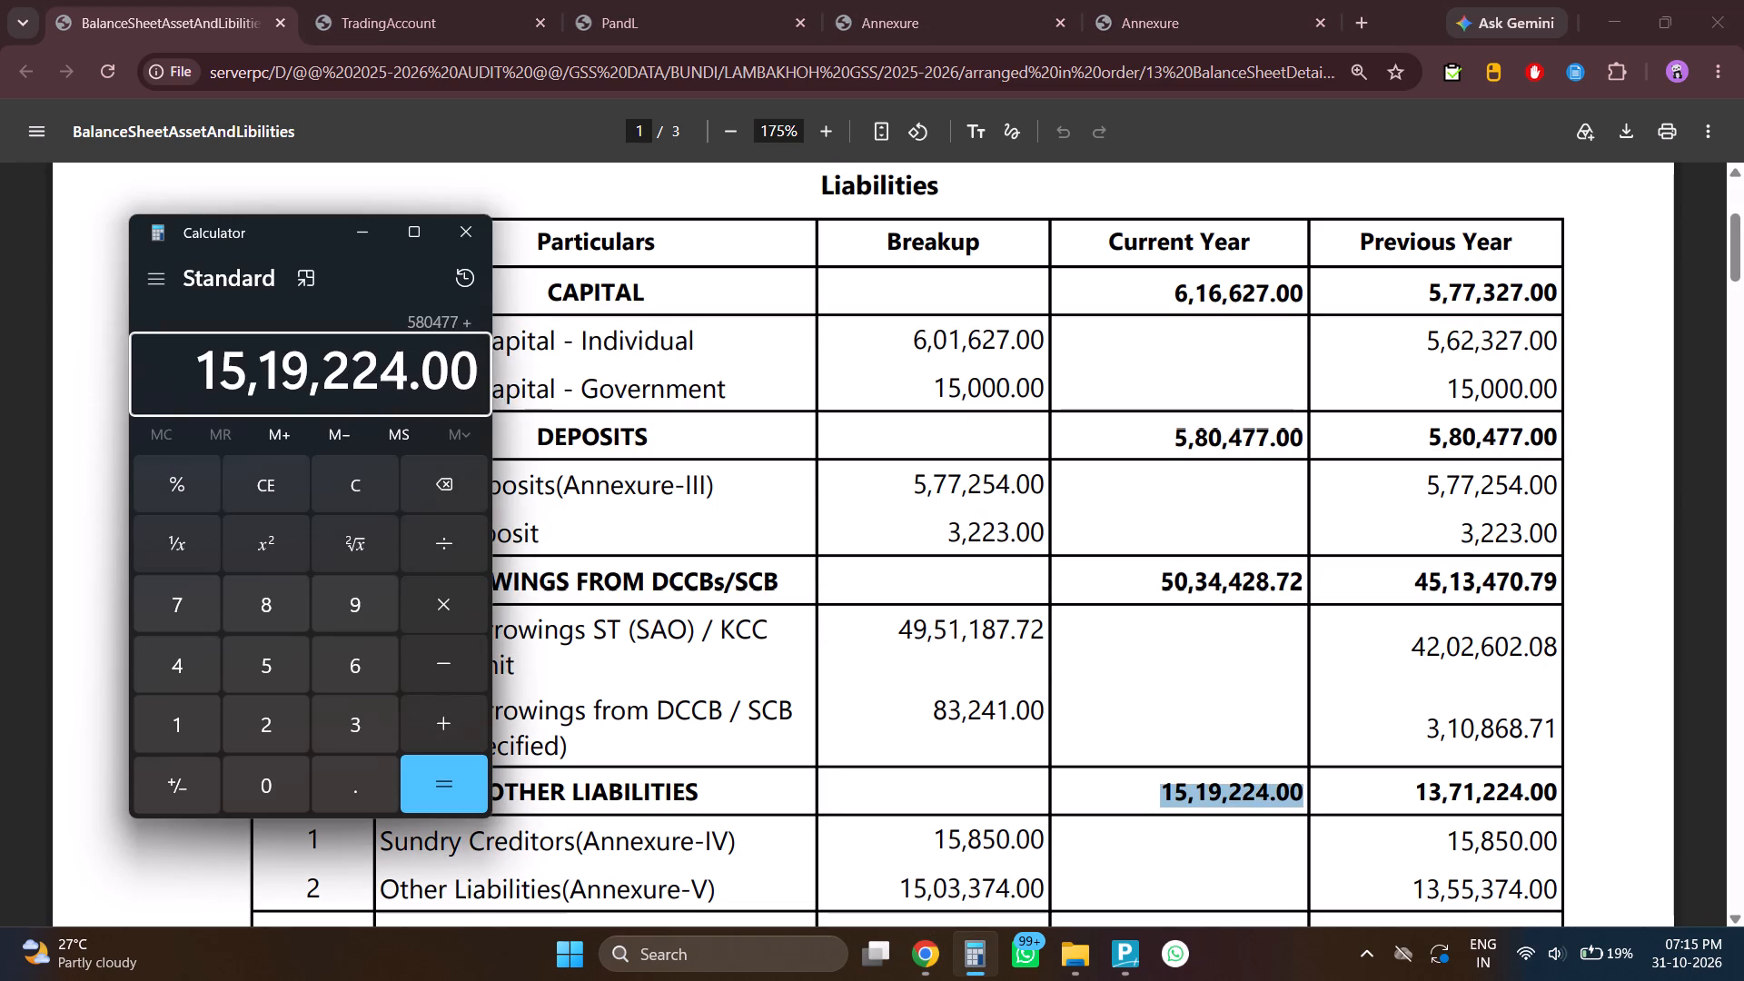
type("++++++")
key("ctrl+c")
key("ctrl+c")
key("ctrl+c")
key("ctrl+c")
key("ctrl+c")
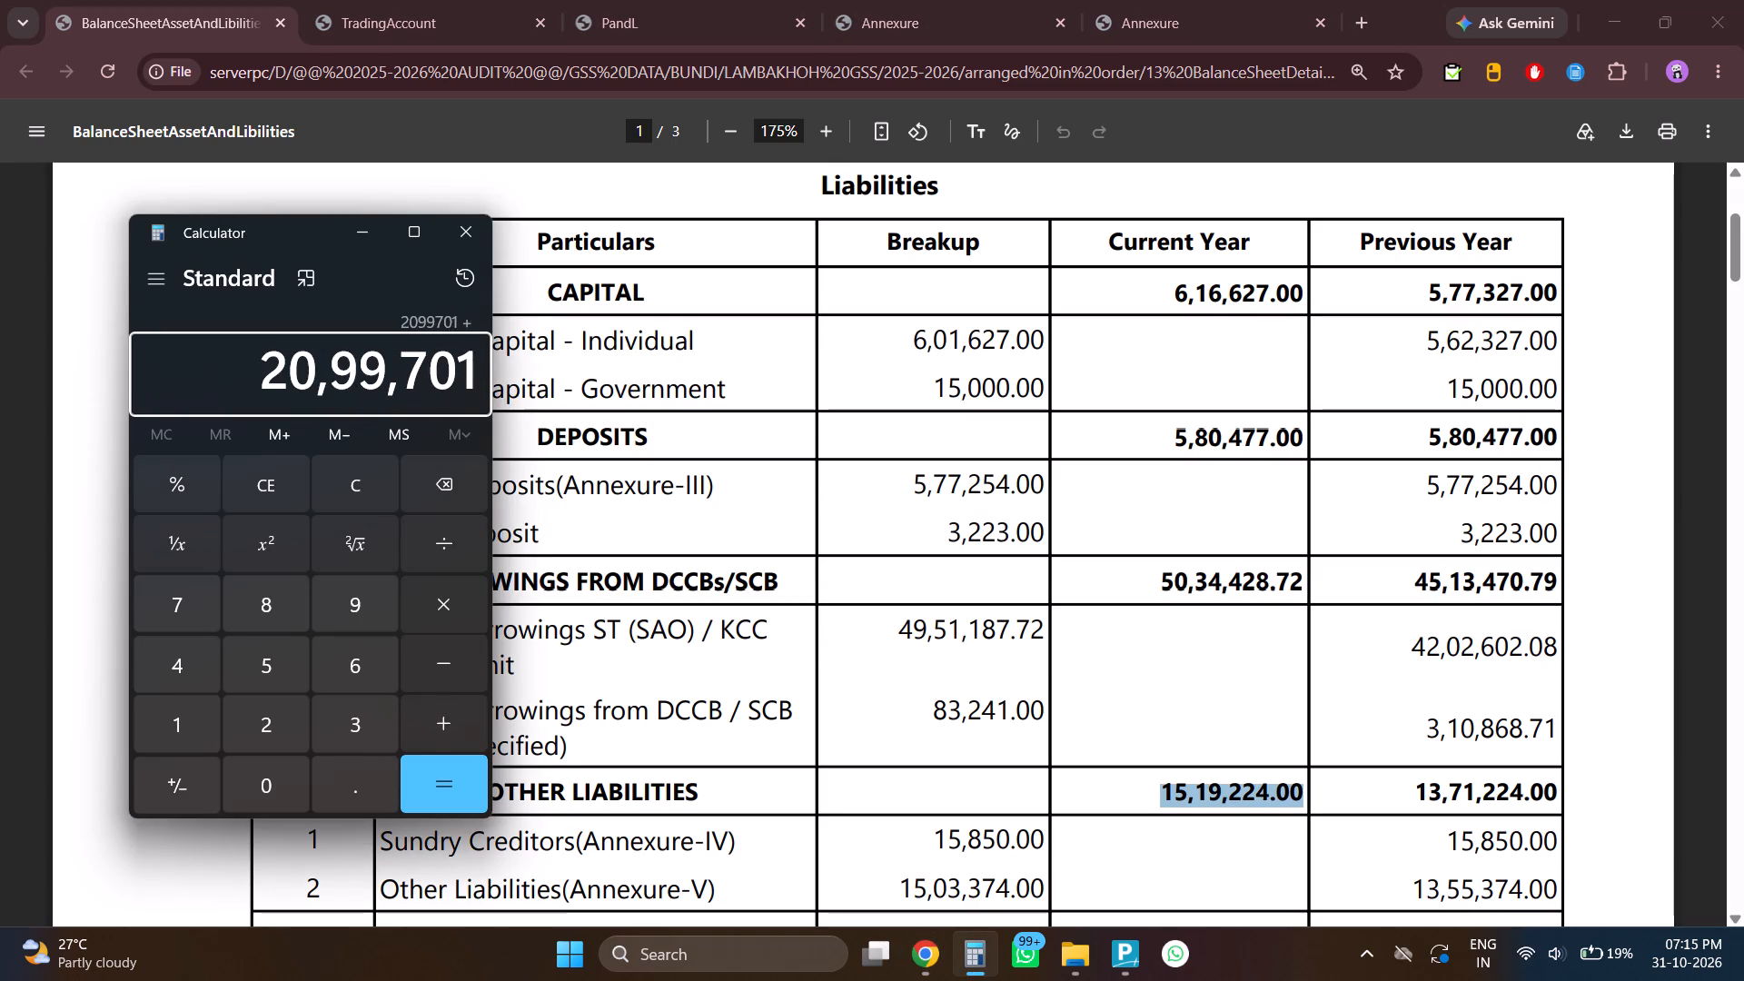
key("ctrl+c")
In CompuTax, enter the copied sum 2099701 as Other payables under current liabilities in Application of Fund.
key("alt+Tab")
key("alt+Tab")
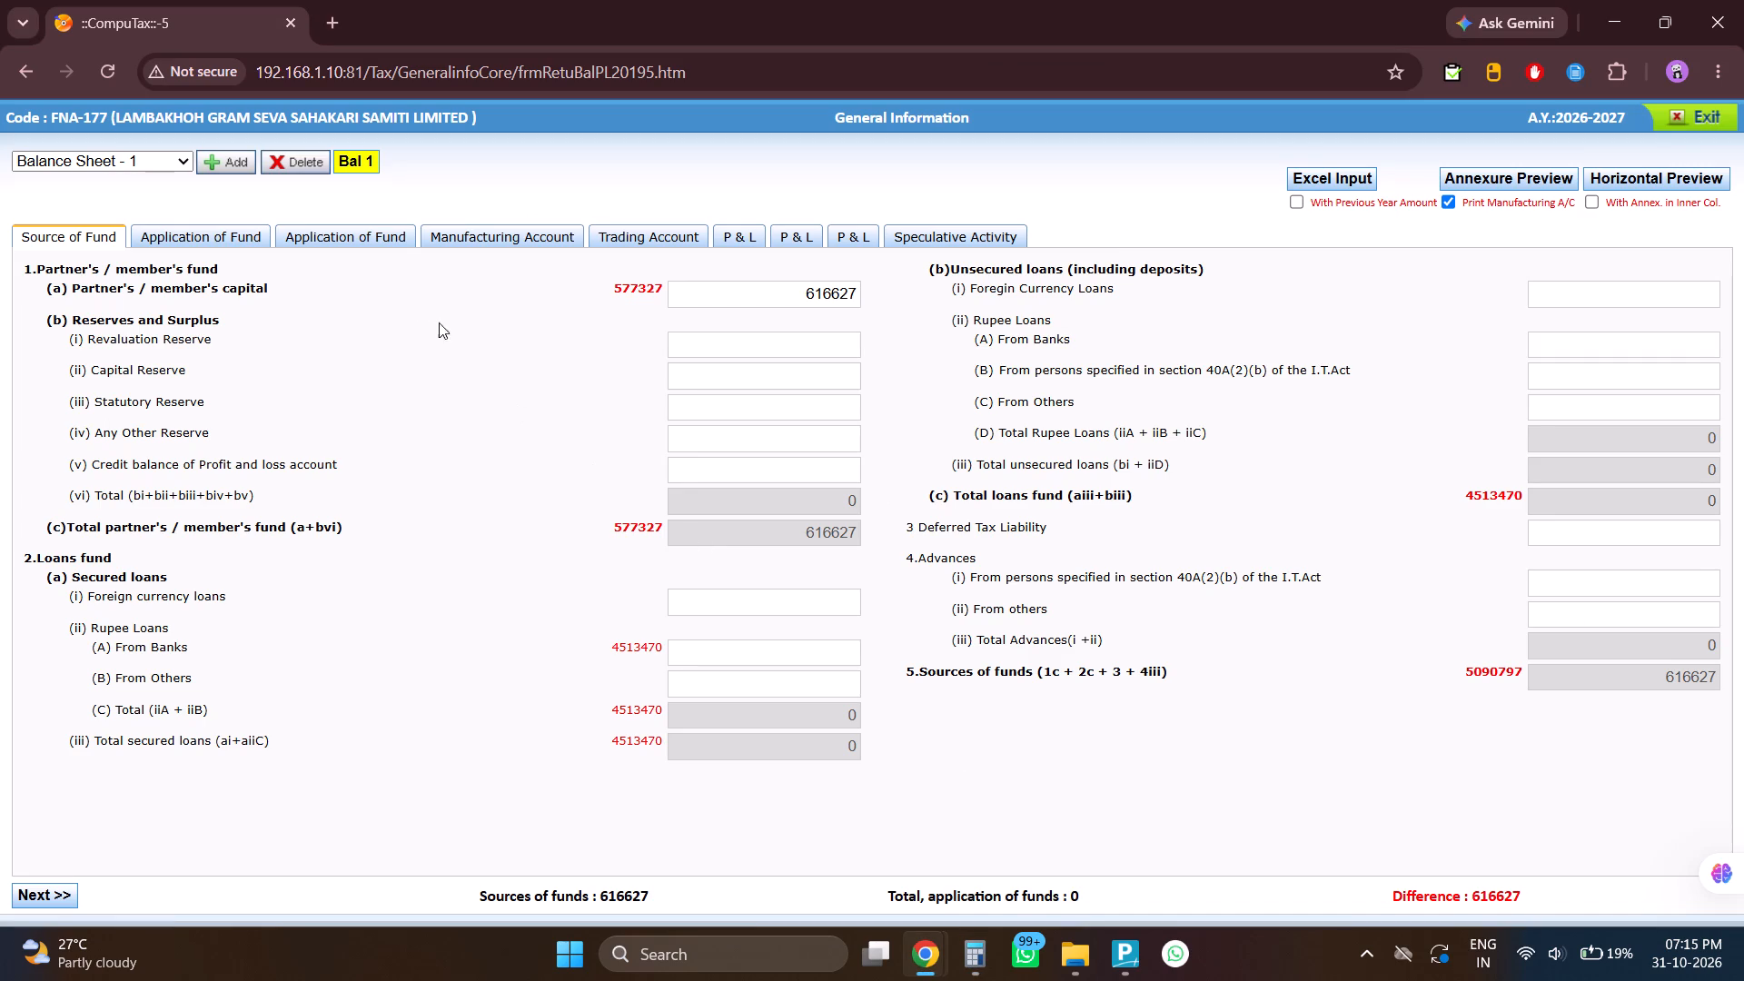
left_click(395, 231)
left_click(1605, 275)
key("ctrl+v")
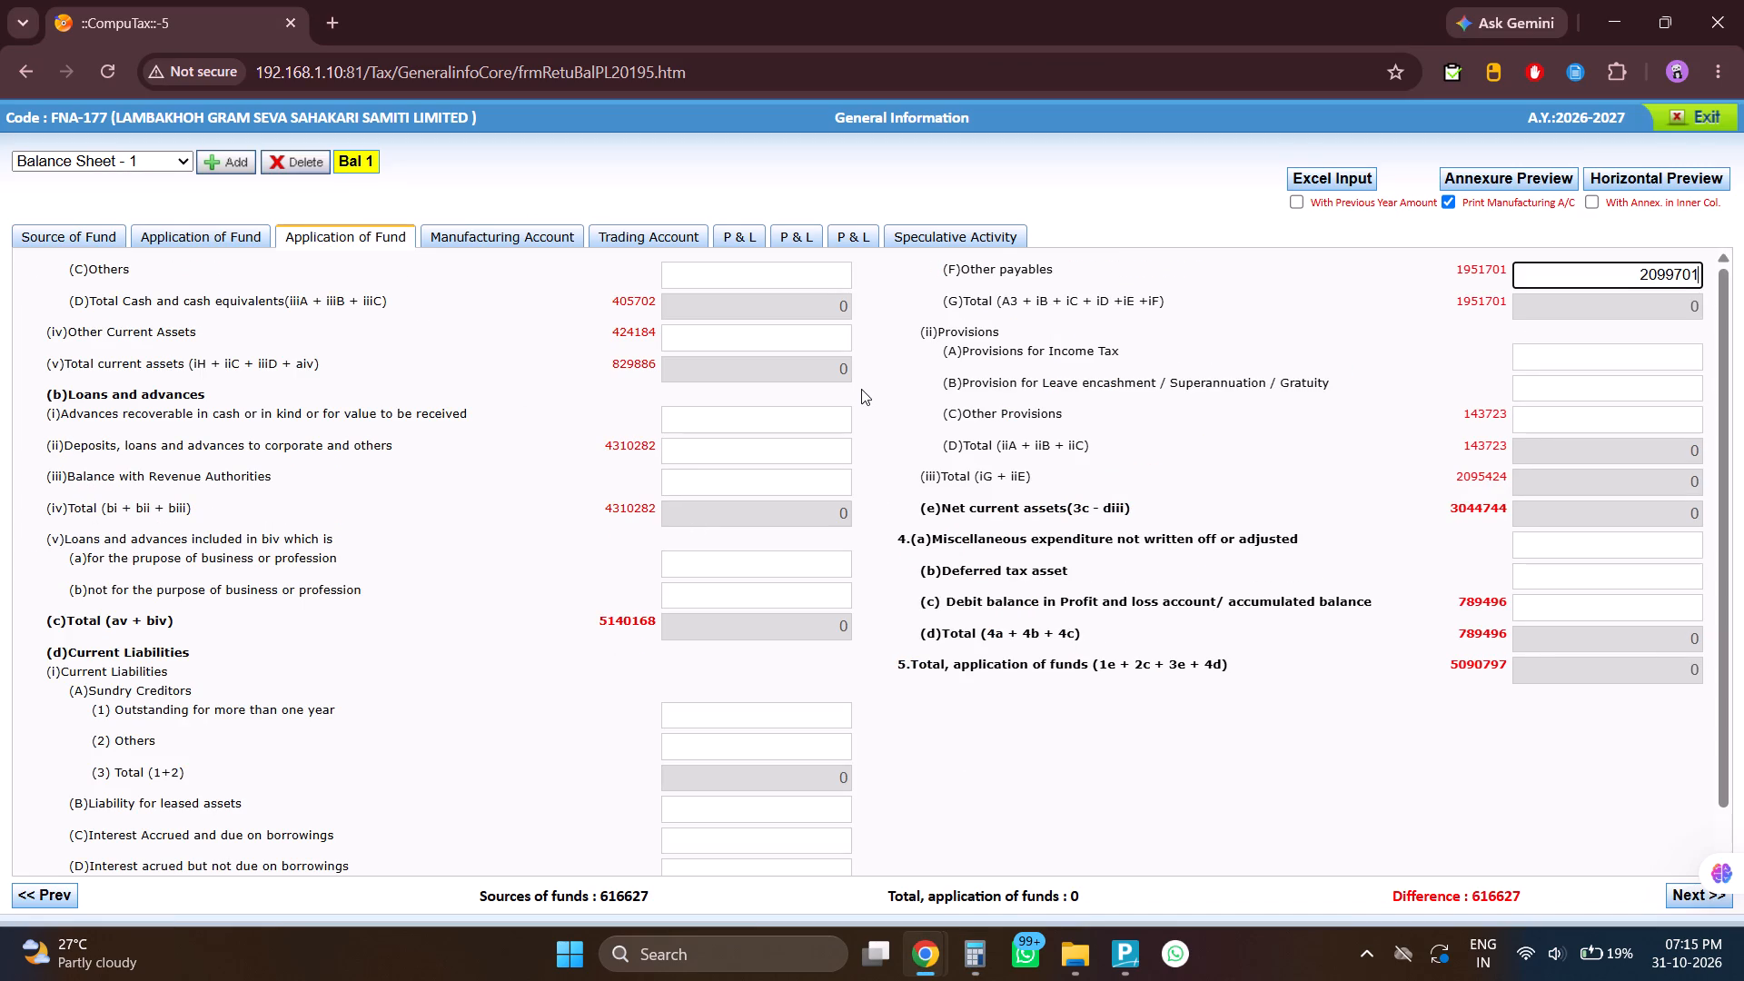
key("BackSpace")
key("1")
left_click(1095, 322)
Copy the PDF's current-year Borrowings from DCCBs/SCB into CompuTax's secured Rupee Loans From Banks in Source of Fund, entered as 5034428.
key("alt+Tab")
key("alt+Tab")
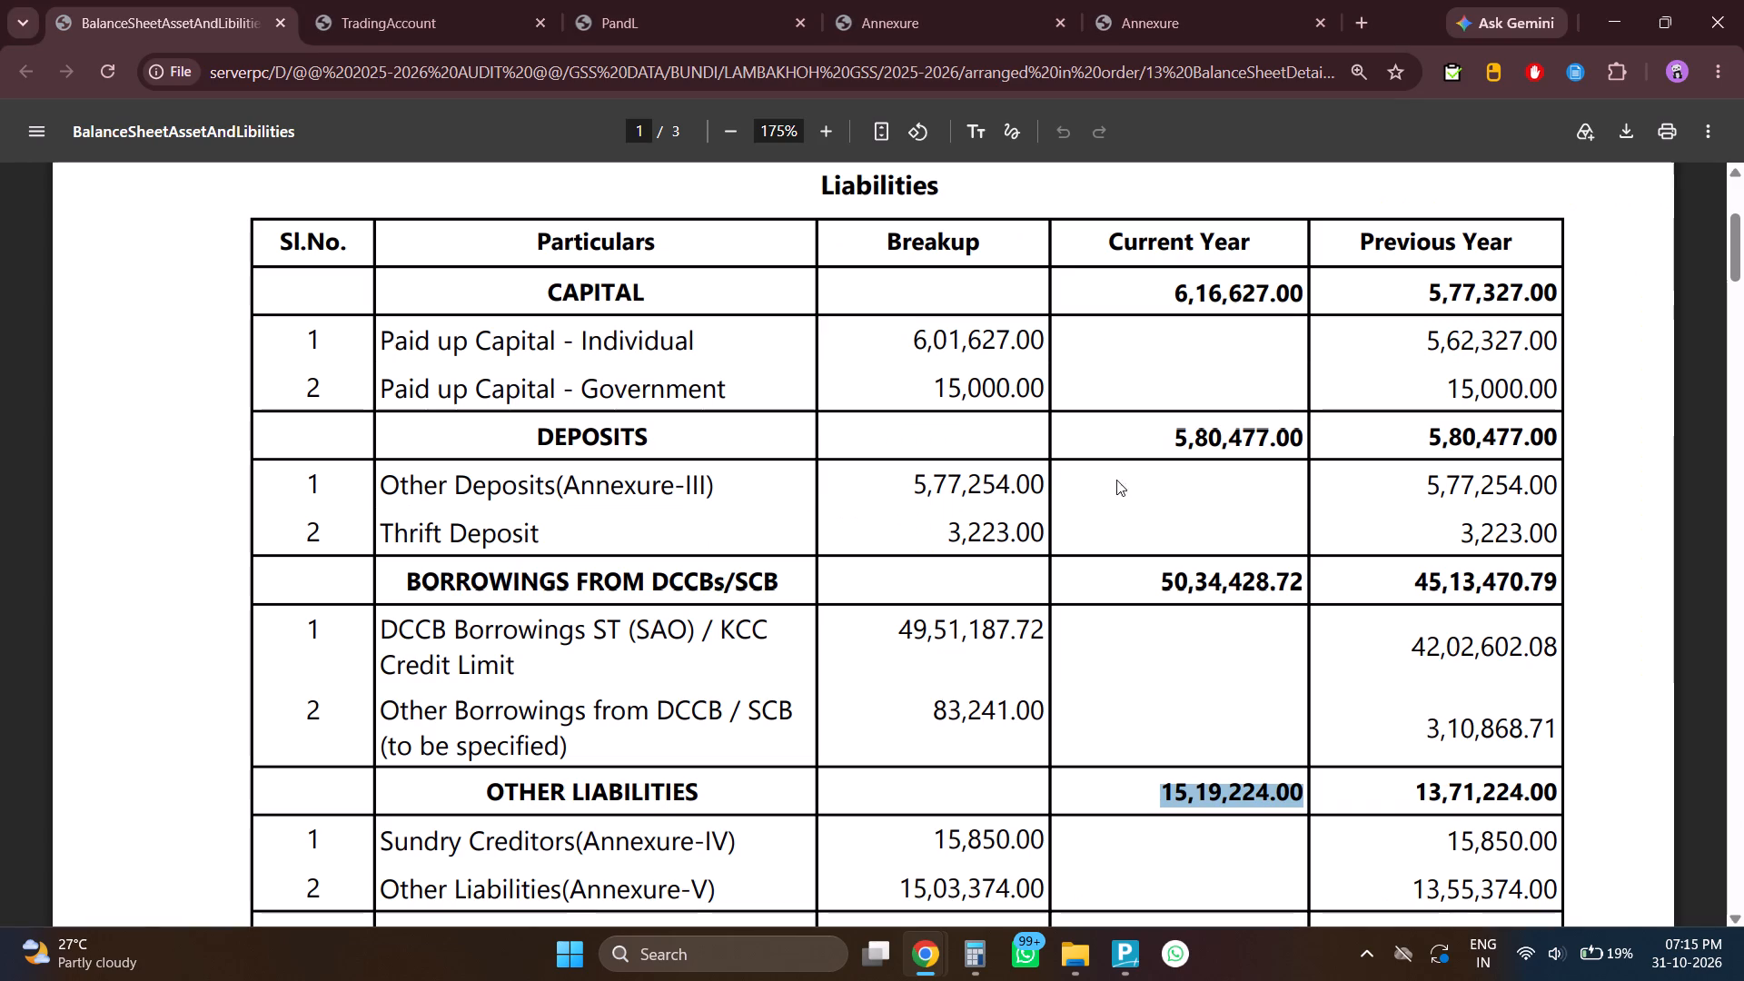
left_click_drag(1152, 572, 1319, 584)
key("ctrl+c")
key("alt+Tab")
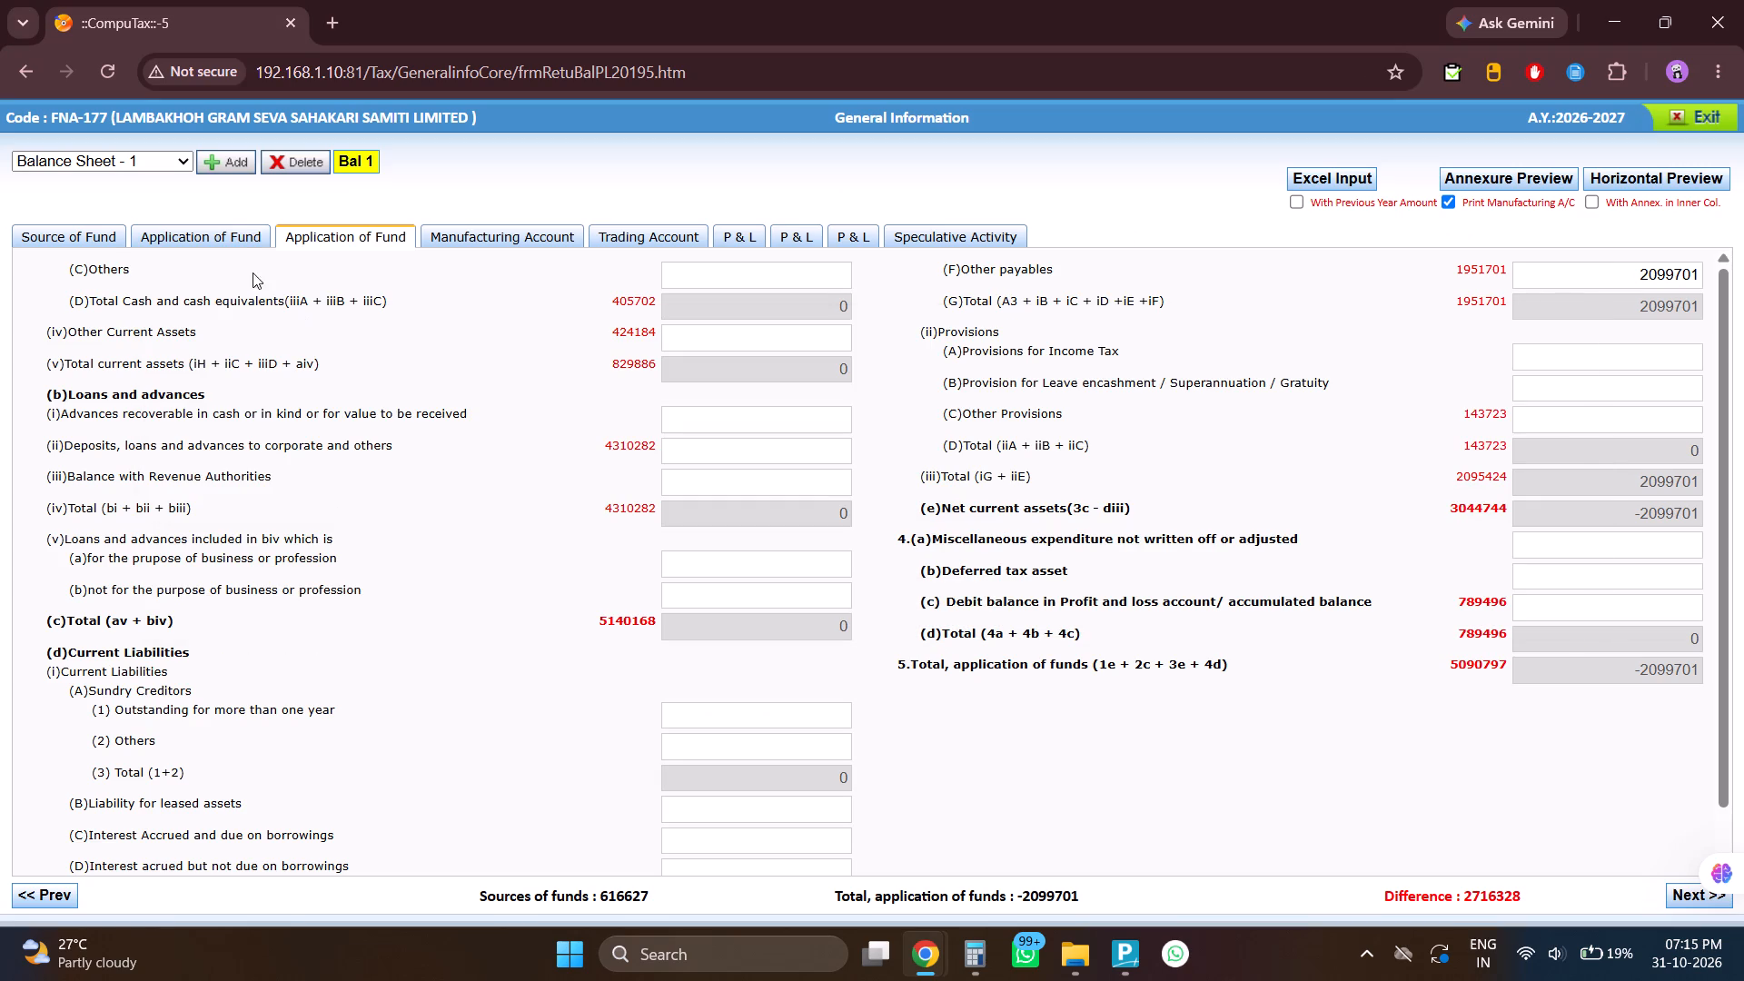
left_click(102, 251)
left_click(108, 223)
left_click(107, 230)
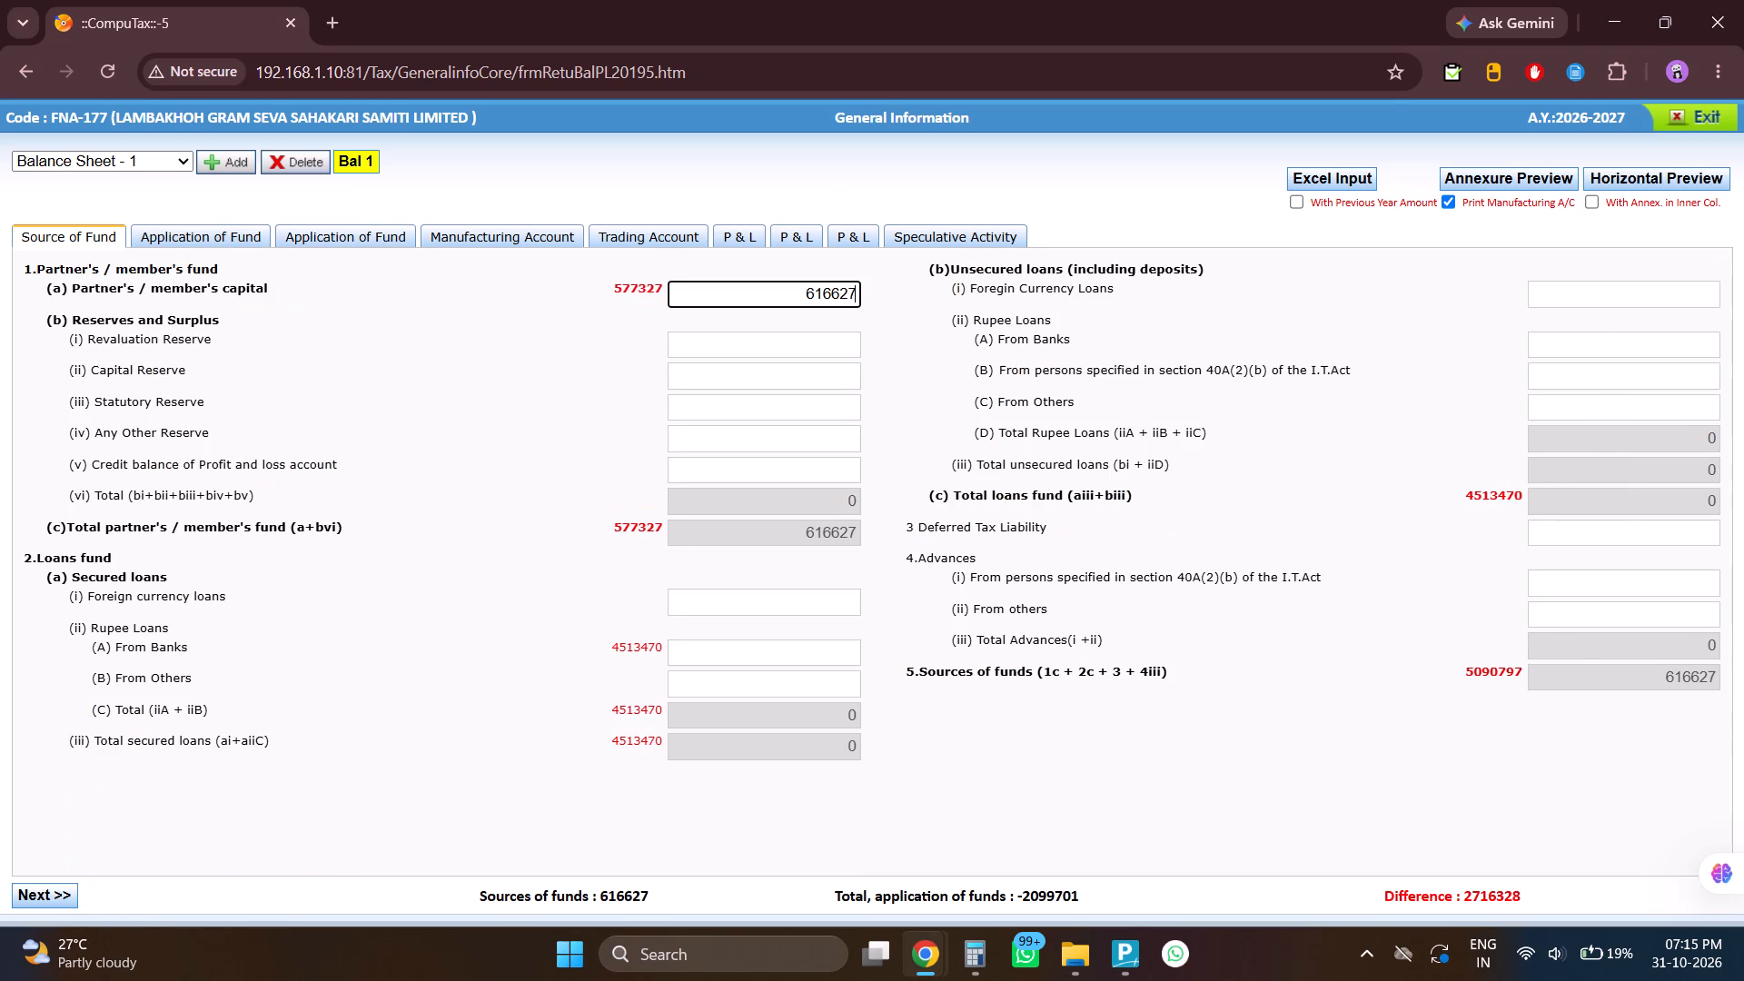
left_click_drag(739, 651, 690, 656)
key("ctrl+v")
key("BackSpace")
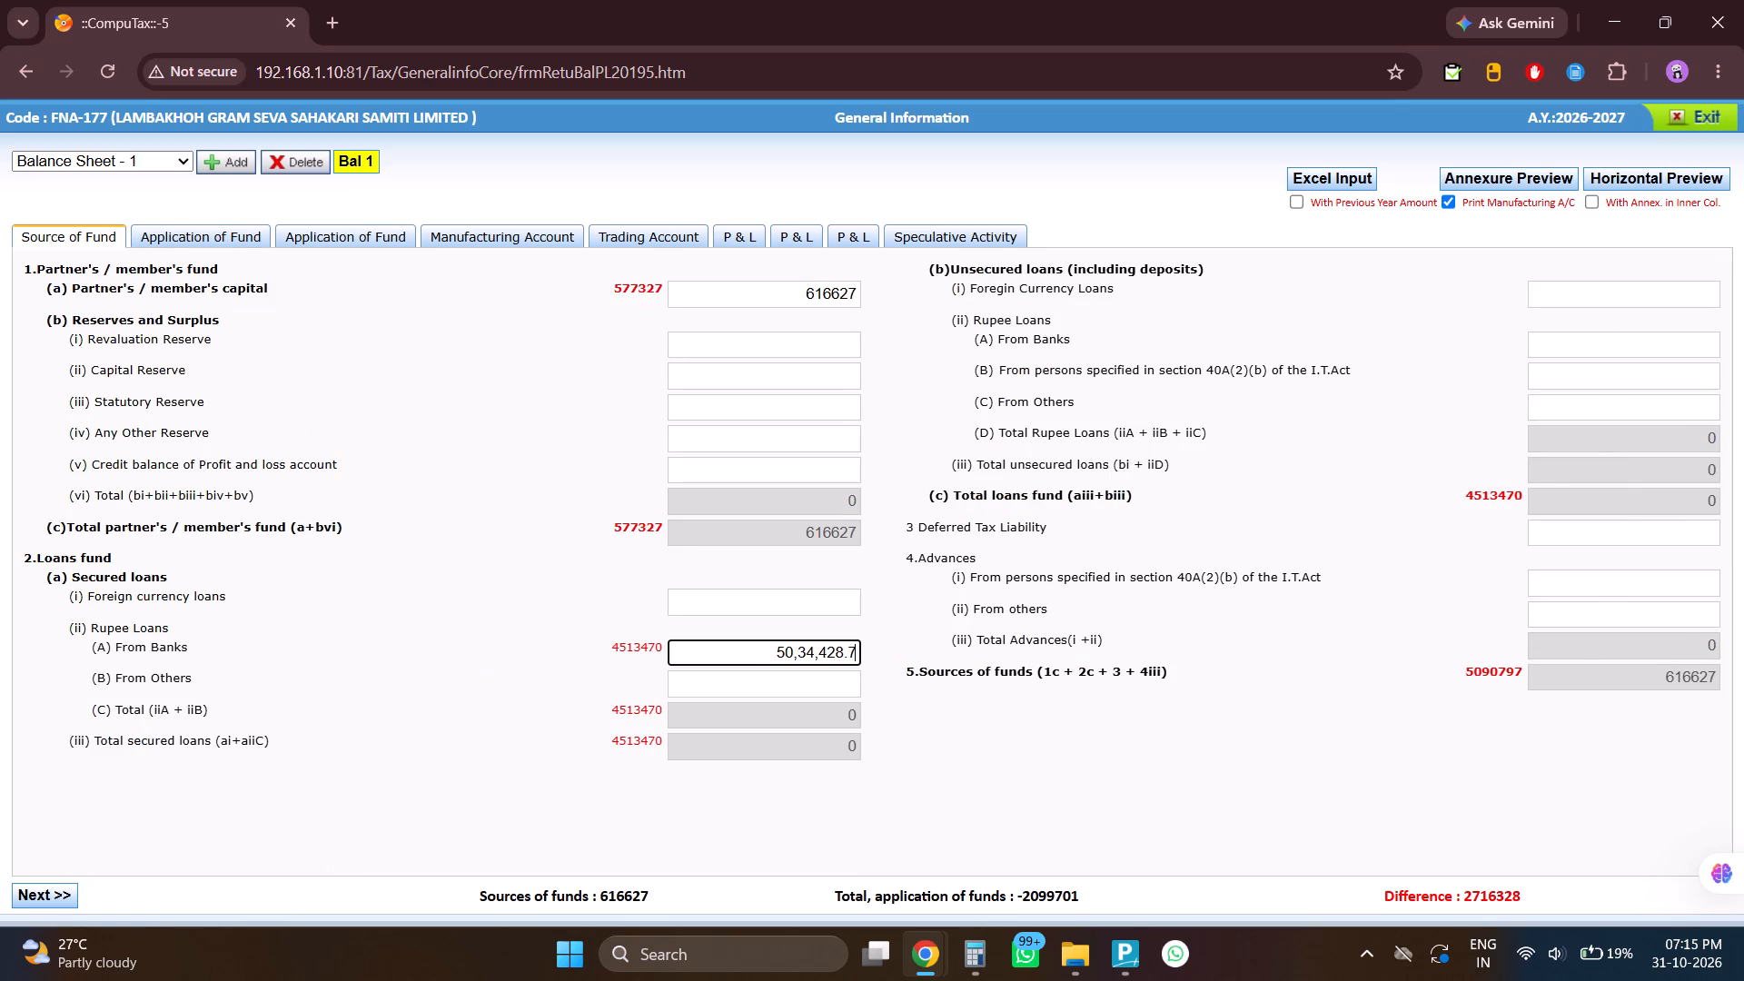
key("BackSpace")
key("BackSpace")
left_click(302, 622)
Copy the current-year Provisions total from the PDF into CompuTax's Other Provisions in Application of Fund, entered as 143723.
key("alt+Tab")
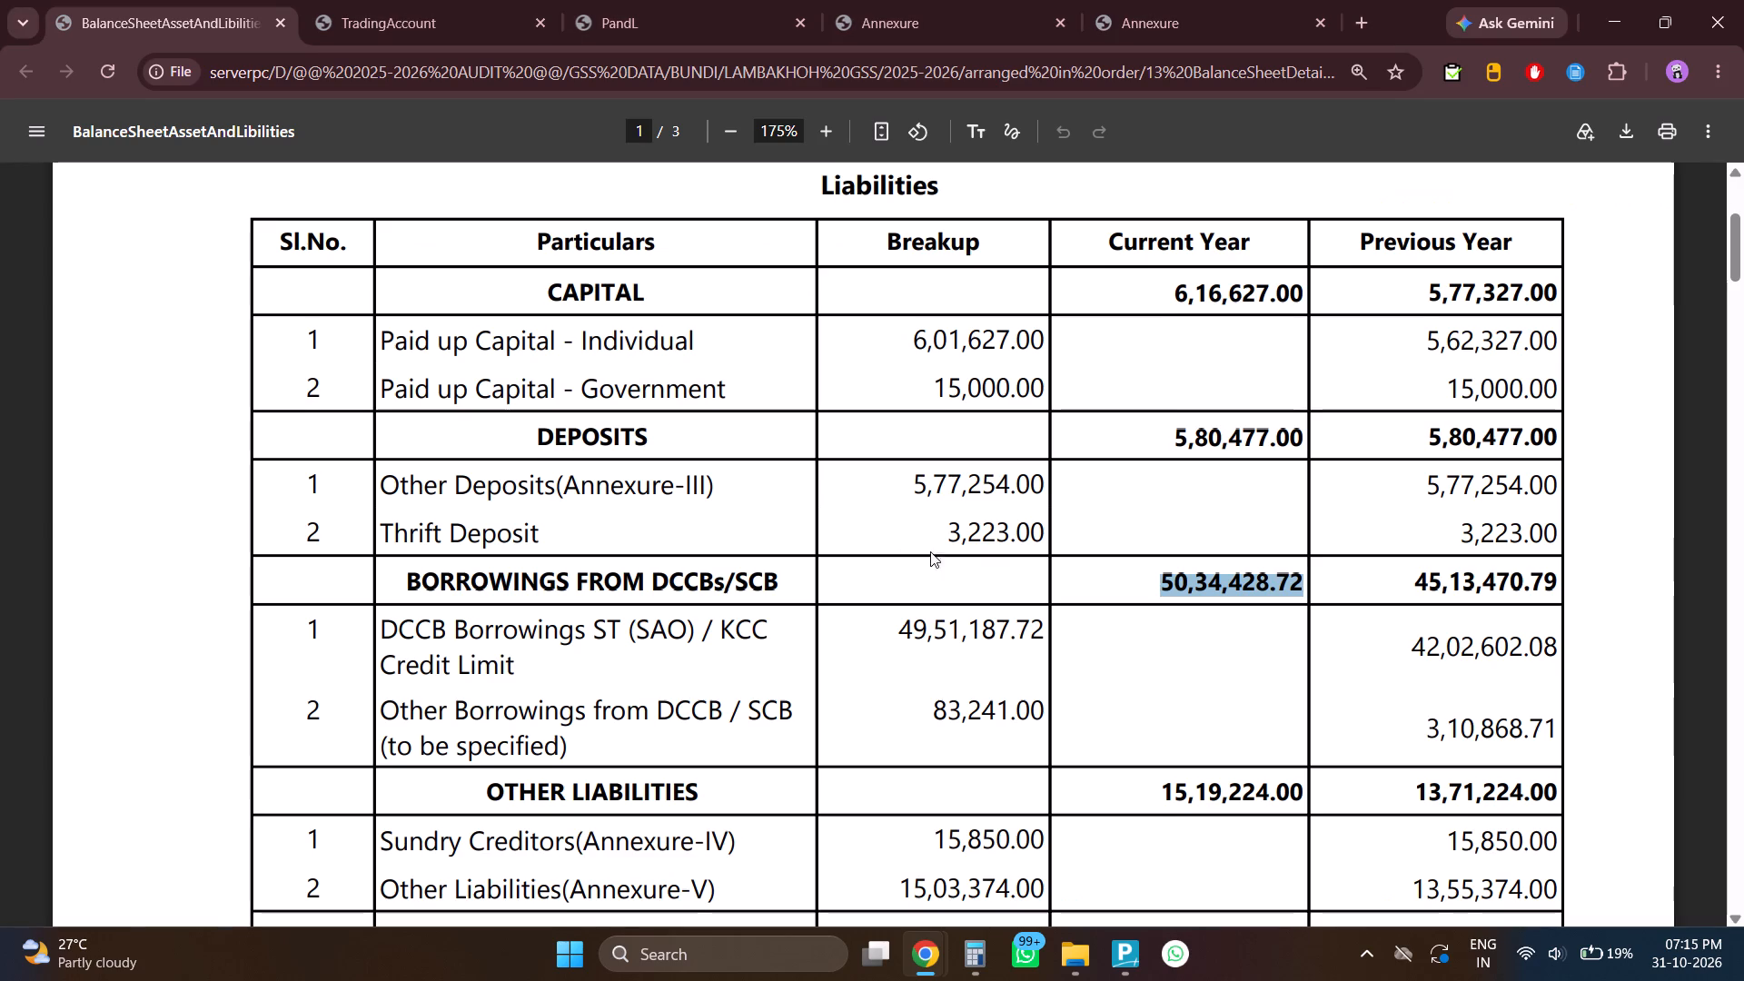
scroll(1045, 533, "down", 2)
left_click_drag(1169, 708, 1289, 708)
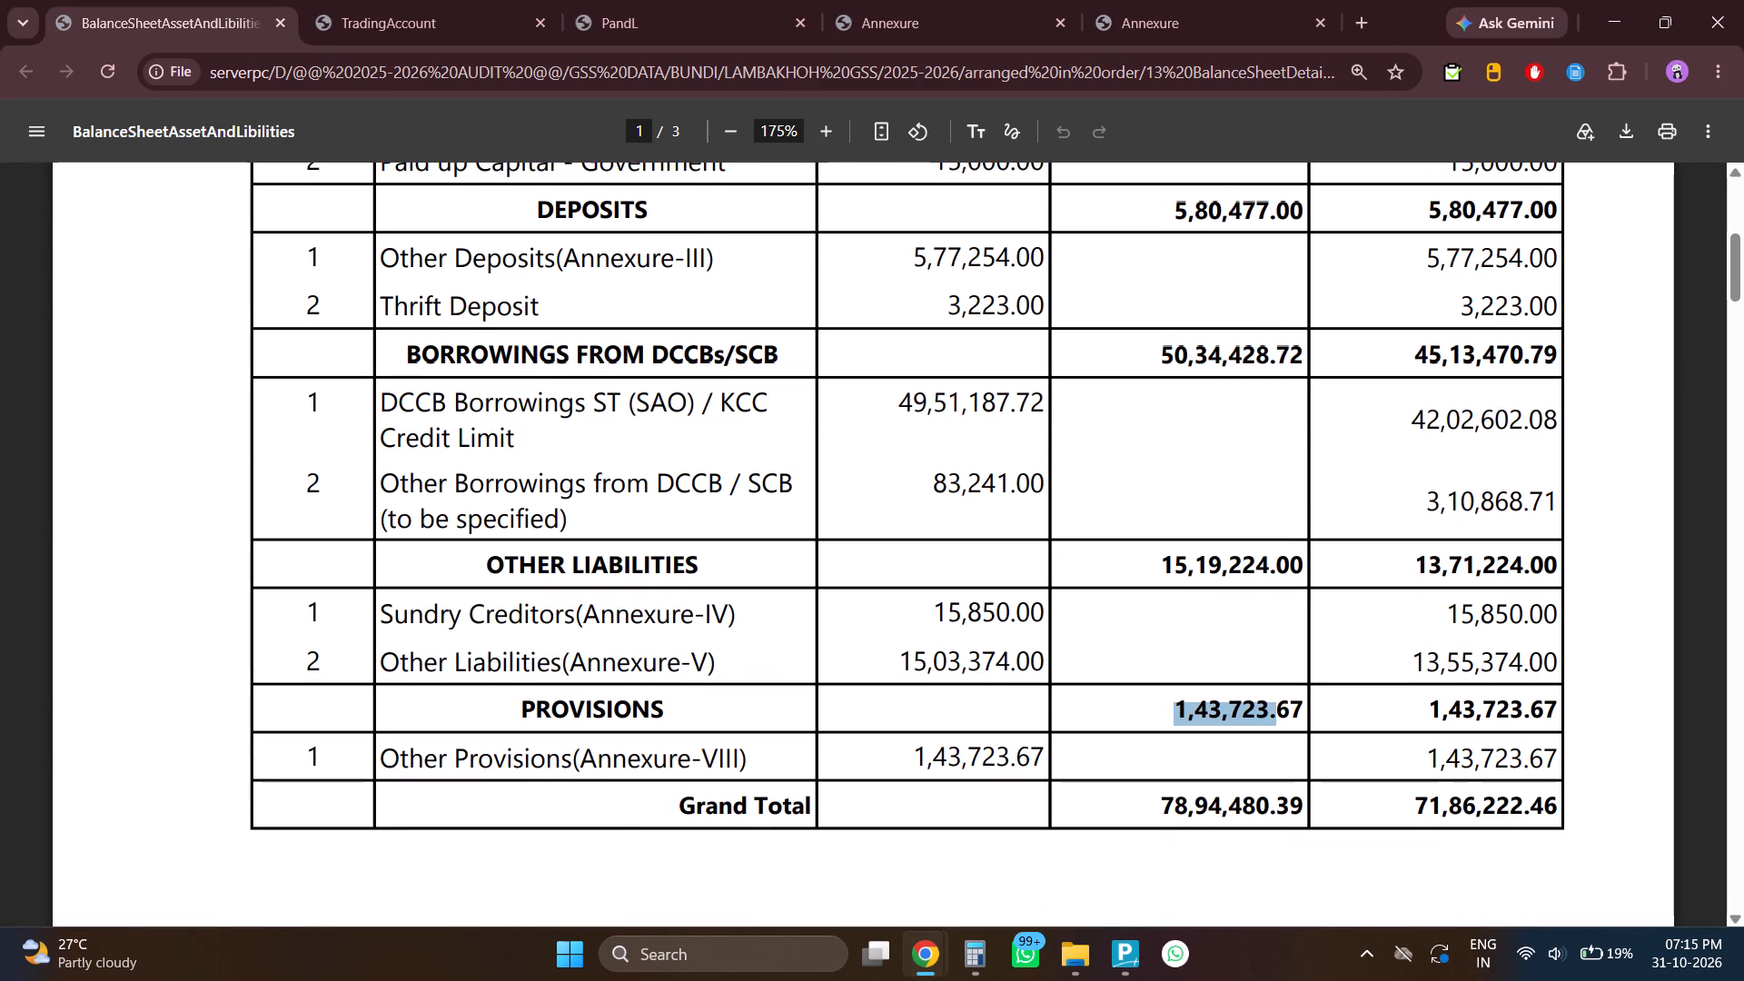
left_click_drag(1289, 708, 1323, 708)
key("ctrl+c")
key("alt+Tab")
left_click(319, 235)
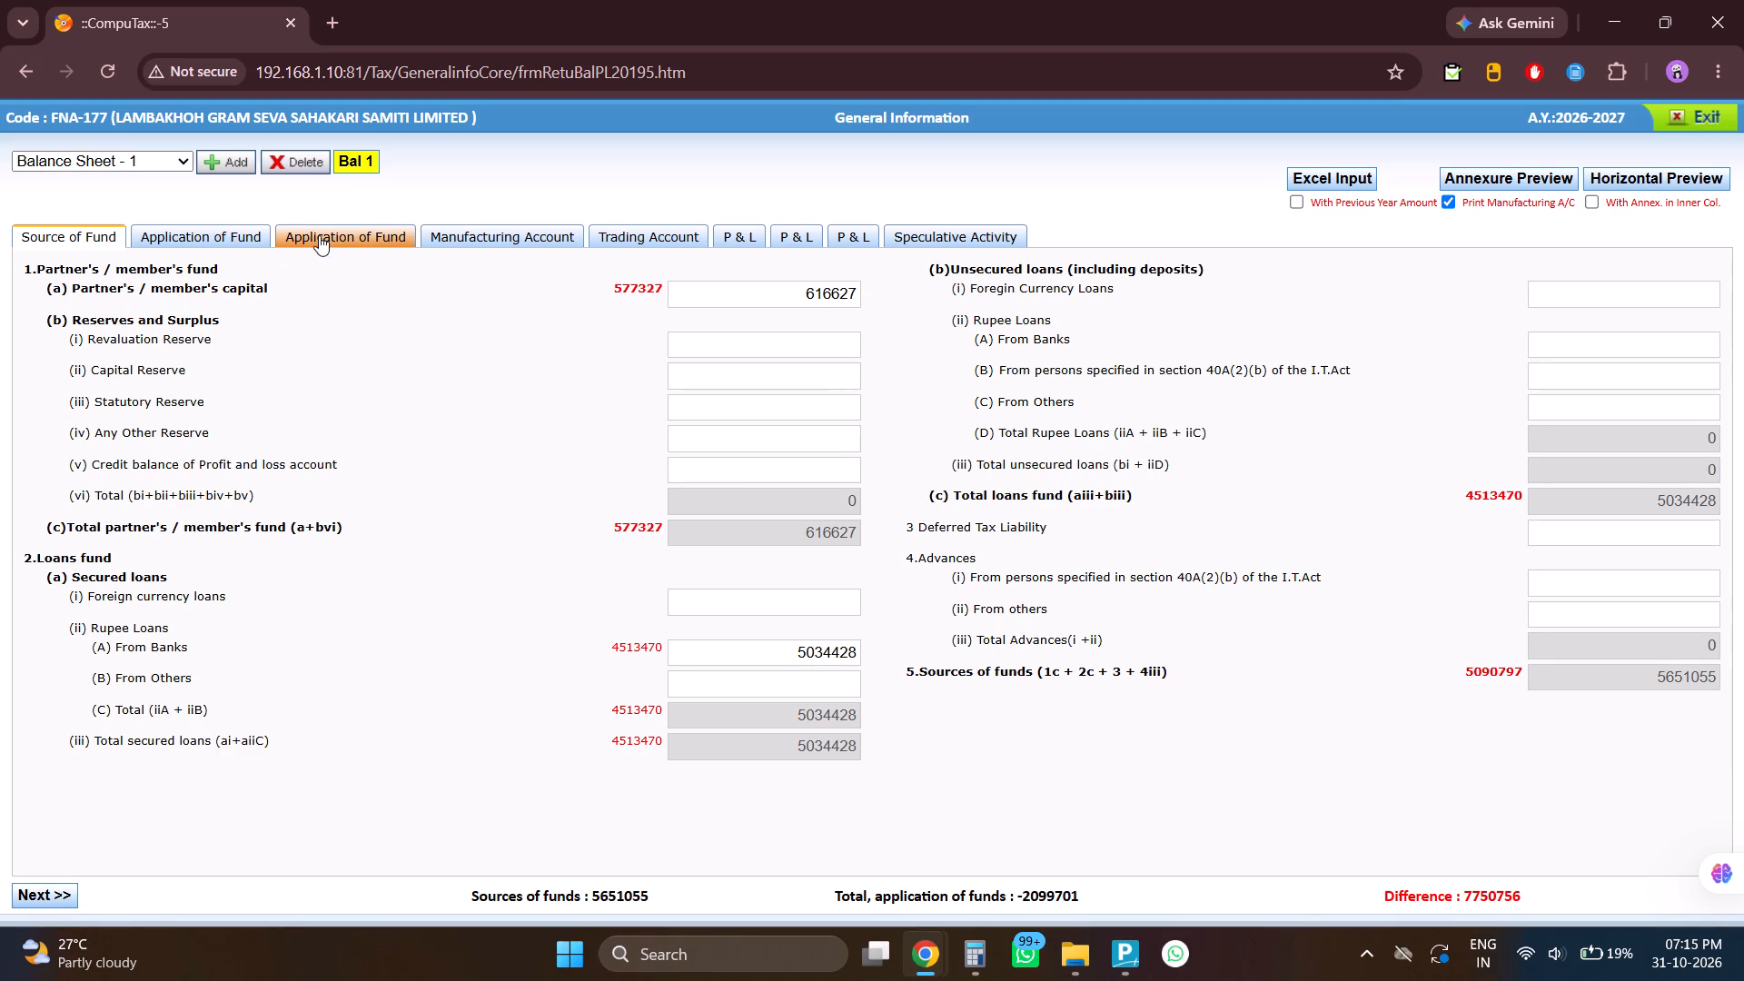
left_click(1578, 421)
key("ctrl+v")
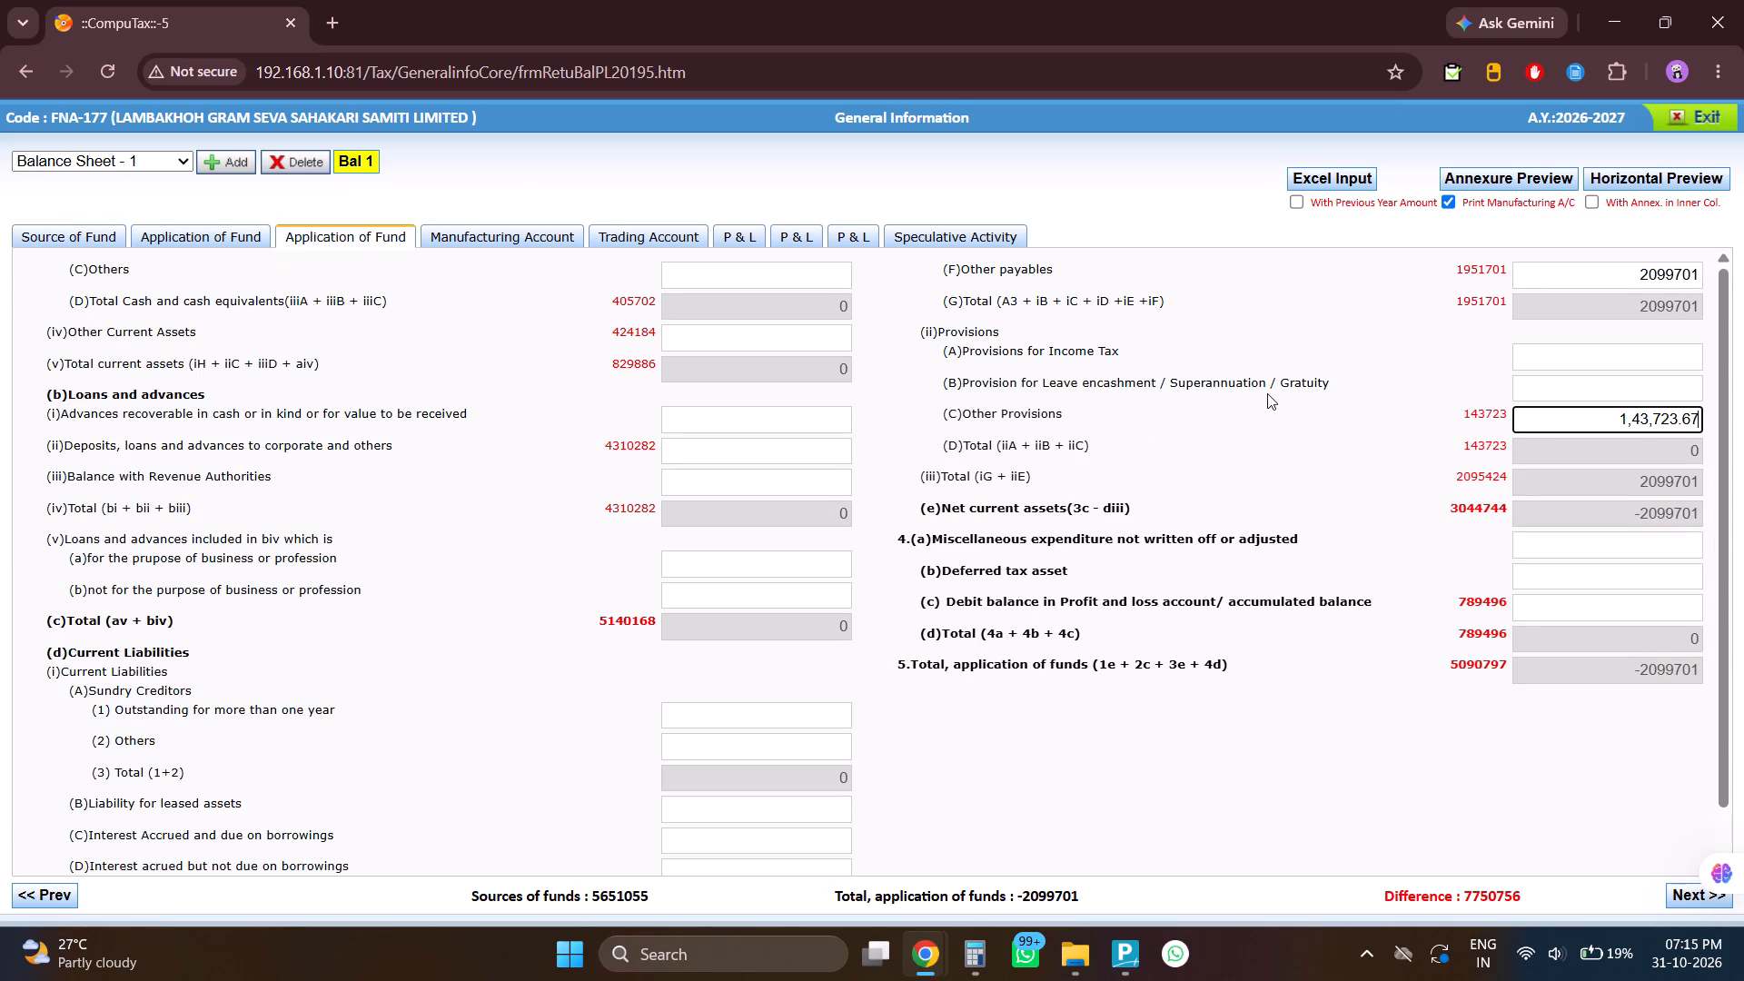
key("BackSpace")
key("BackSpace")
key("BackSpace")
left_click(1267, 393)
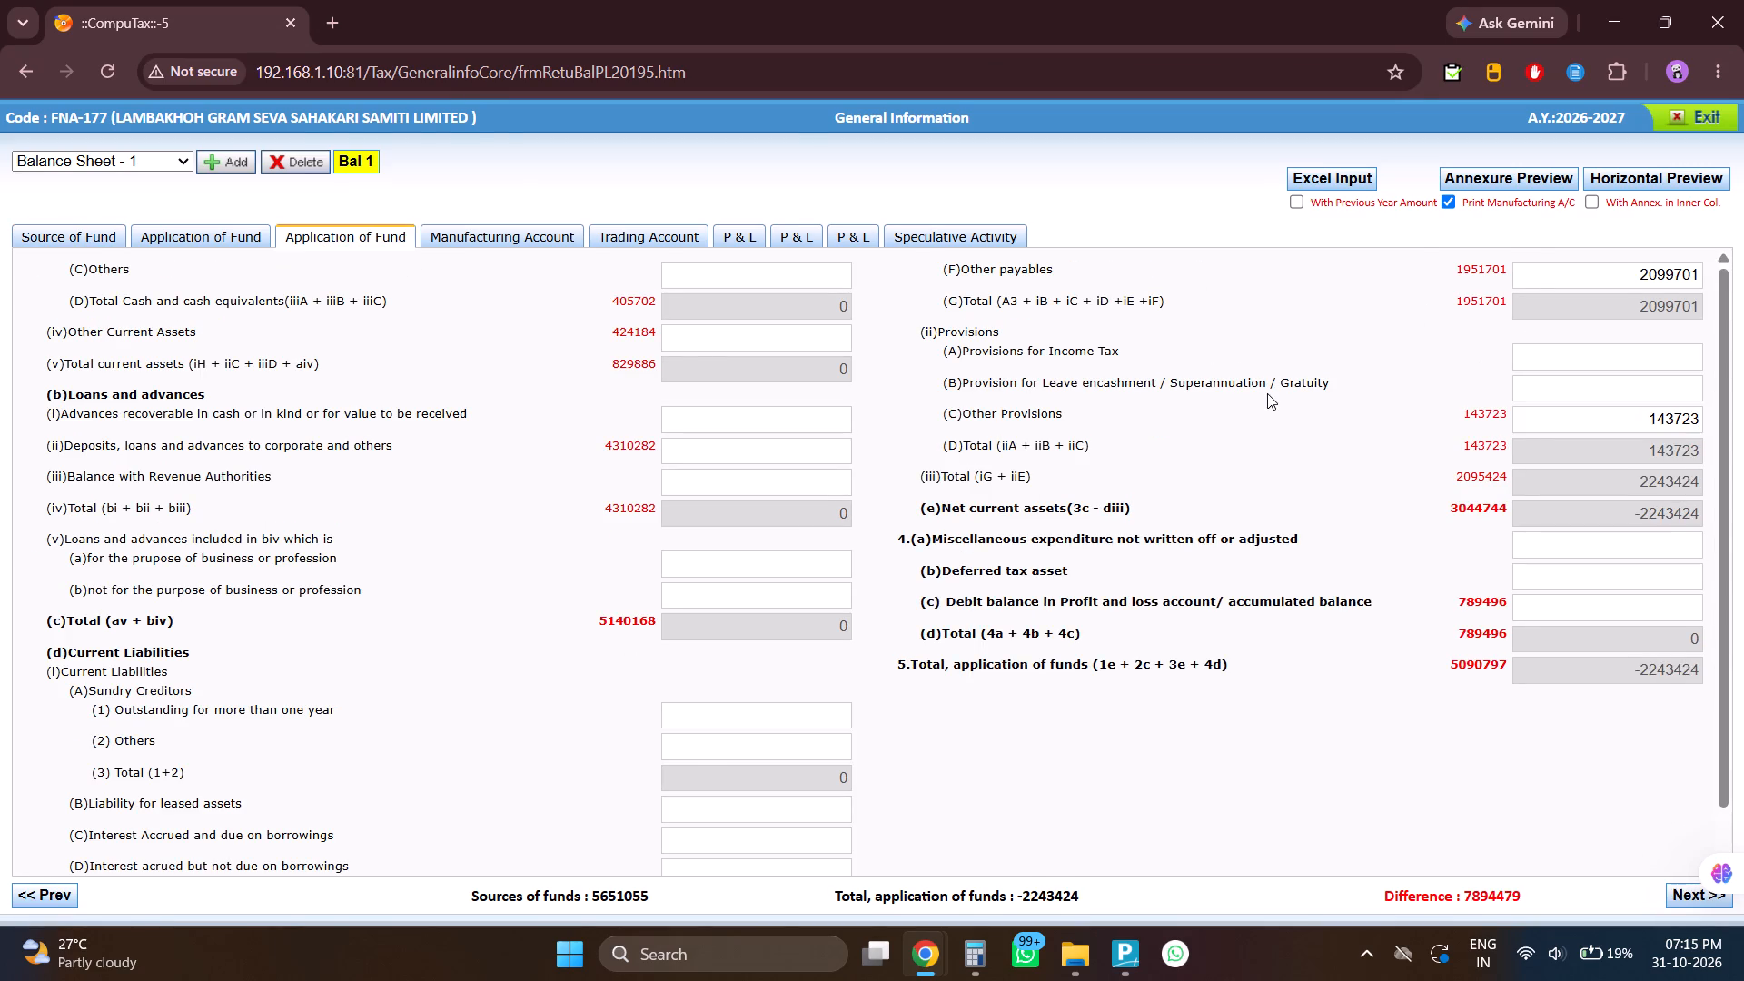
Copy the current-year Balances with DCC Bank / SCB from the PDF's Assets page into CompuTax's Balance with banks, entered as 500814.
key("alt+Tab")
key("alt+Tab")
key("alt+Tab")
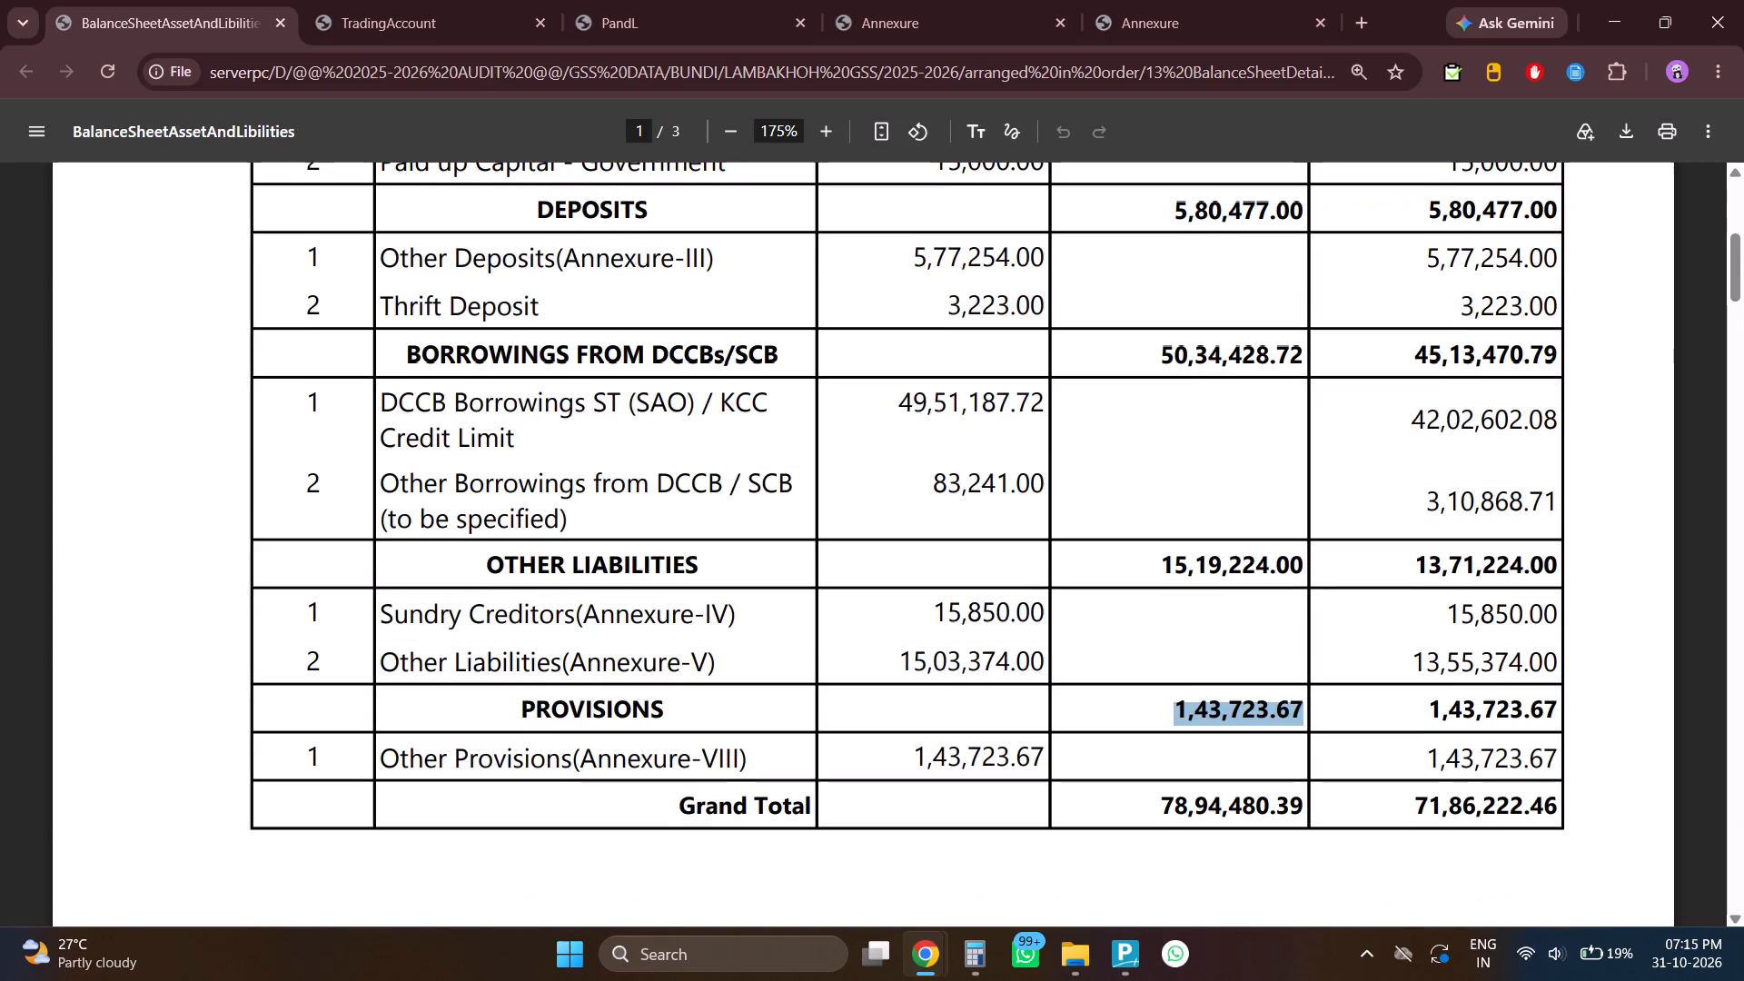
scroll(1181, 598, "down", 20)
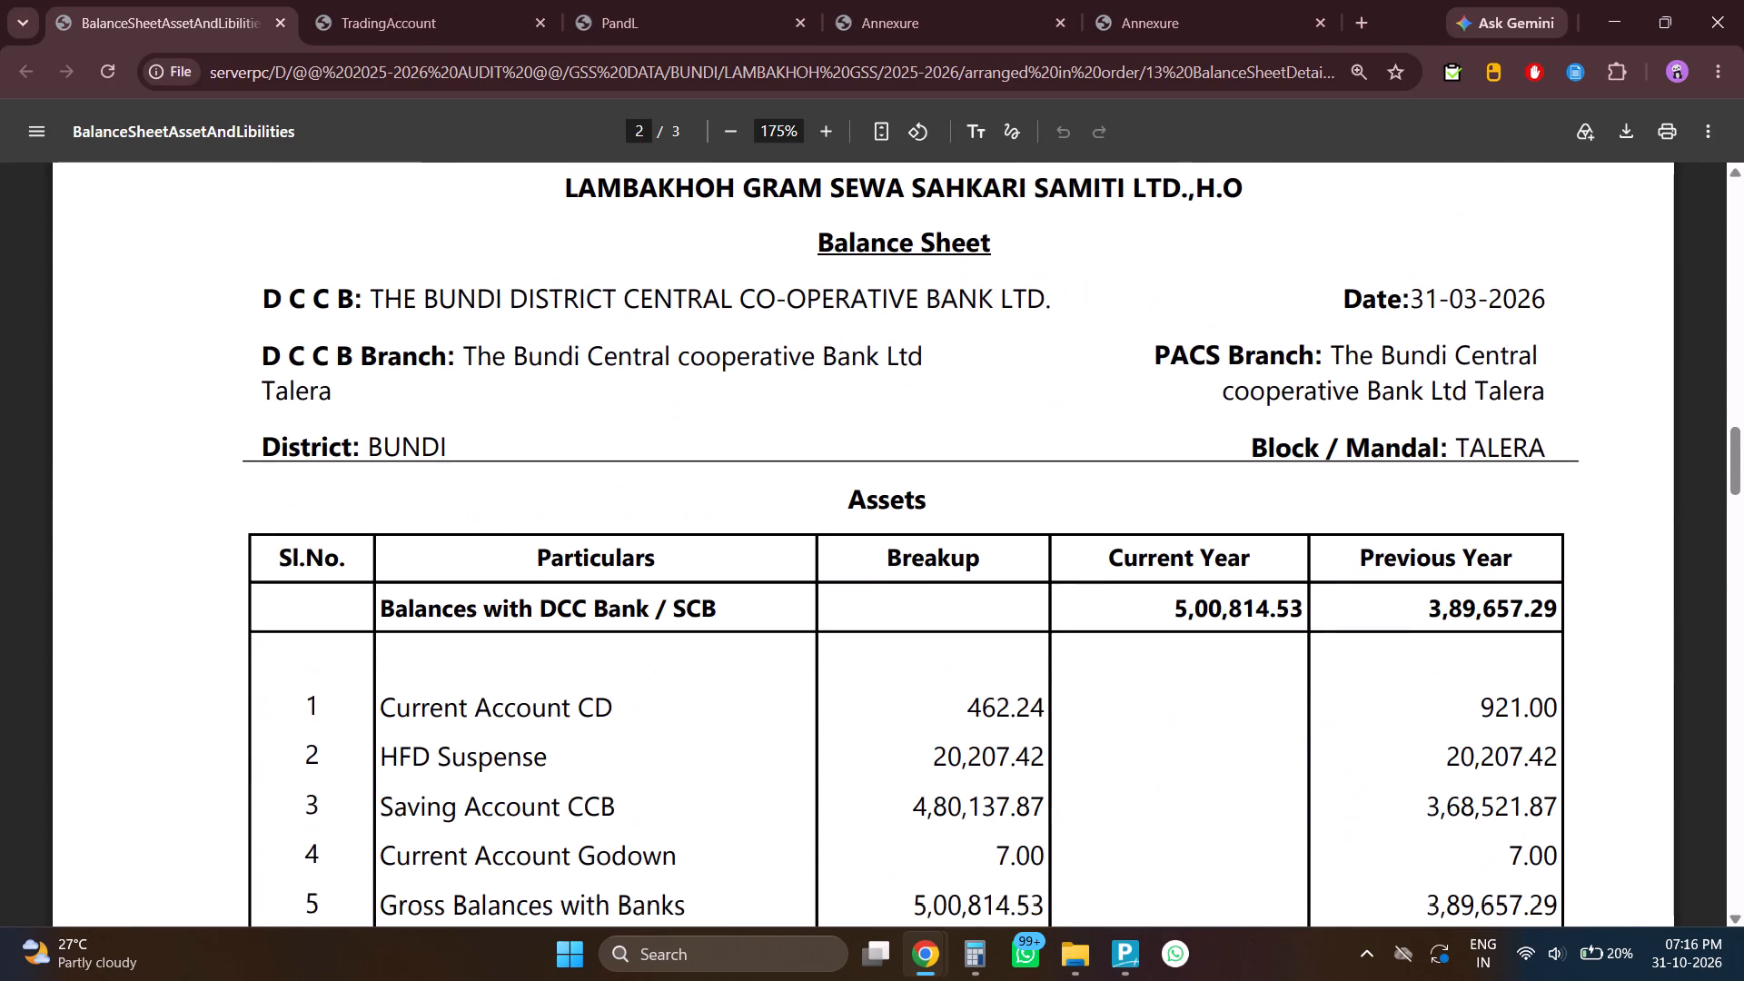
left_click_drag(1174, 496, 1313, 506)
key("ctrl+c")
key("alt+Tab")
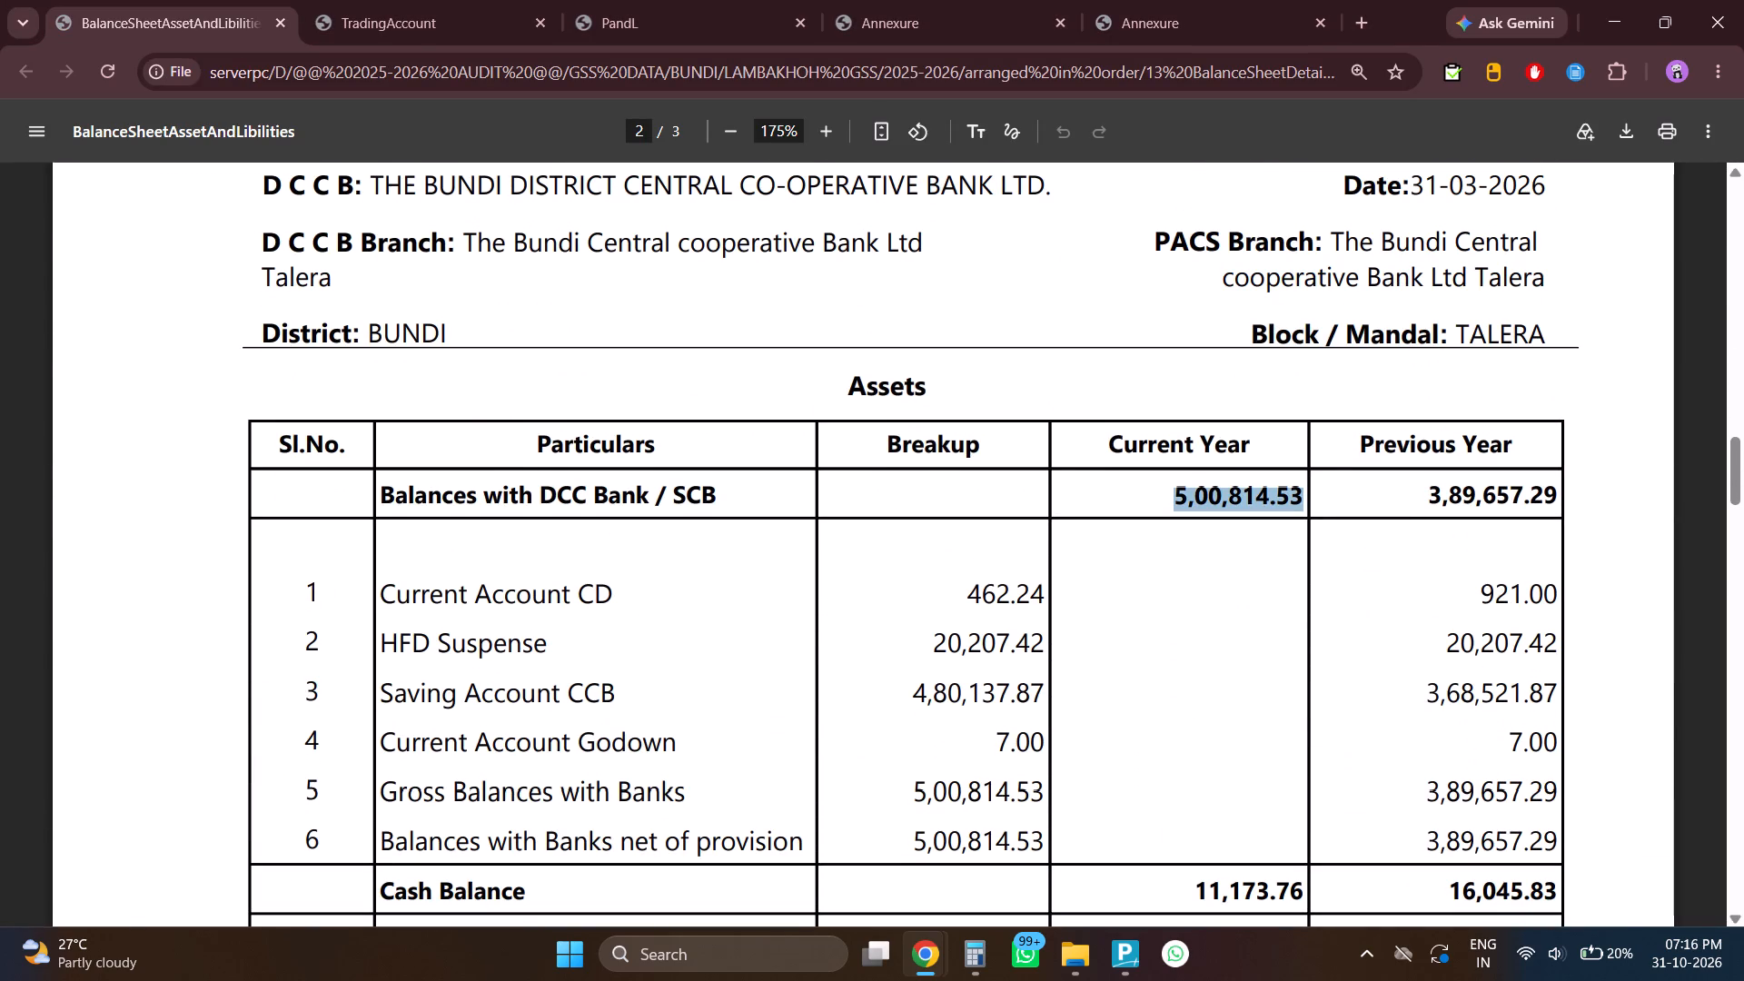
left_click(185, 238)
scroll(1491, 622, "down", 5)
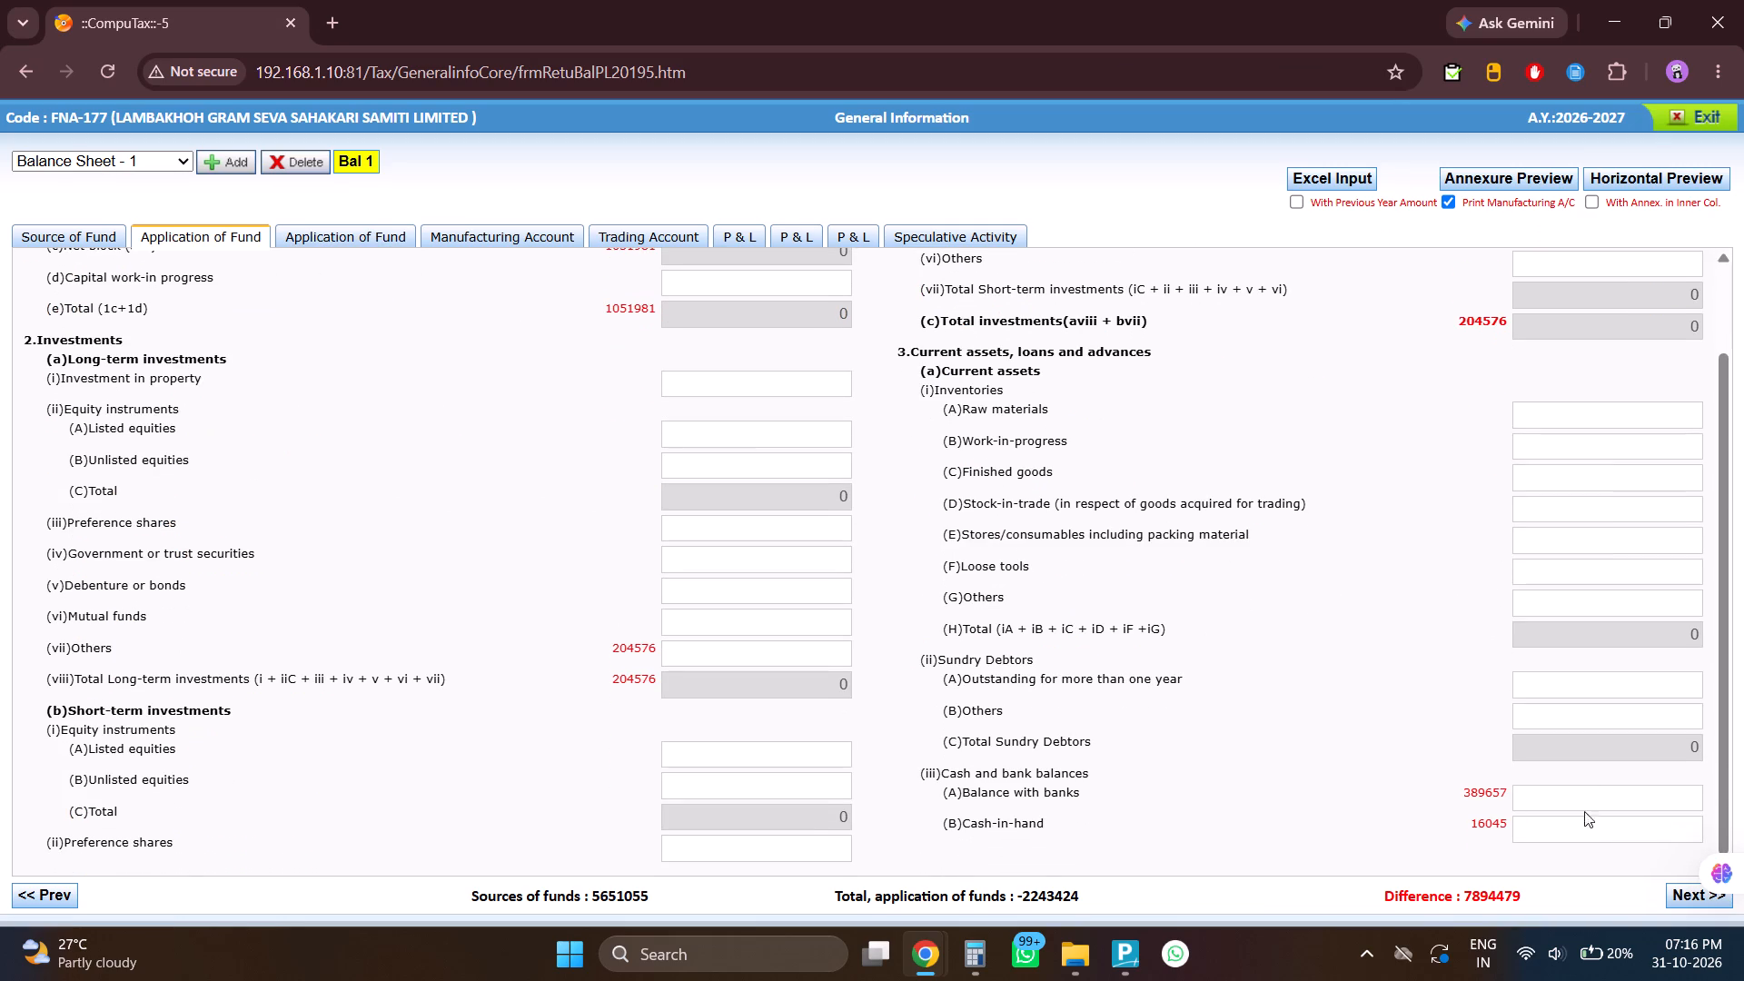
left_click(1582, 804)
key("ctrl+v")
key("BackSpace")
key("BackSpace")
key("BackSpace")
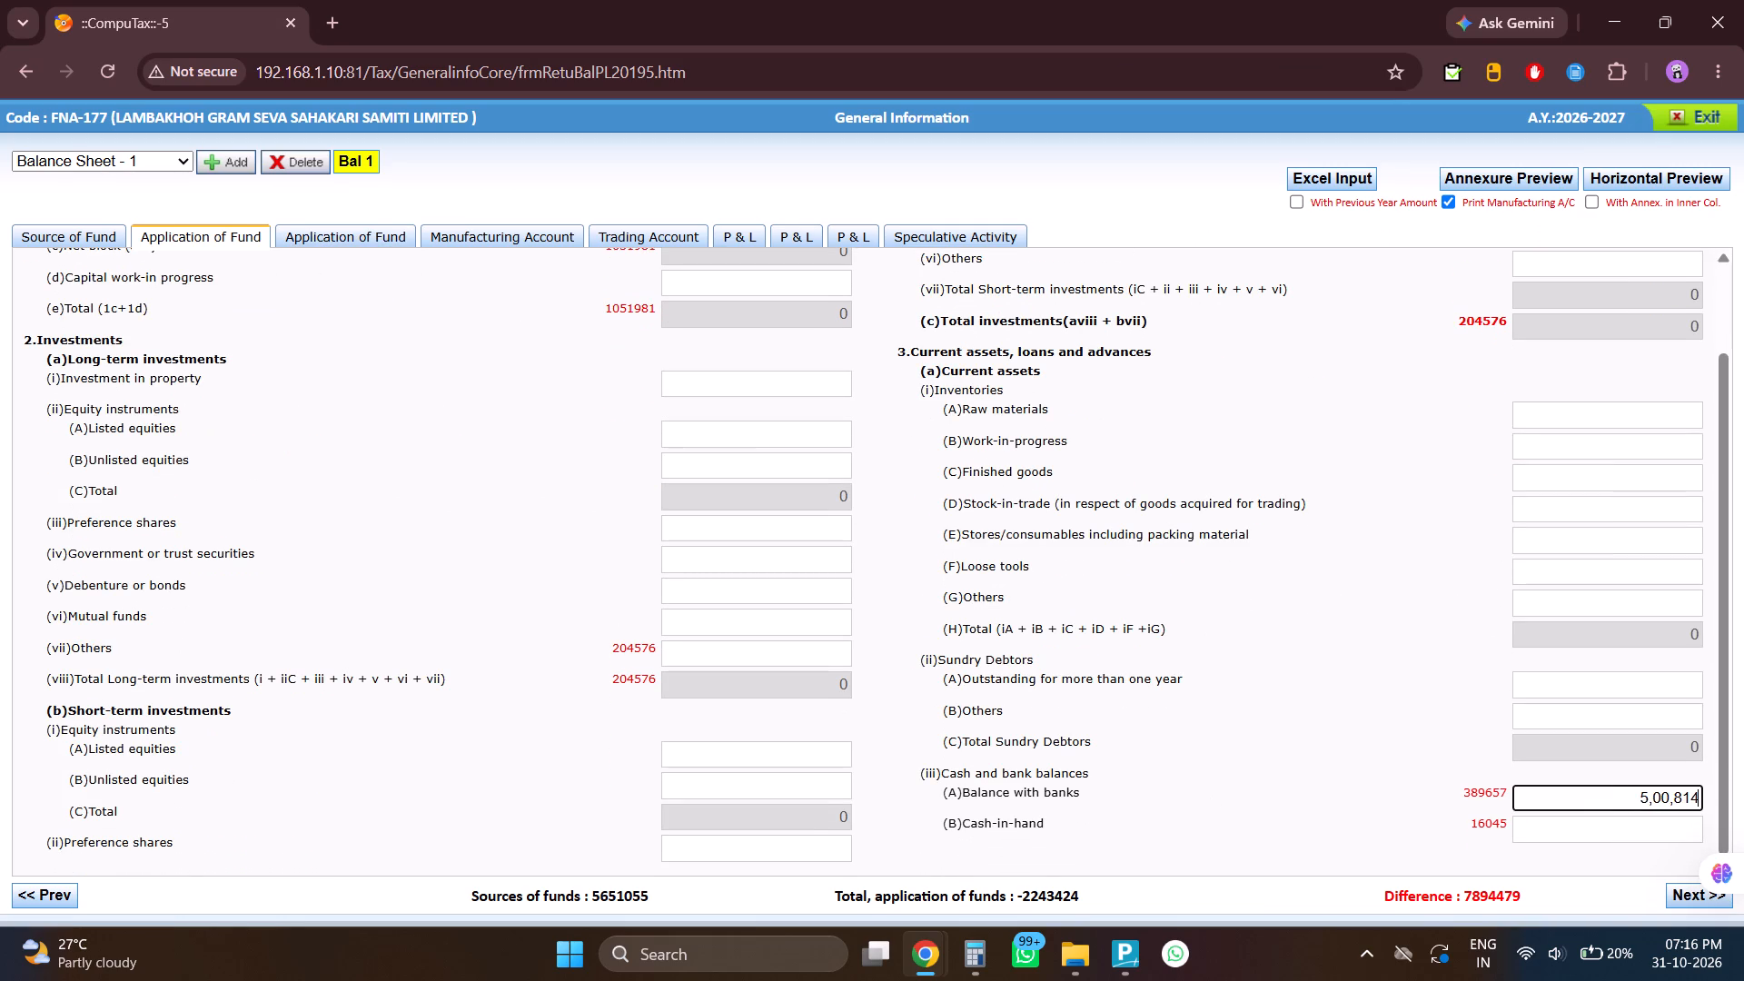
left_click(1189, 786)
Copy the current-year Cash Balance from the PDF into CompuTax's Cash-in-hand, entered as 11173.
key("alt+Tab")
scroll(1189, 786, "down", 2)
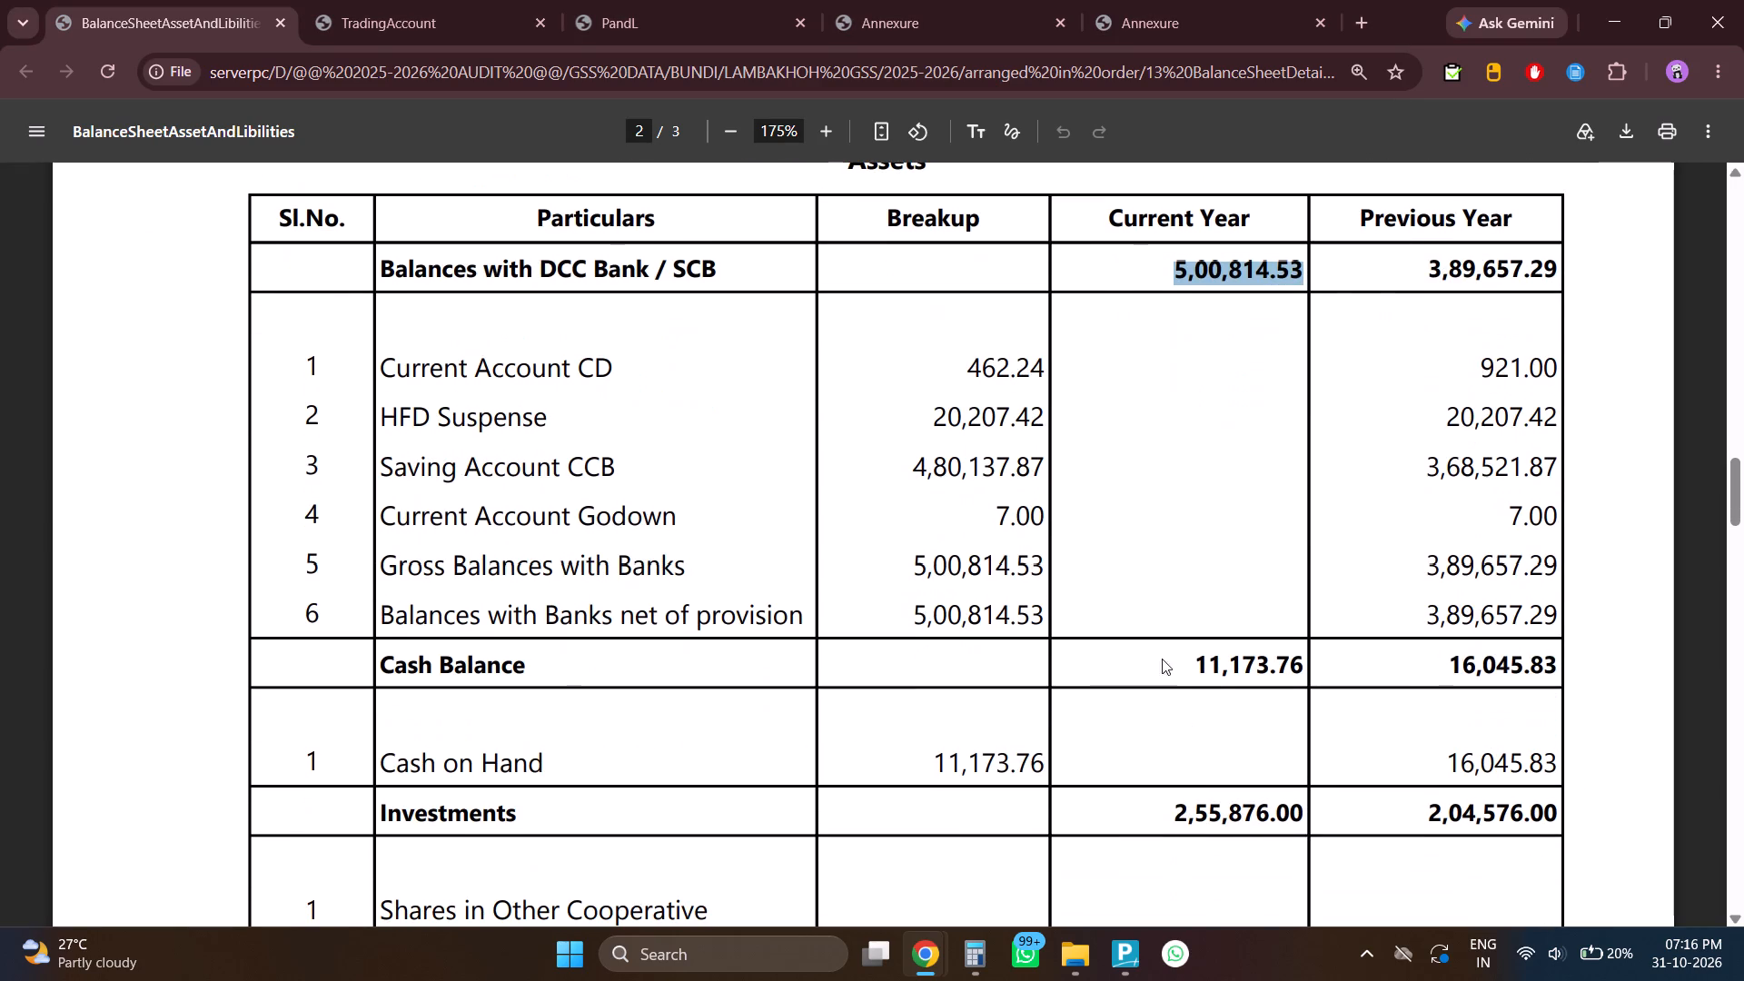
left_click_drag(1182, 659, 1322, 672)
key("ctrl+c")
key("alt+Tab")
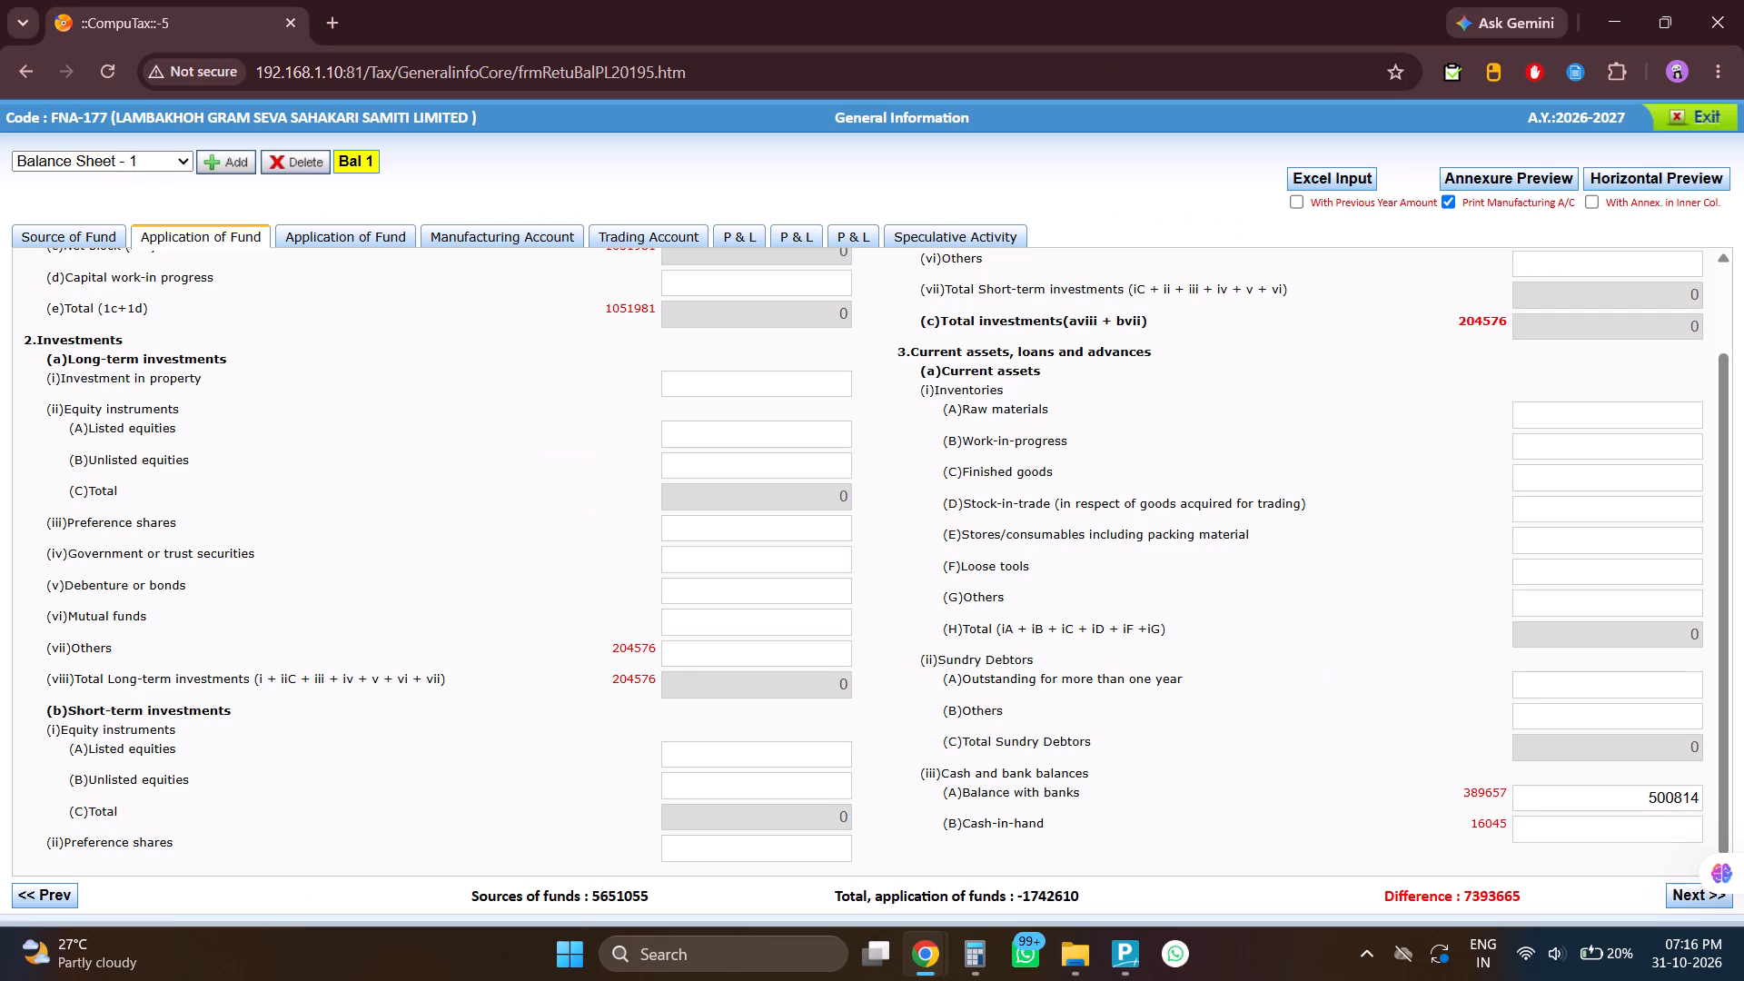
left_click(1561, 832)
key("ctrl+v")
key("BackSpace")
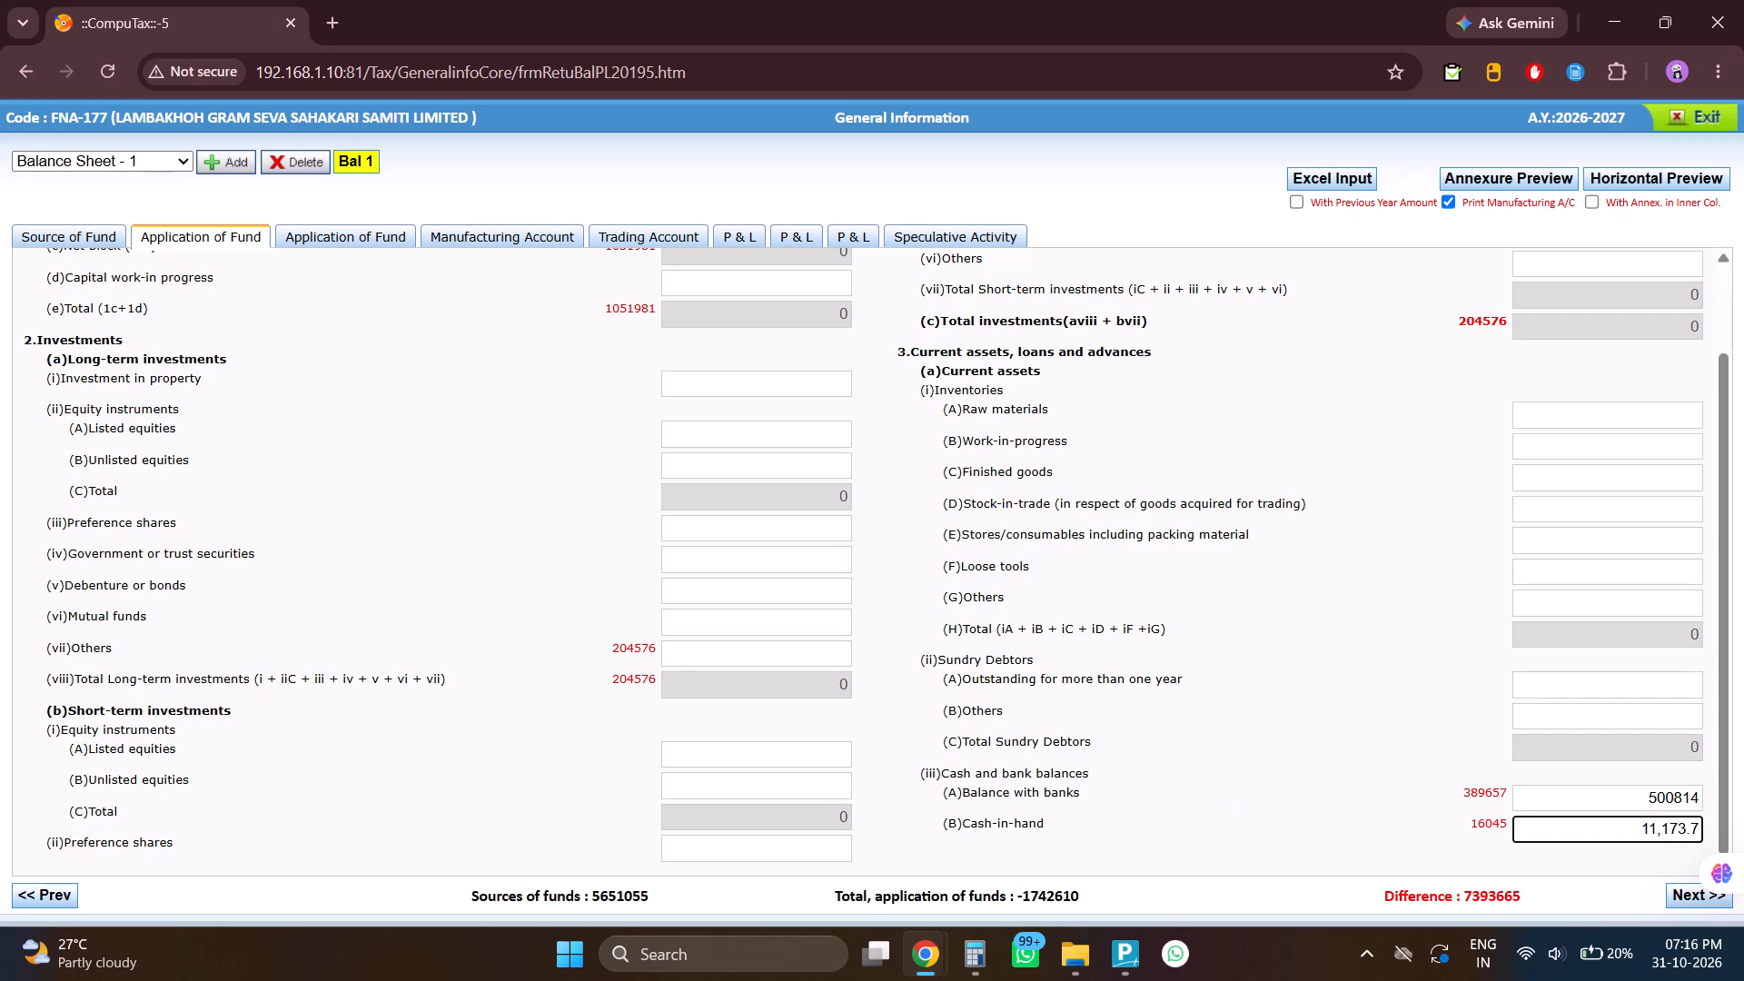
key("BackSpace")
key("BackSpace")
left_click(1162, 782)
Copy the current-year Investments total from the PDF into CompuTax's long-term investments Others in Application of Fund, entered as 255876.
key("alt+Tab")
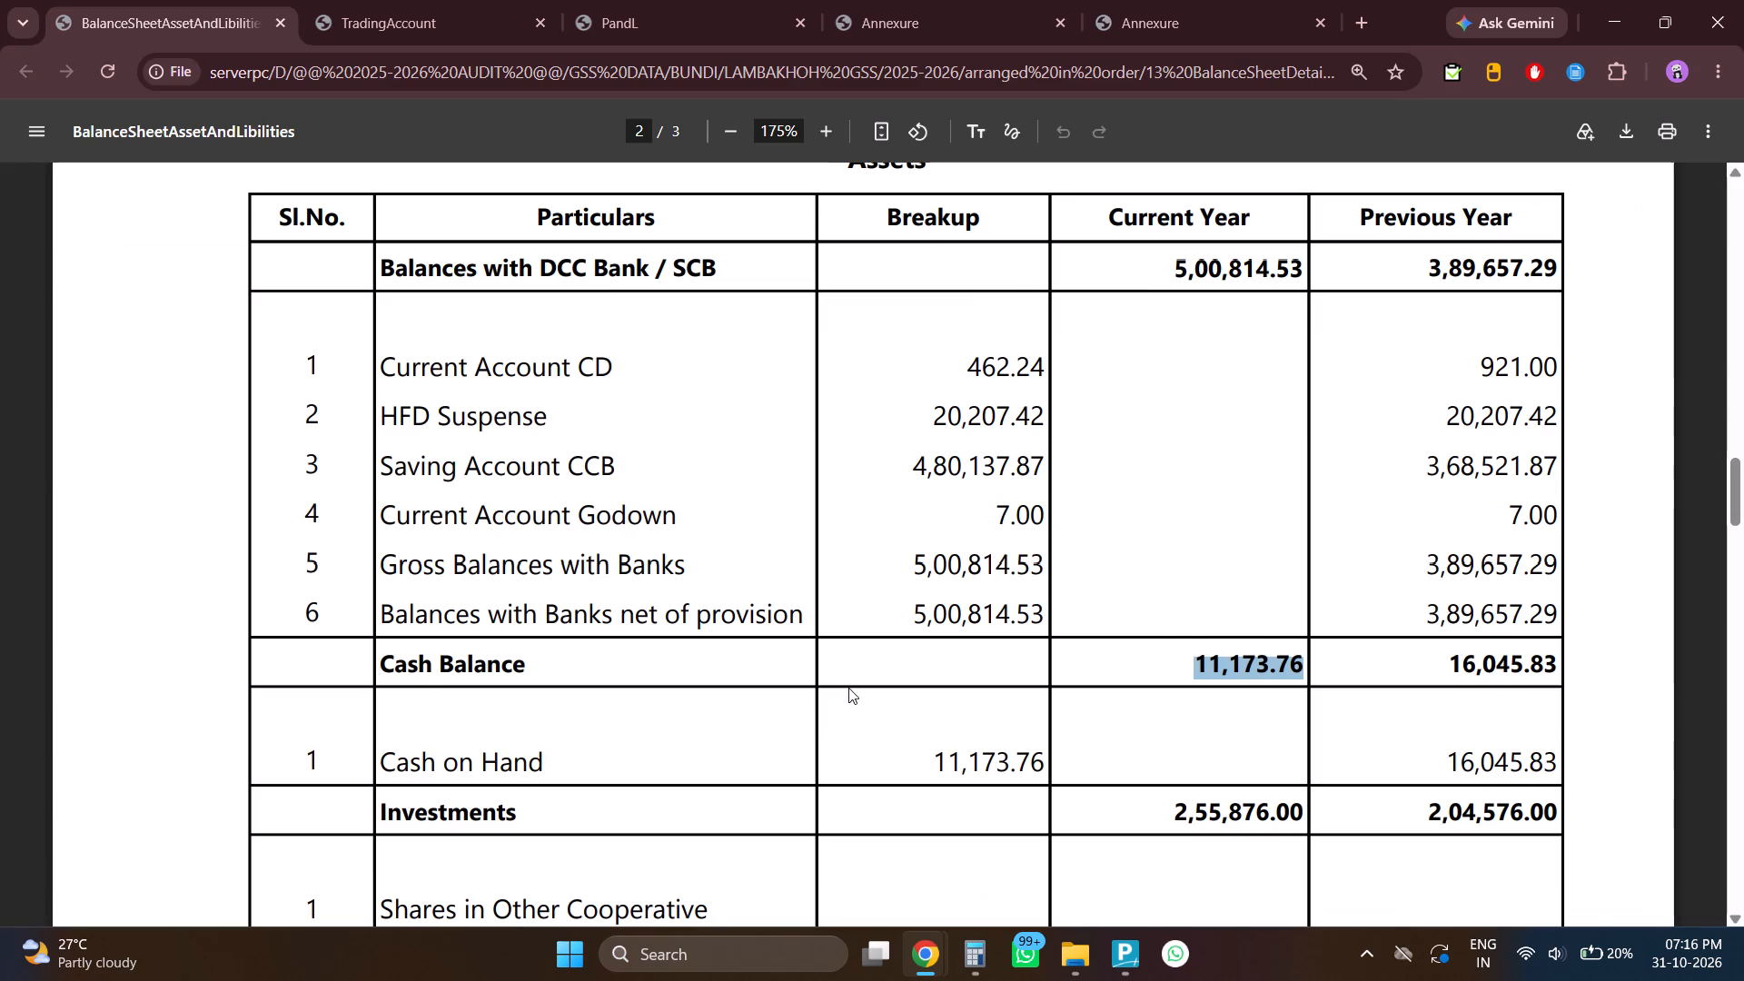
key("alt+Tab")
key("alt+Tab")
scroll(1731, 612, "down", 3)
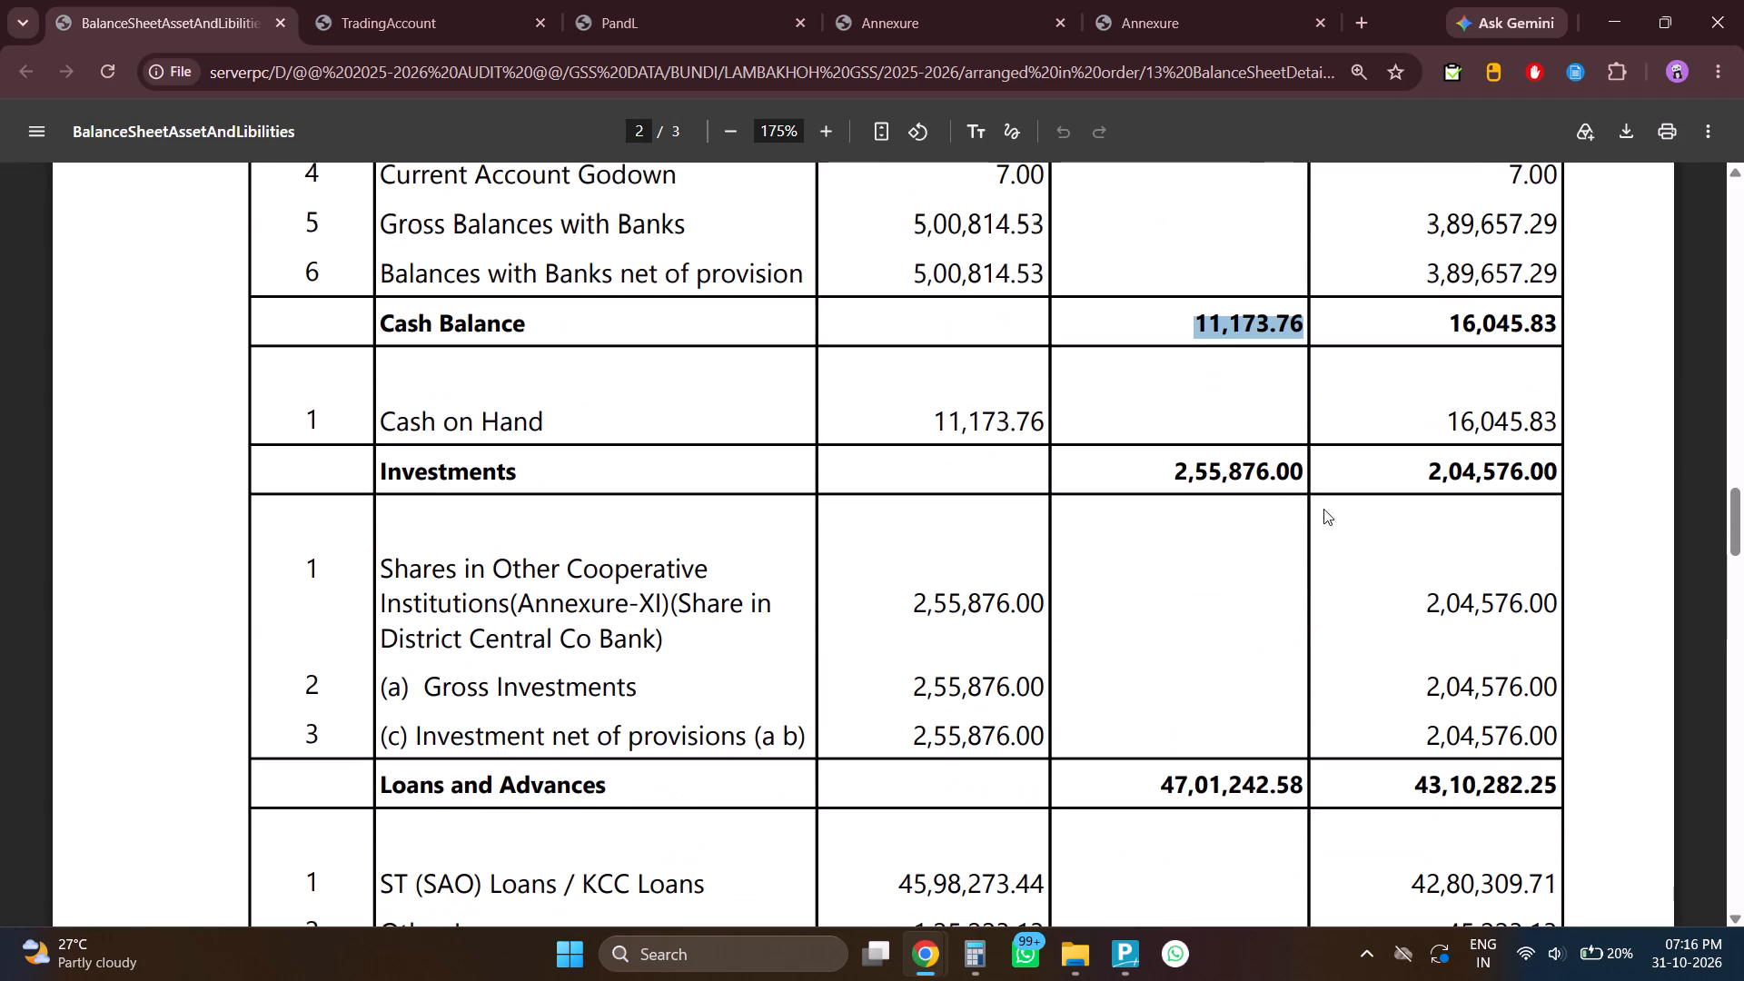
left_click_drag(1170, 472, 1322, 481)
key("ctrl+c")
key("alt+Tab")
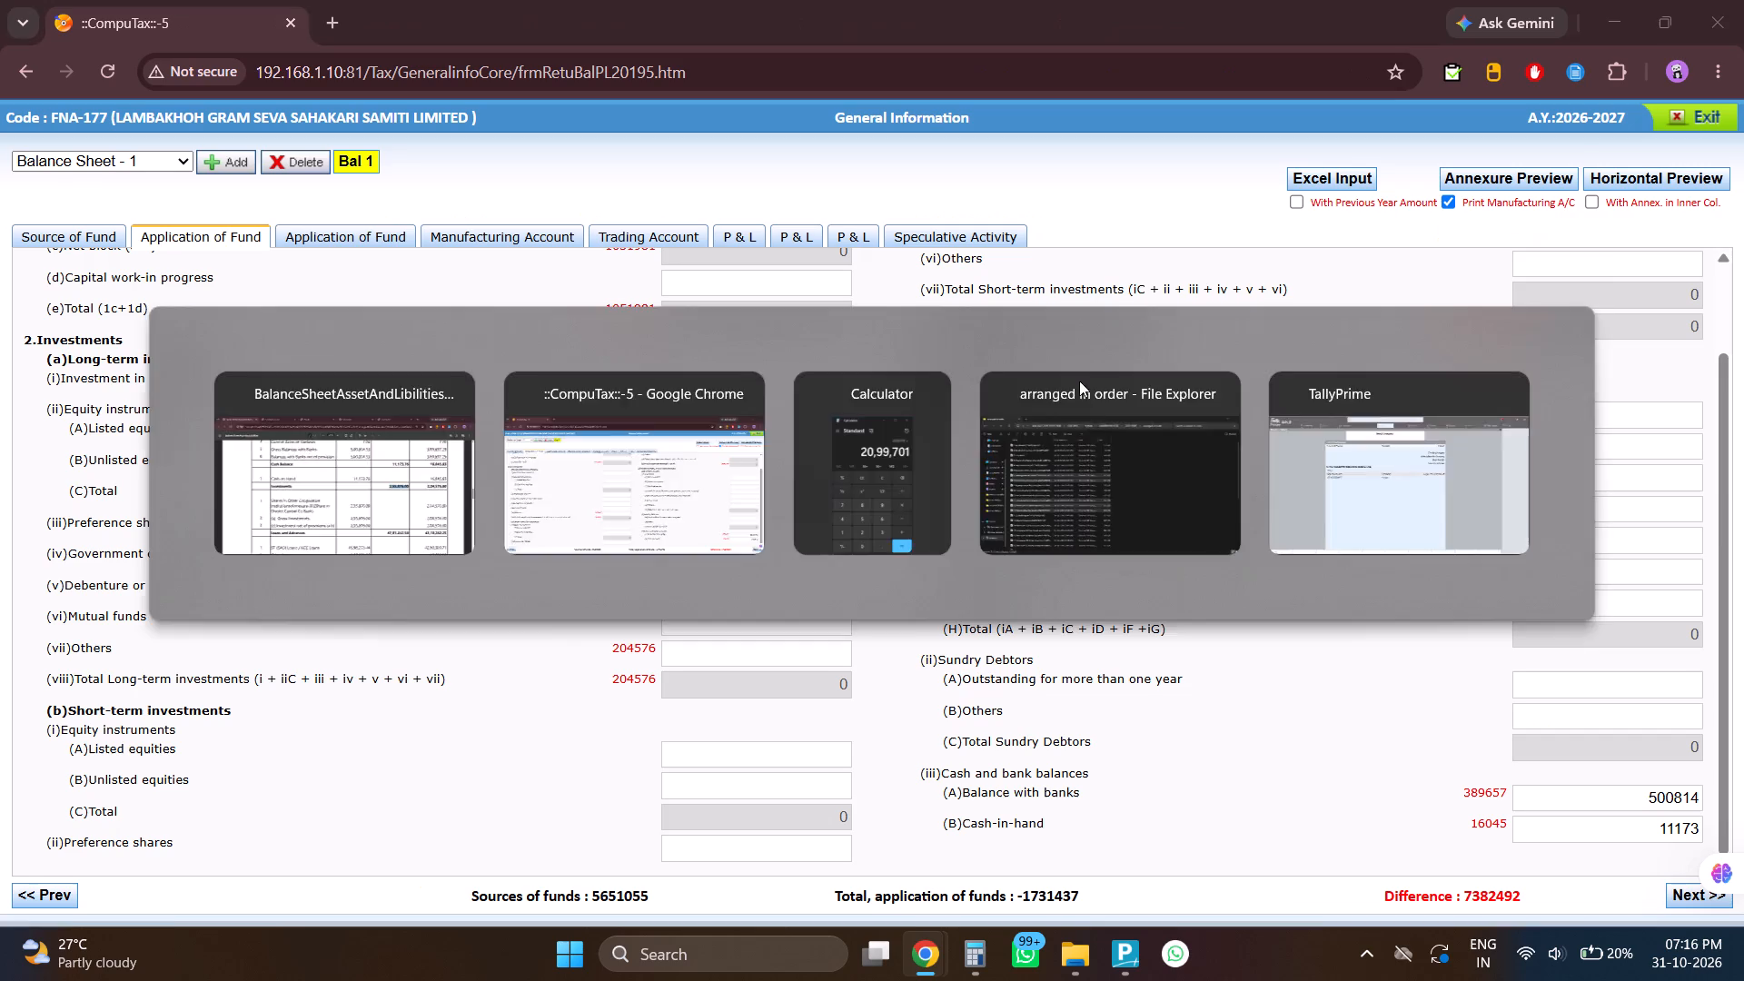
left_click(349, 234)
left_click(249, 231)
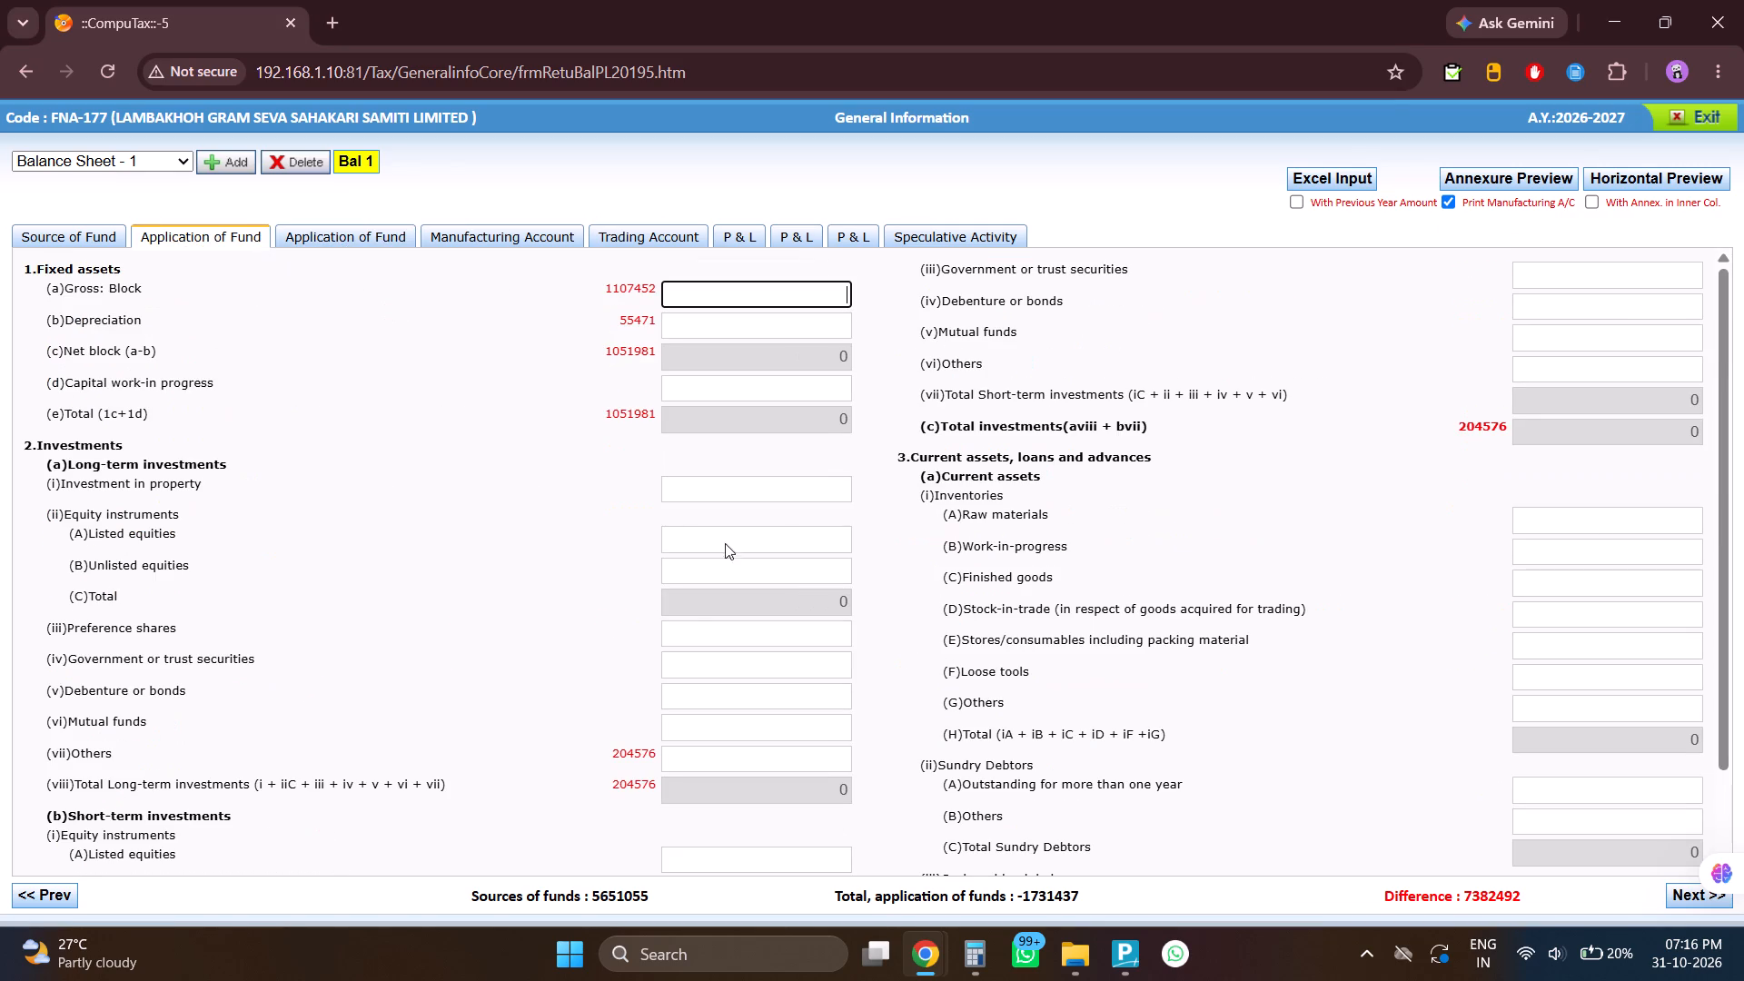
left_click(767, 747)
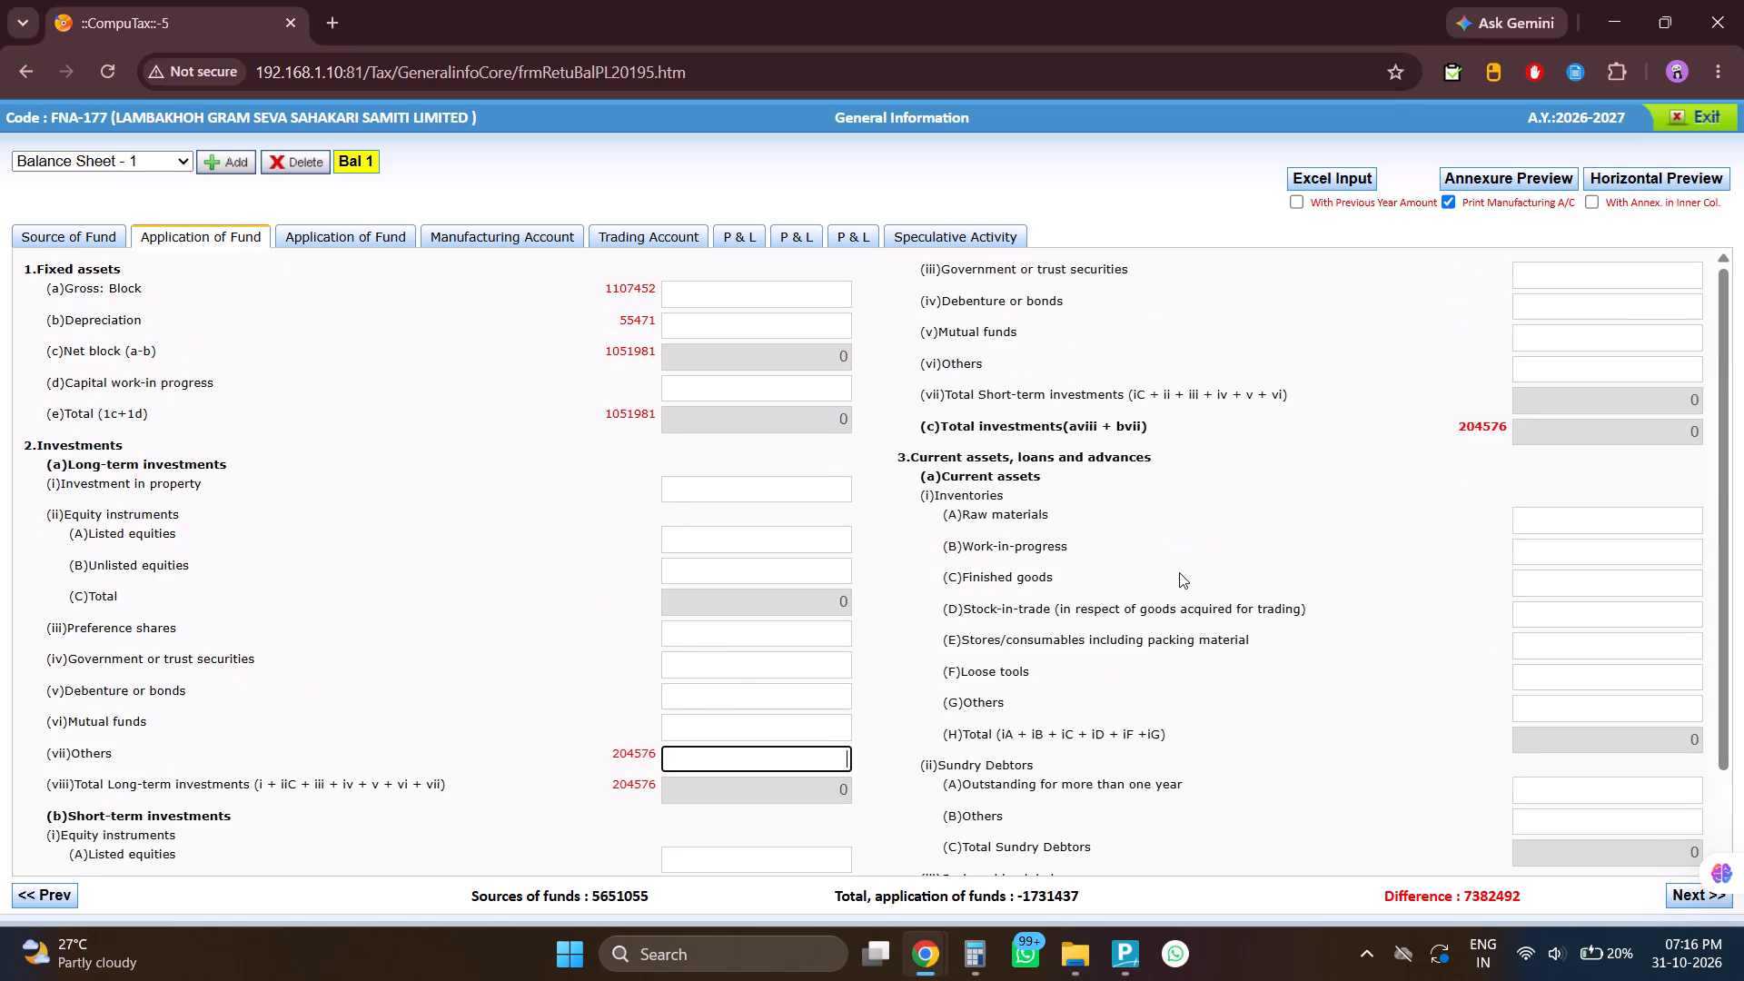
key("ctrl+v")
key("BackSpace")
key("BackSpace")
key("BackSpace")
left_click(1136, 579)
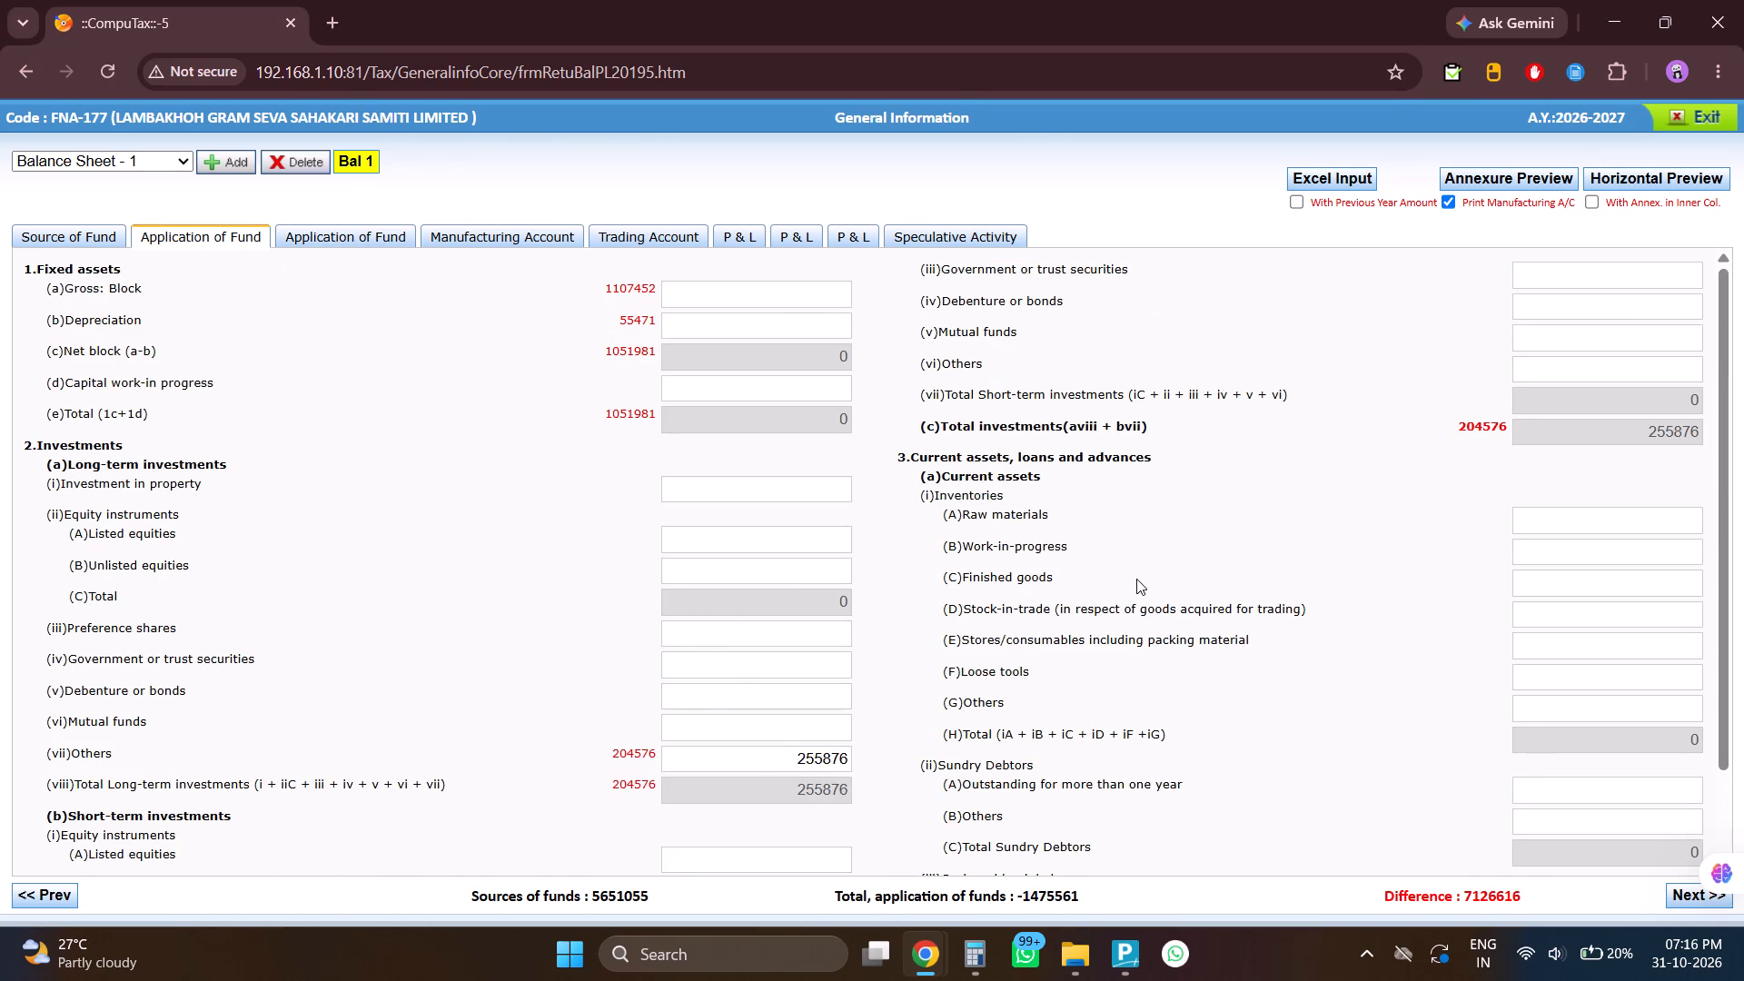
Copy the PDF's current-year Loans and Advances into CompuTax's Deposits, loans and advances to corporate and others, entered as 4701242.
key("alt+Tab")
scroll(1248, 634, "down", 1)
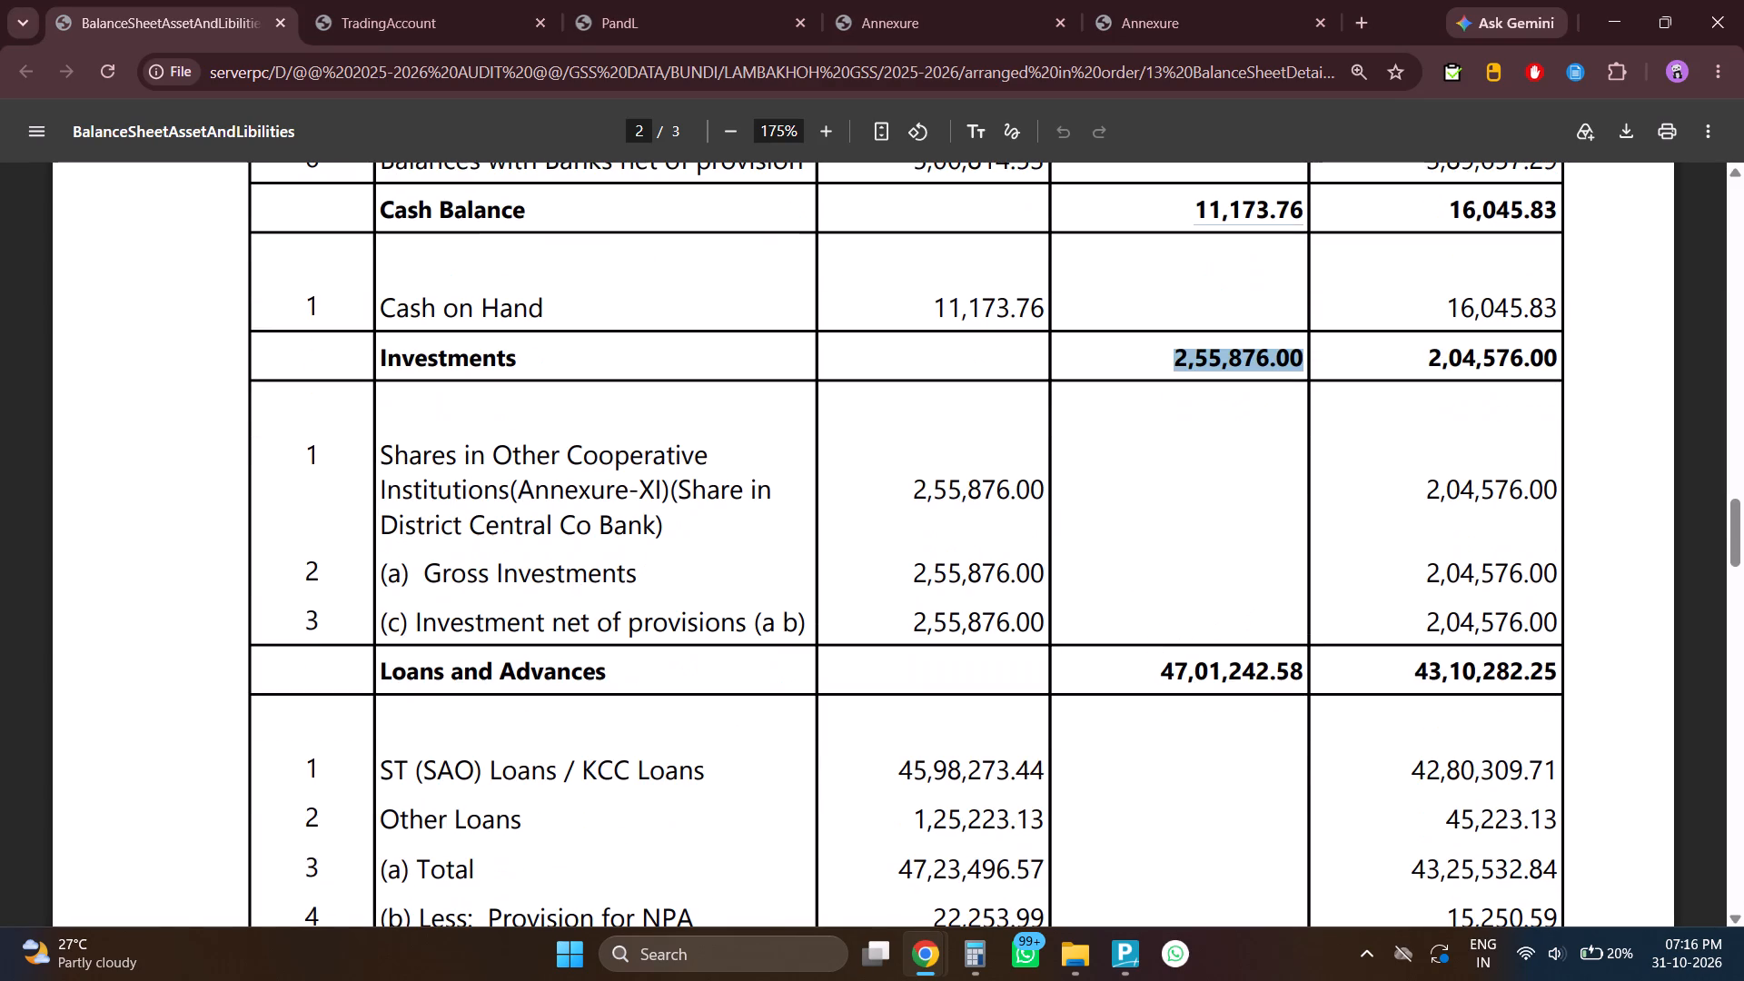
left_click_drag(1164, 669, 1333, 669)
key("ctrl+c")
key("ctrl+c")
key("ctrl+c")
key("ctrl+c")
key("ctrl+c")
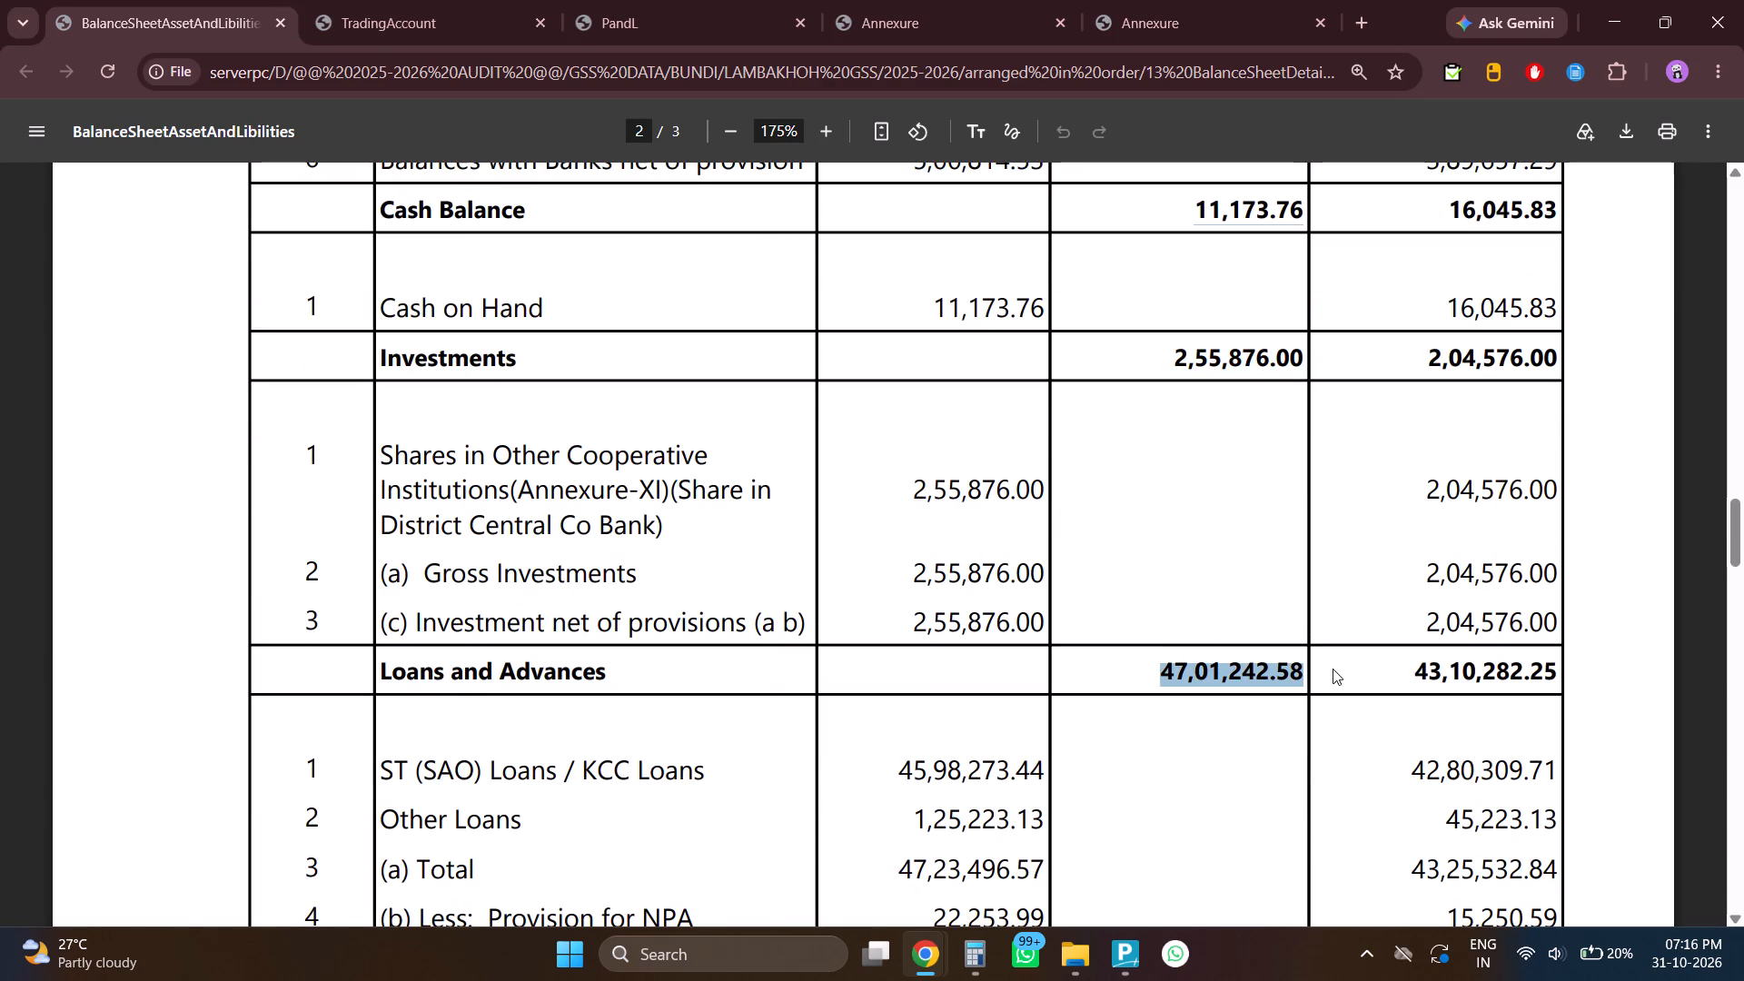
key("alt+Tab")
left_click(374, 235)
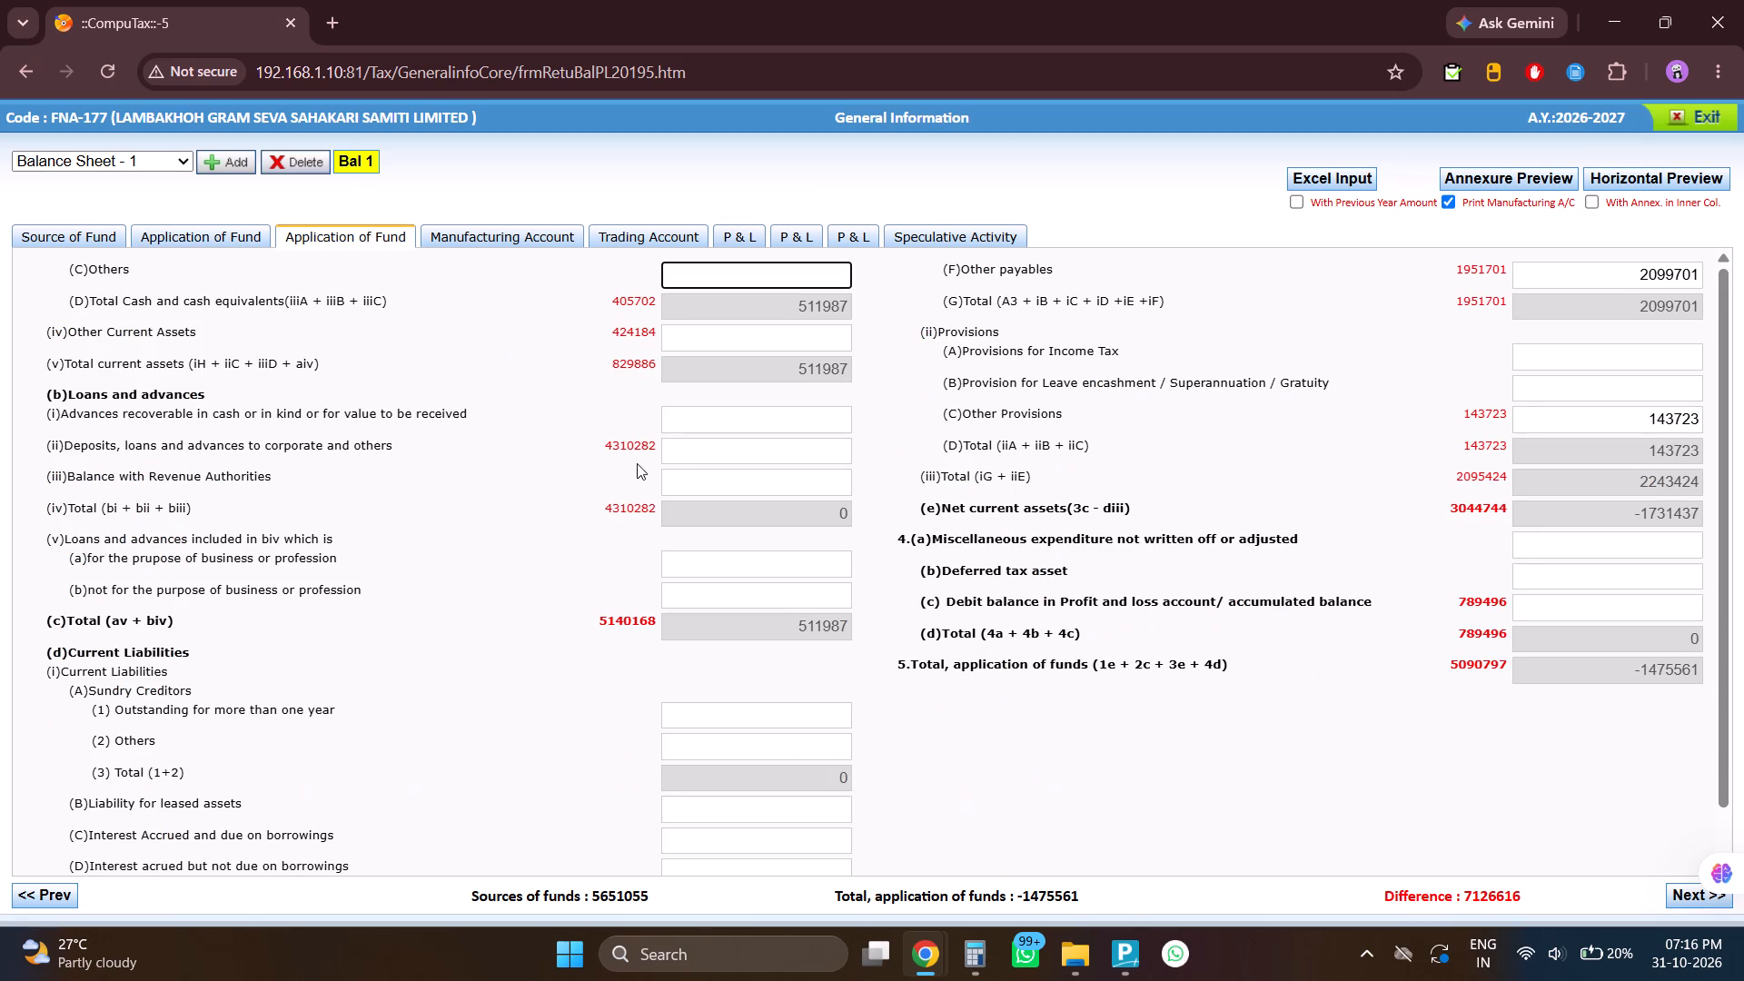
left_click(710, 447)
key("ctrl+v")
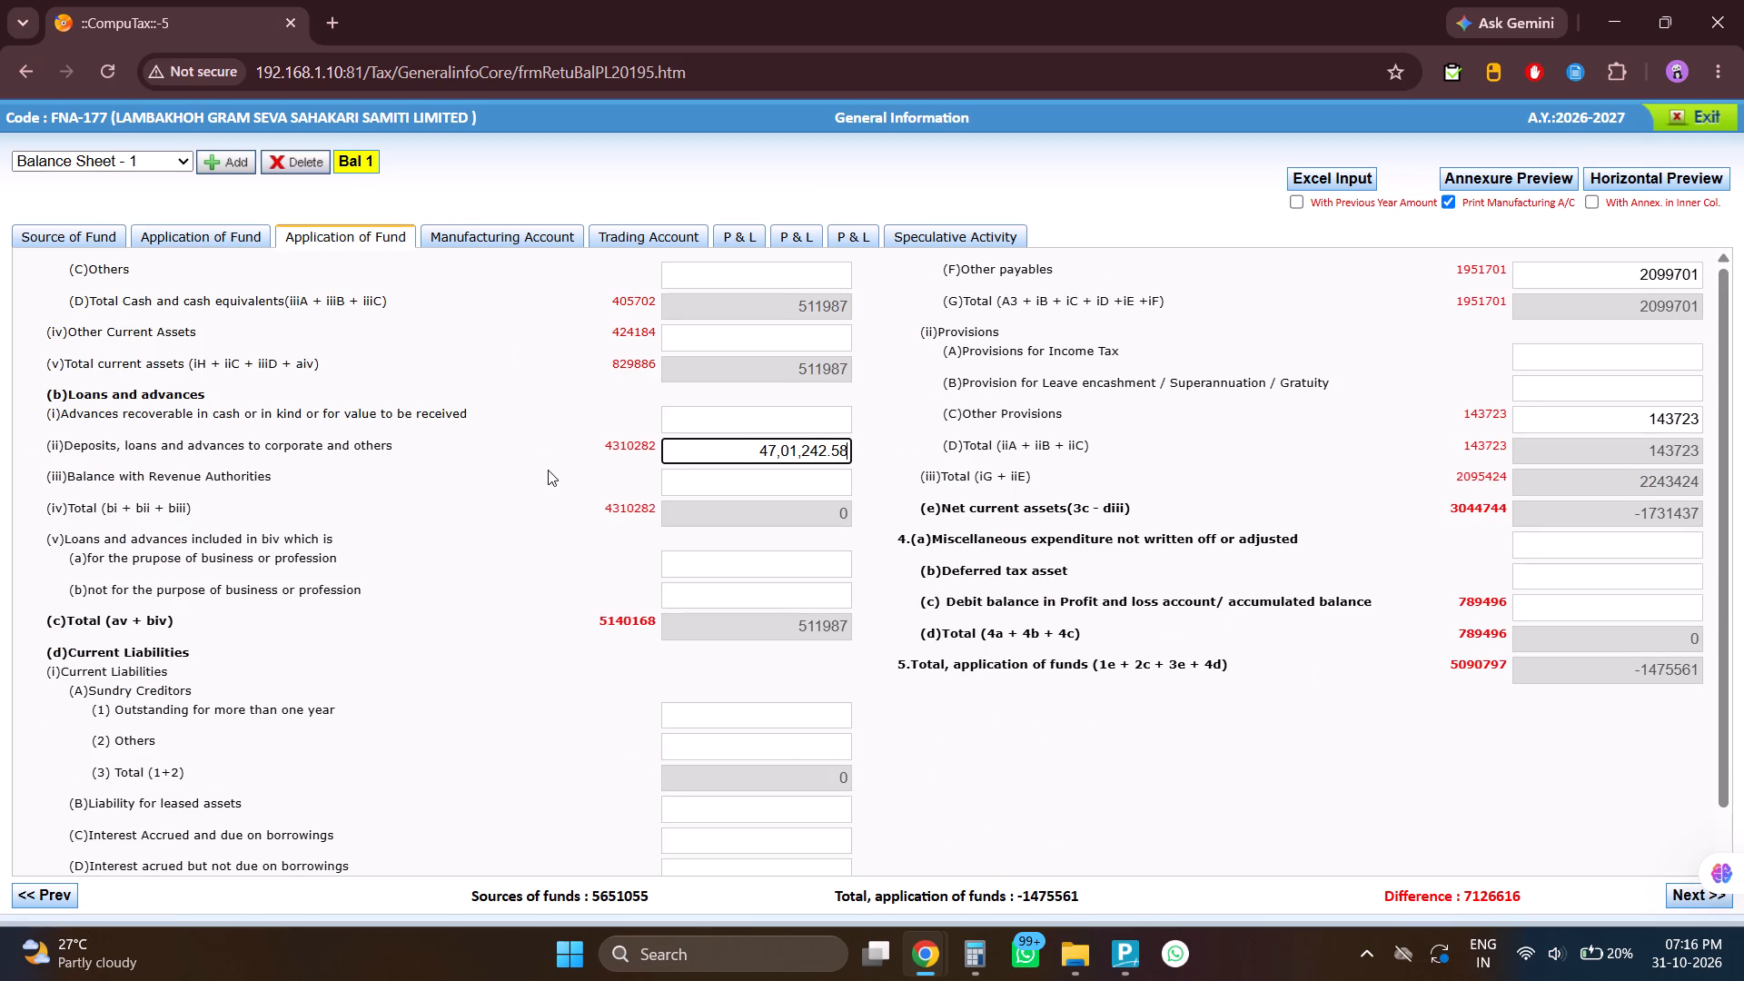
key("BackSpace")
key("BackSpace")
key("BackSpace")
left_click(1194, 303)
Copy the PDF's current-year Fixed Assets (net of depreciation) into CompuTax's Gross Block under Fixed assets, entered as 1012074.
key("alt+Tab")
key("alt+Tab")
key("alt+Tab")
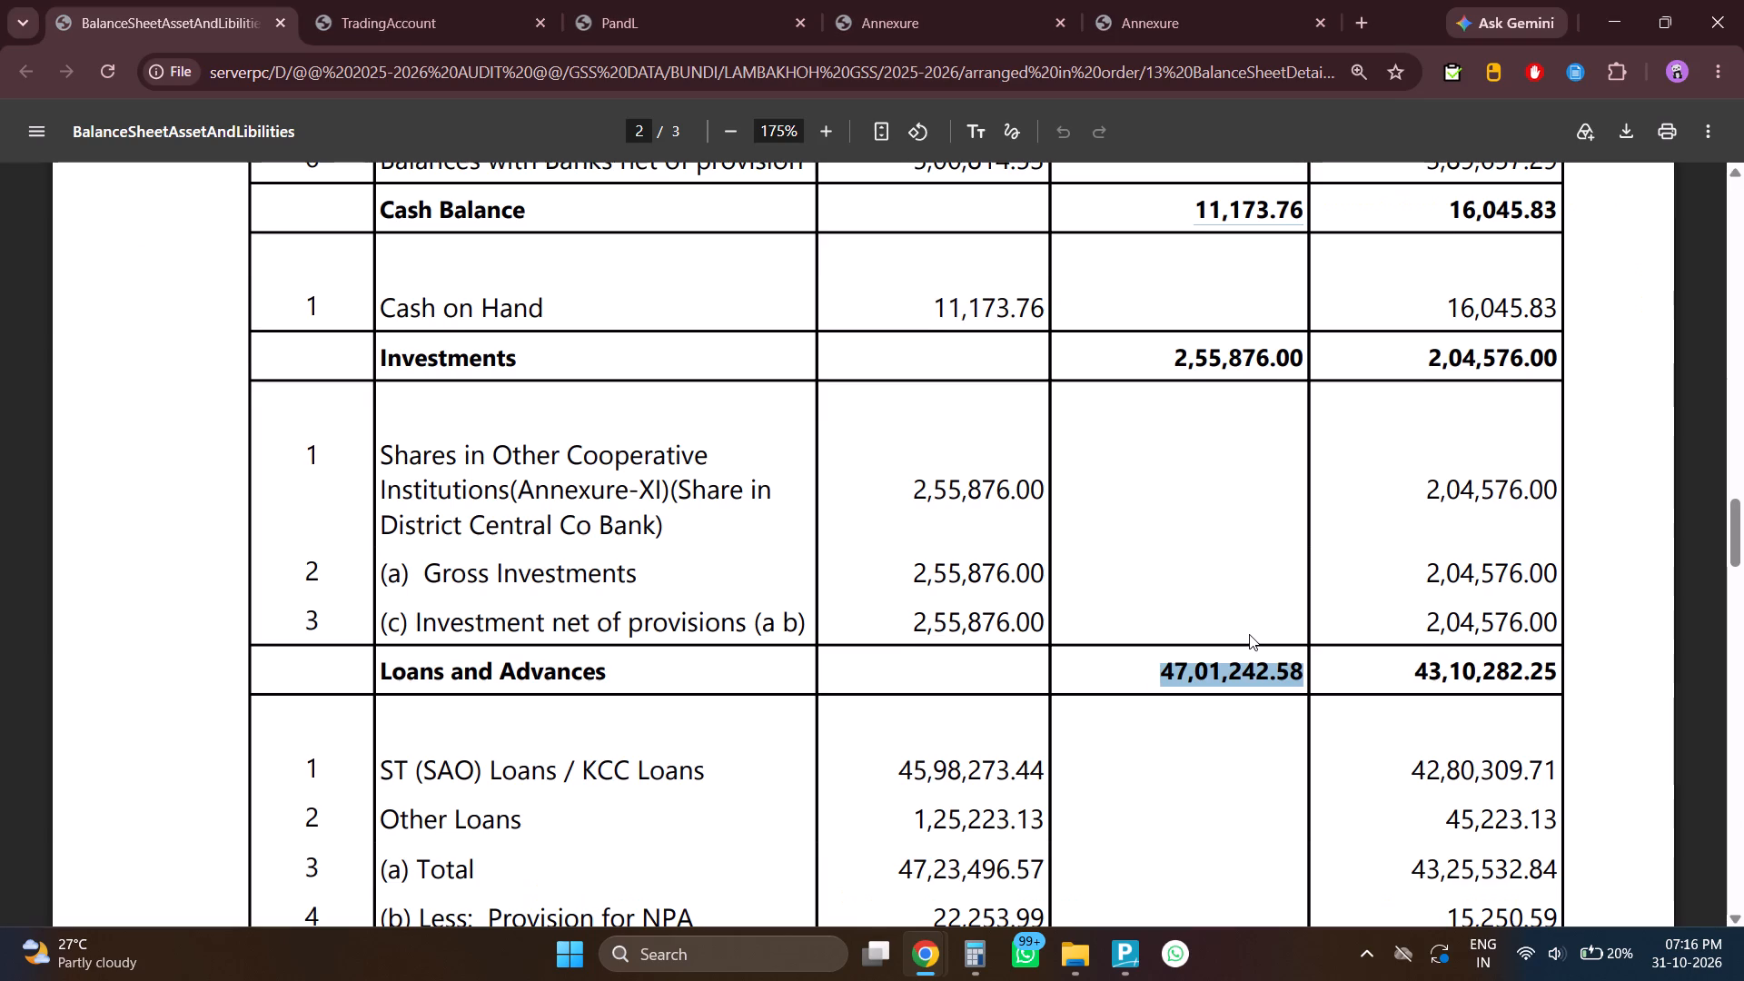
scroll(1249, 634, "down", 1)
scroll(1250, 535, "down", 3)
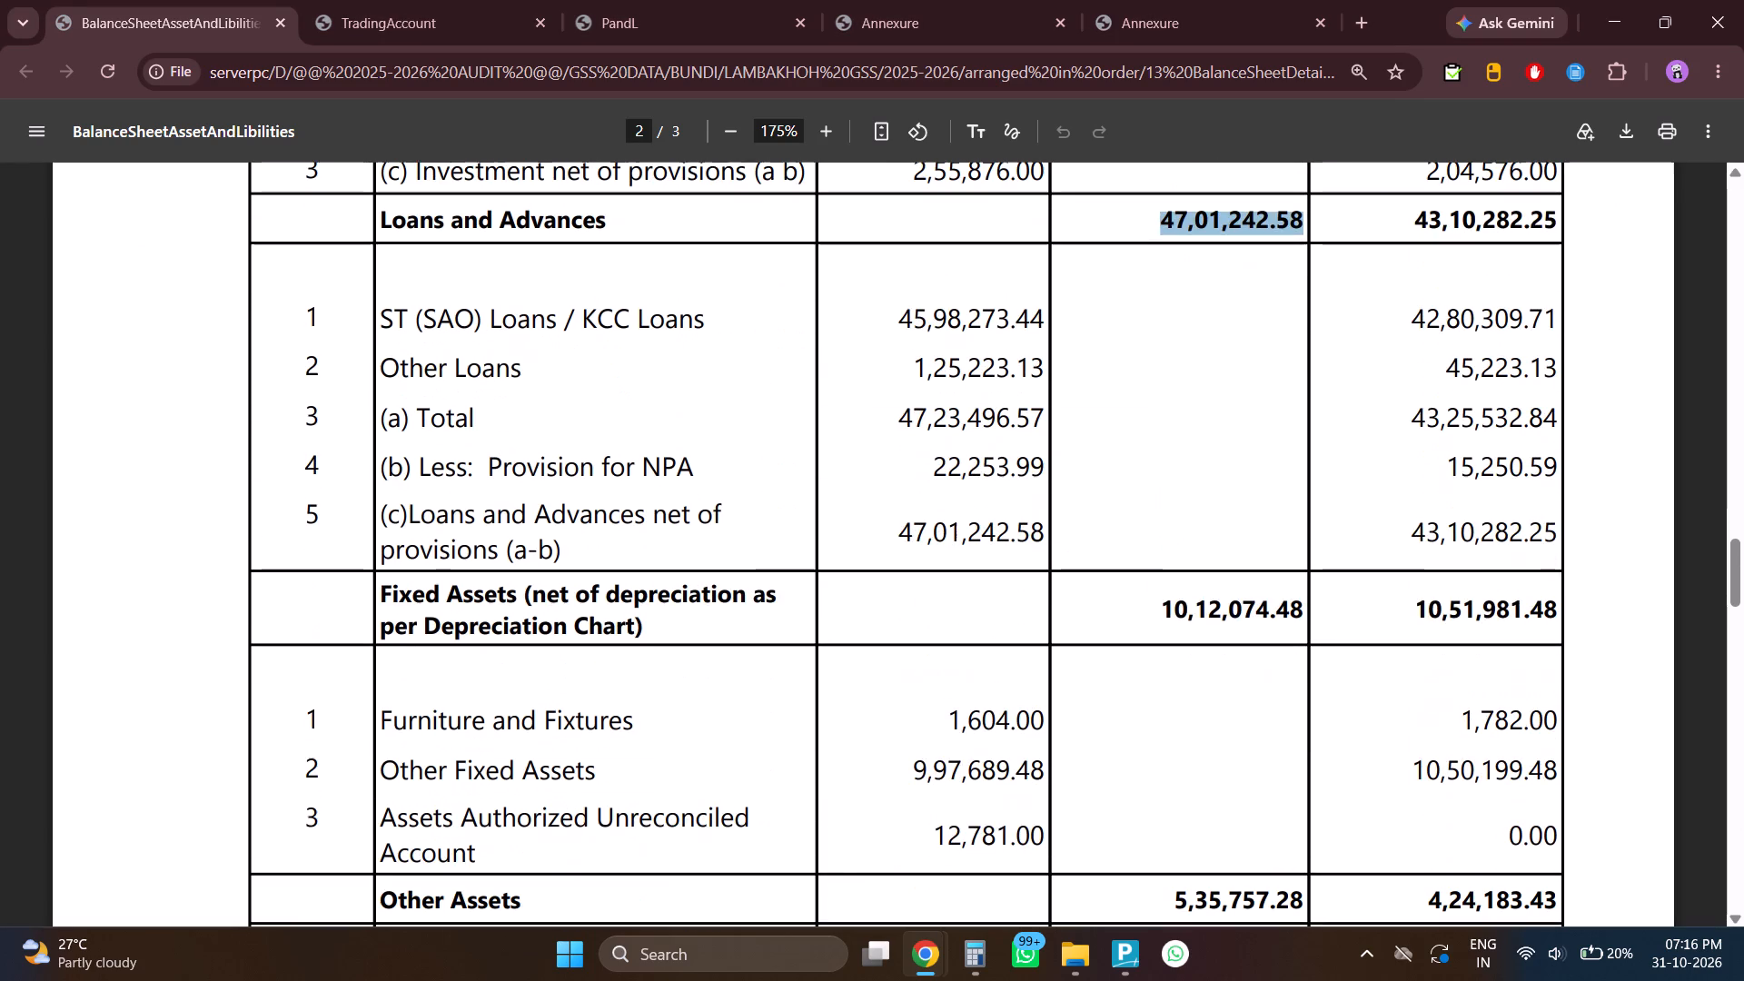
left_click_drag(1160, 609, 1334, 613)
key("ctrl+c")
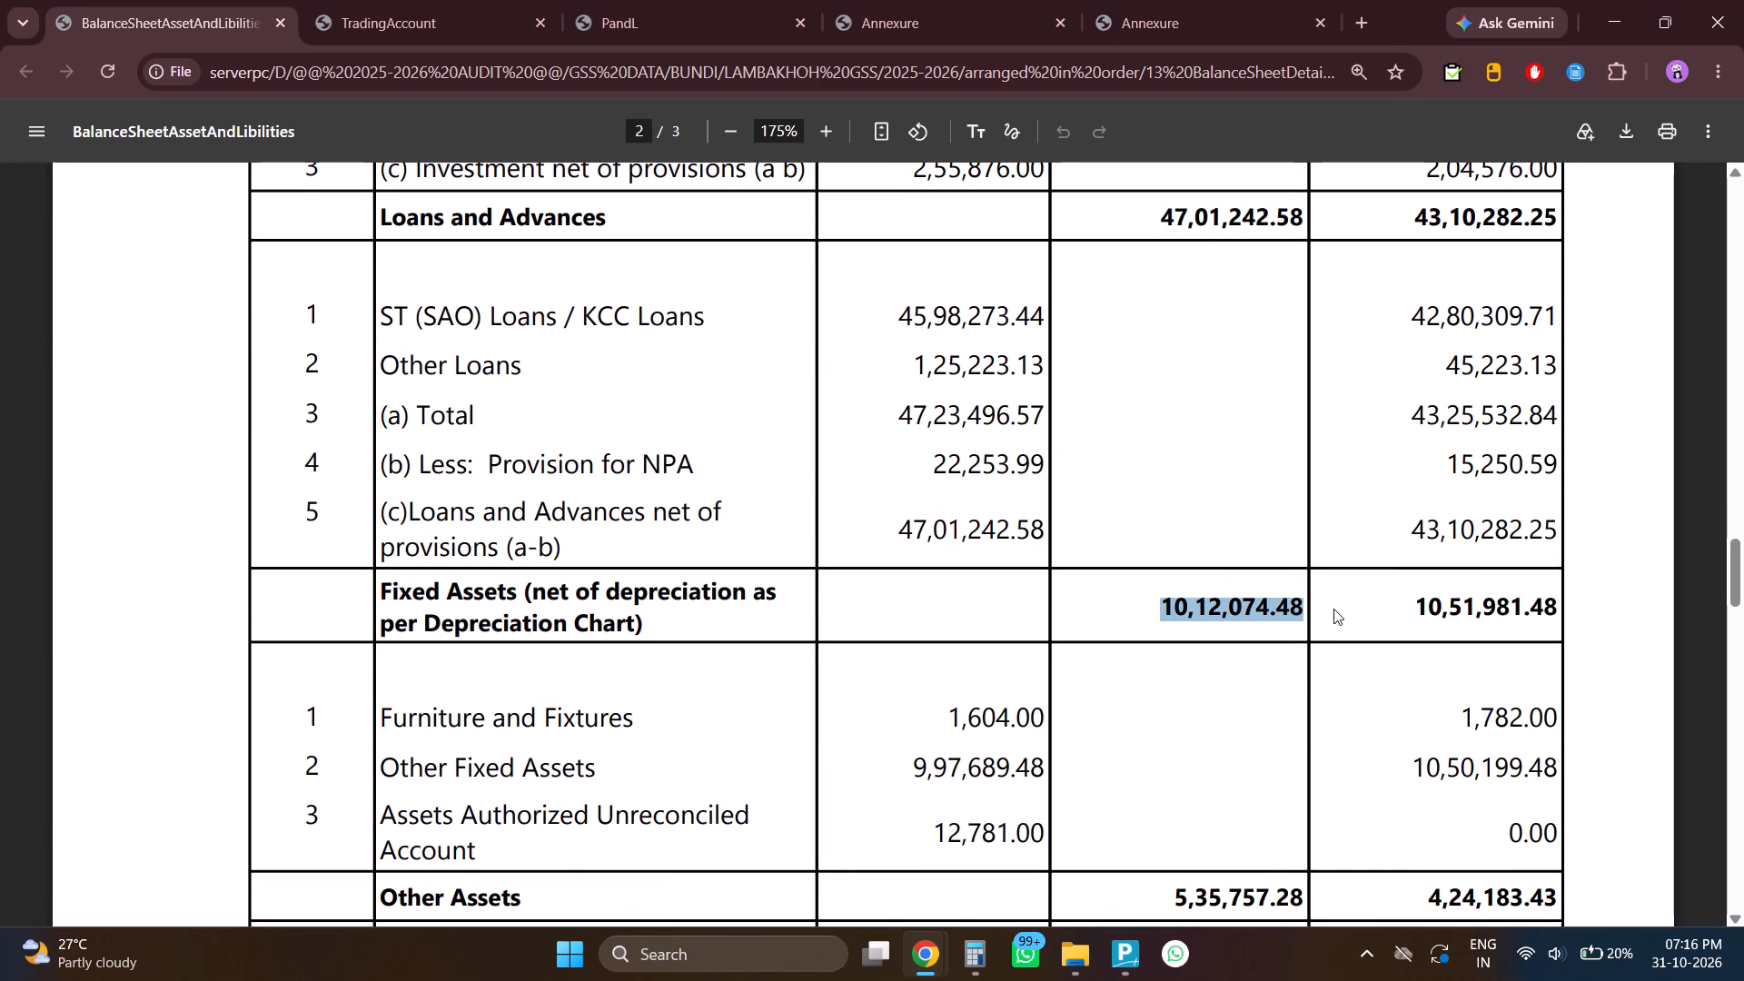
key("ctrl+c")
key("ctrl+c")
key("ctrl+c")
key("ctrl+c")
key("ctrl+c")
key("alt+Tab")
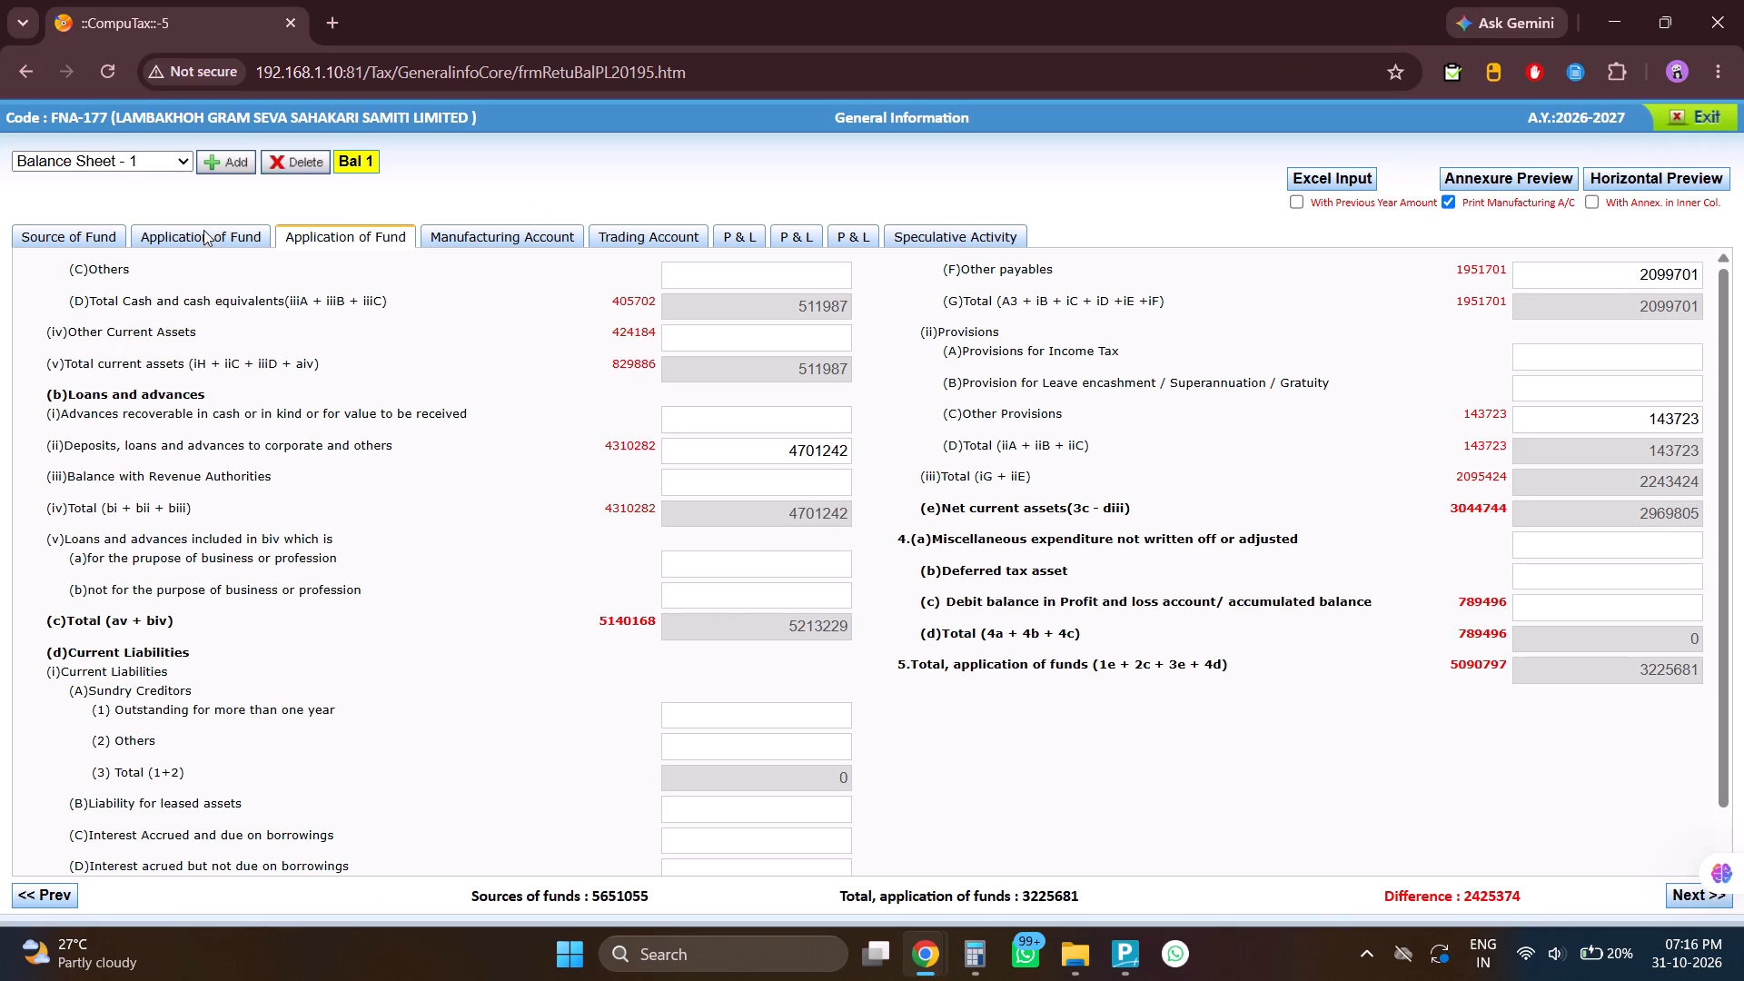
left_click(203, 226)
key("ctrl+v")
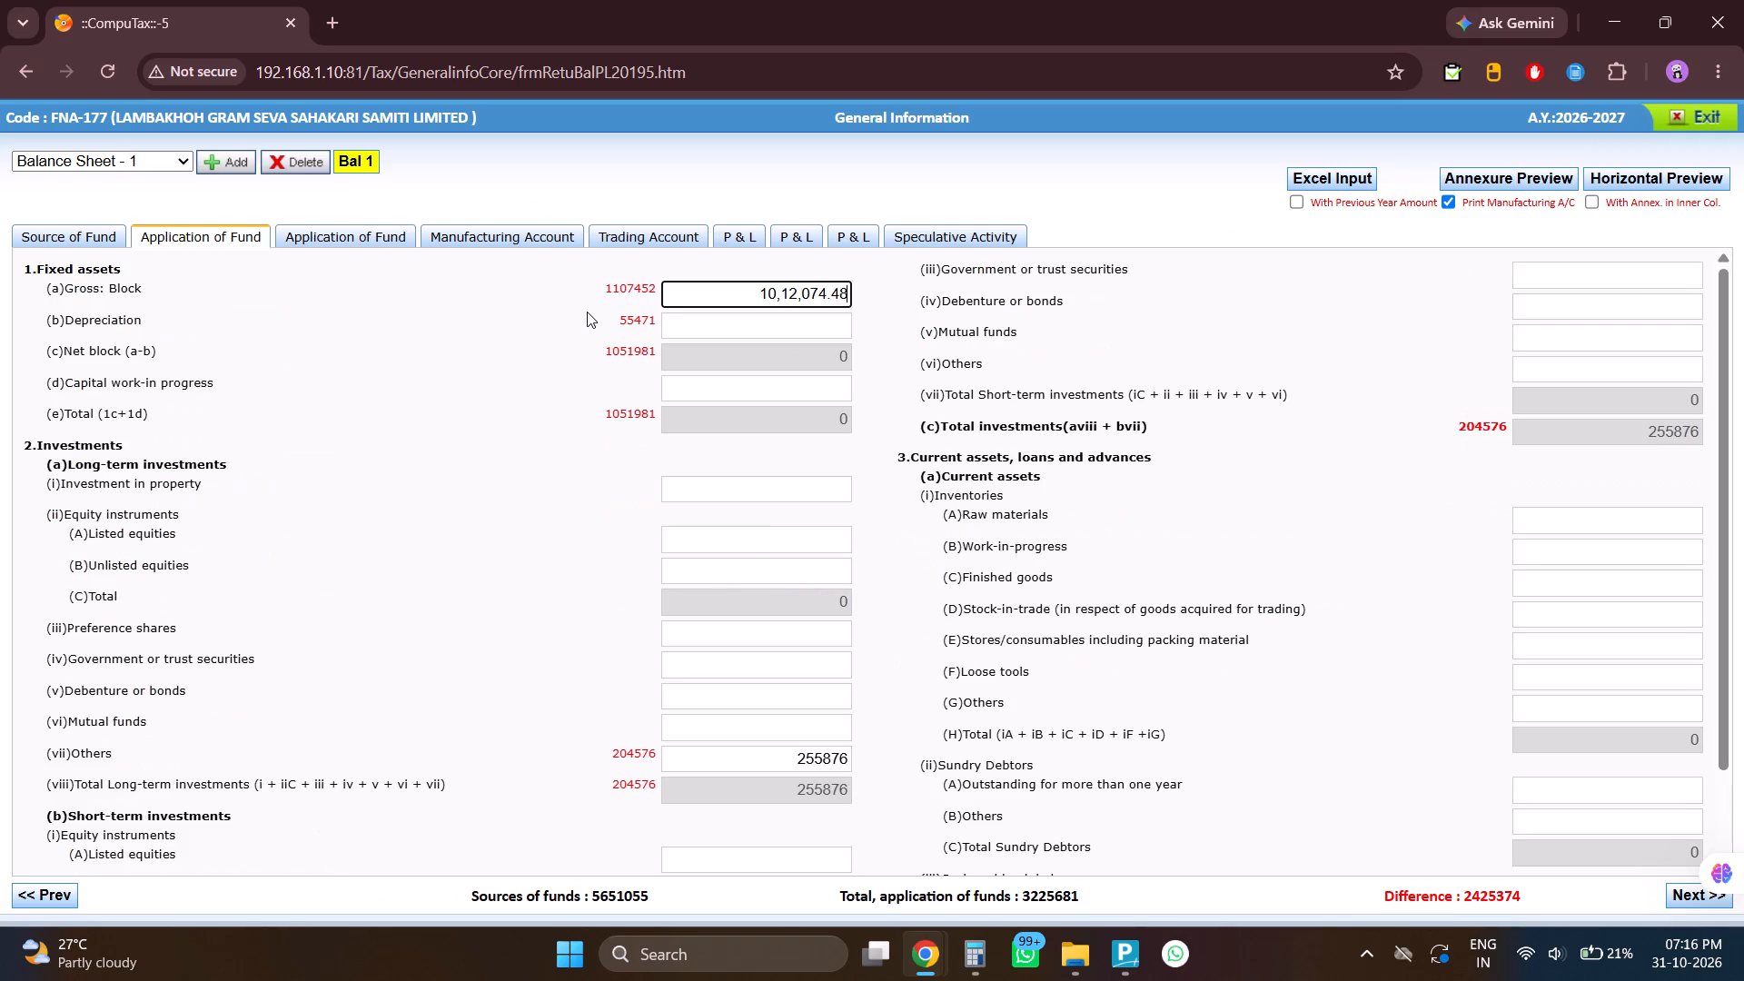
key("BackSpace")
key("BackSpace")
key("BackSpace")
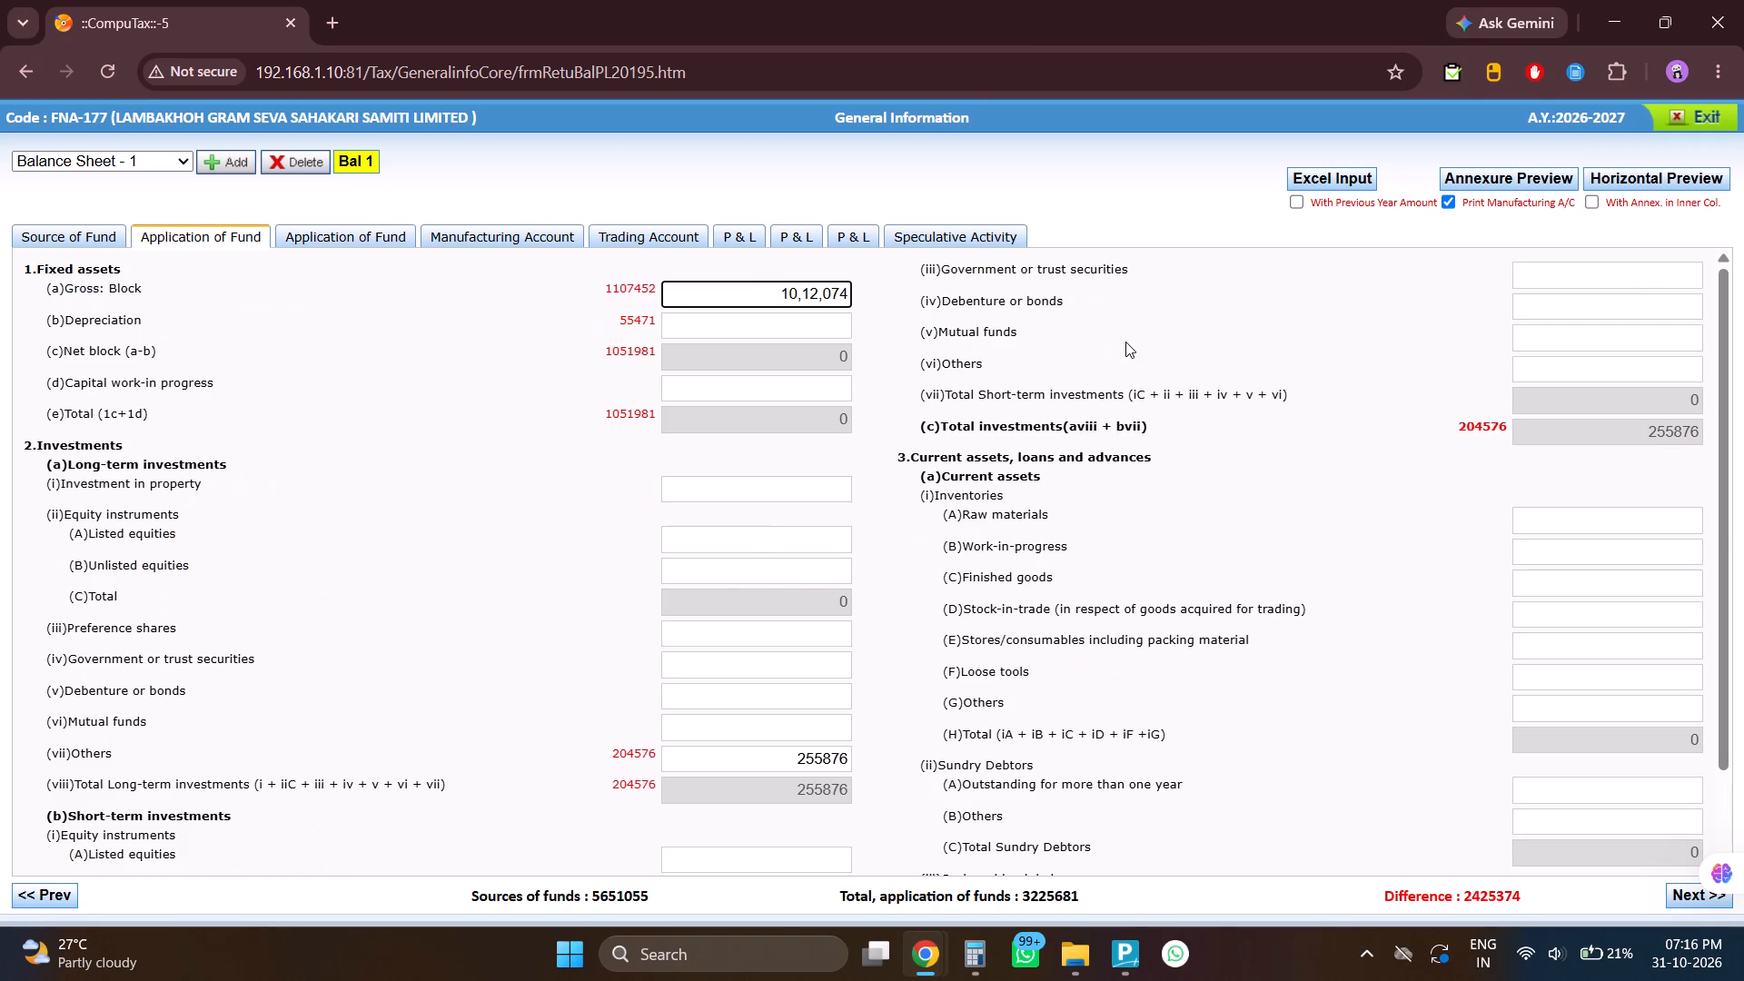
left_click(1125, 342)
Copy the current-year Other Assets total from the PDF into CompuTax's Other Current Assets in Application of Fund, entered as 535757.
key("alt+Tab")
key("alt+Tab")
key("alt+Tab")
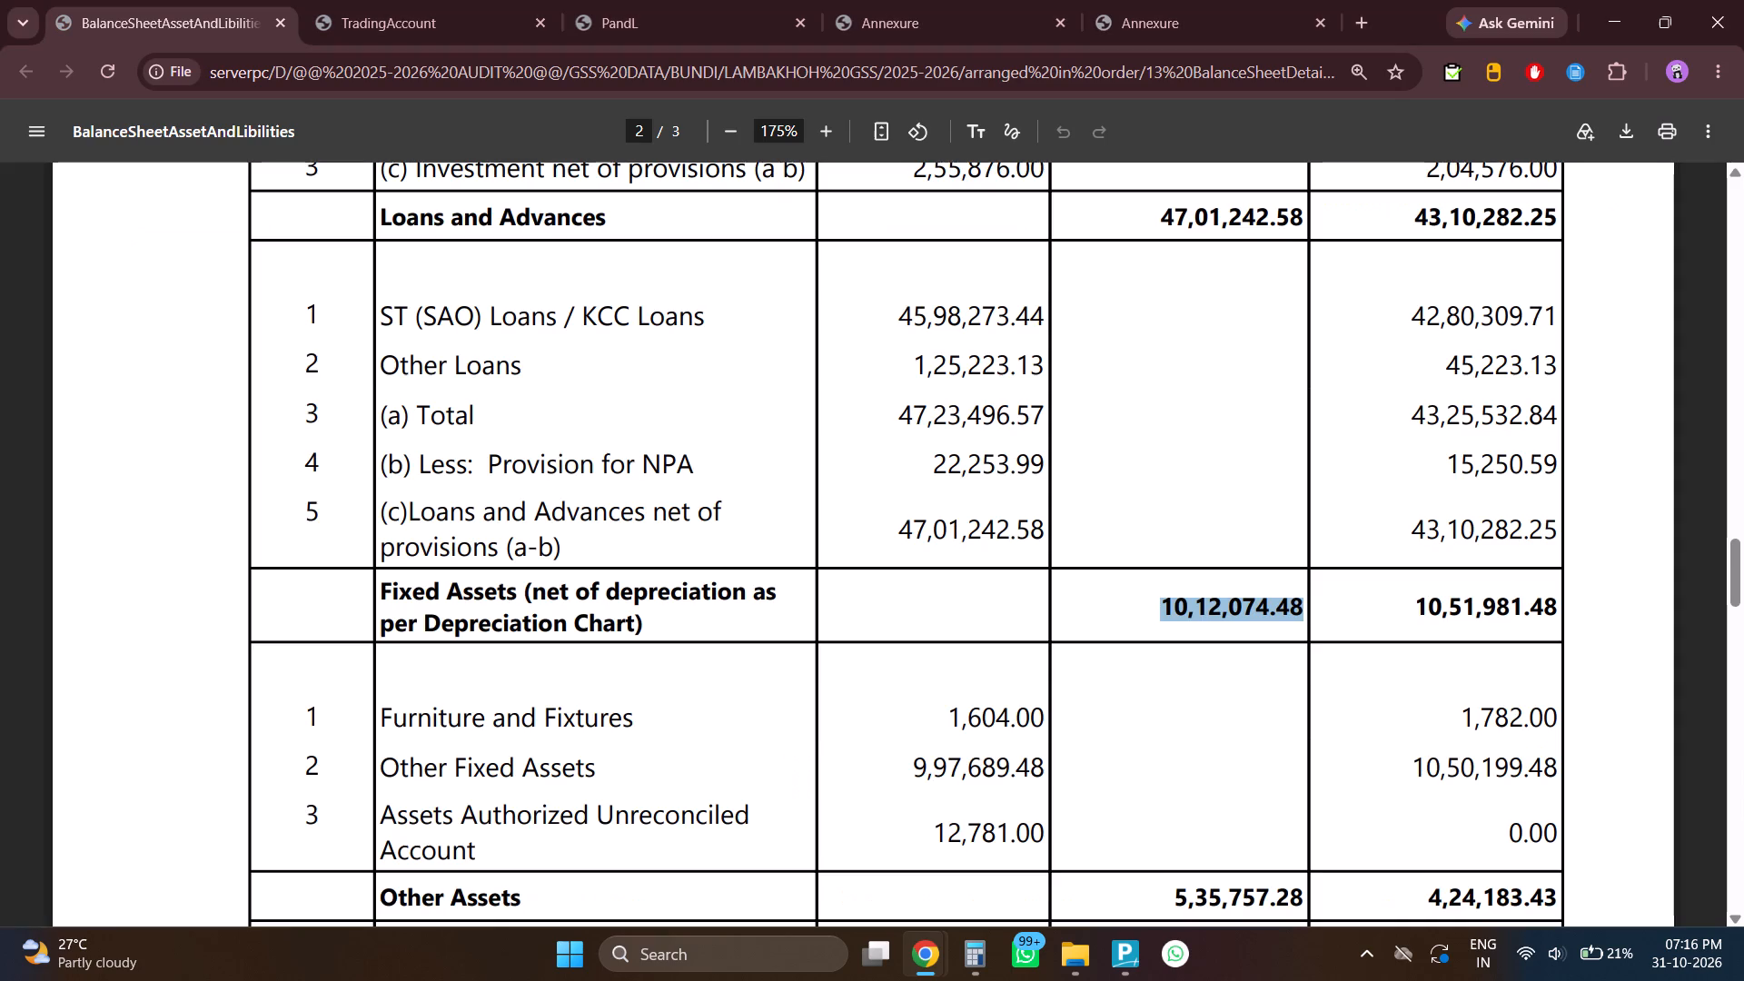
scroll(1328, 599, "down", 3)
left_click_drag(1173, 555, 1335, 562)
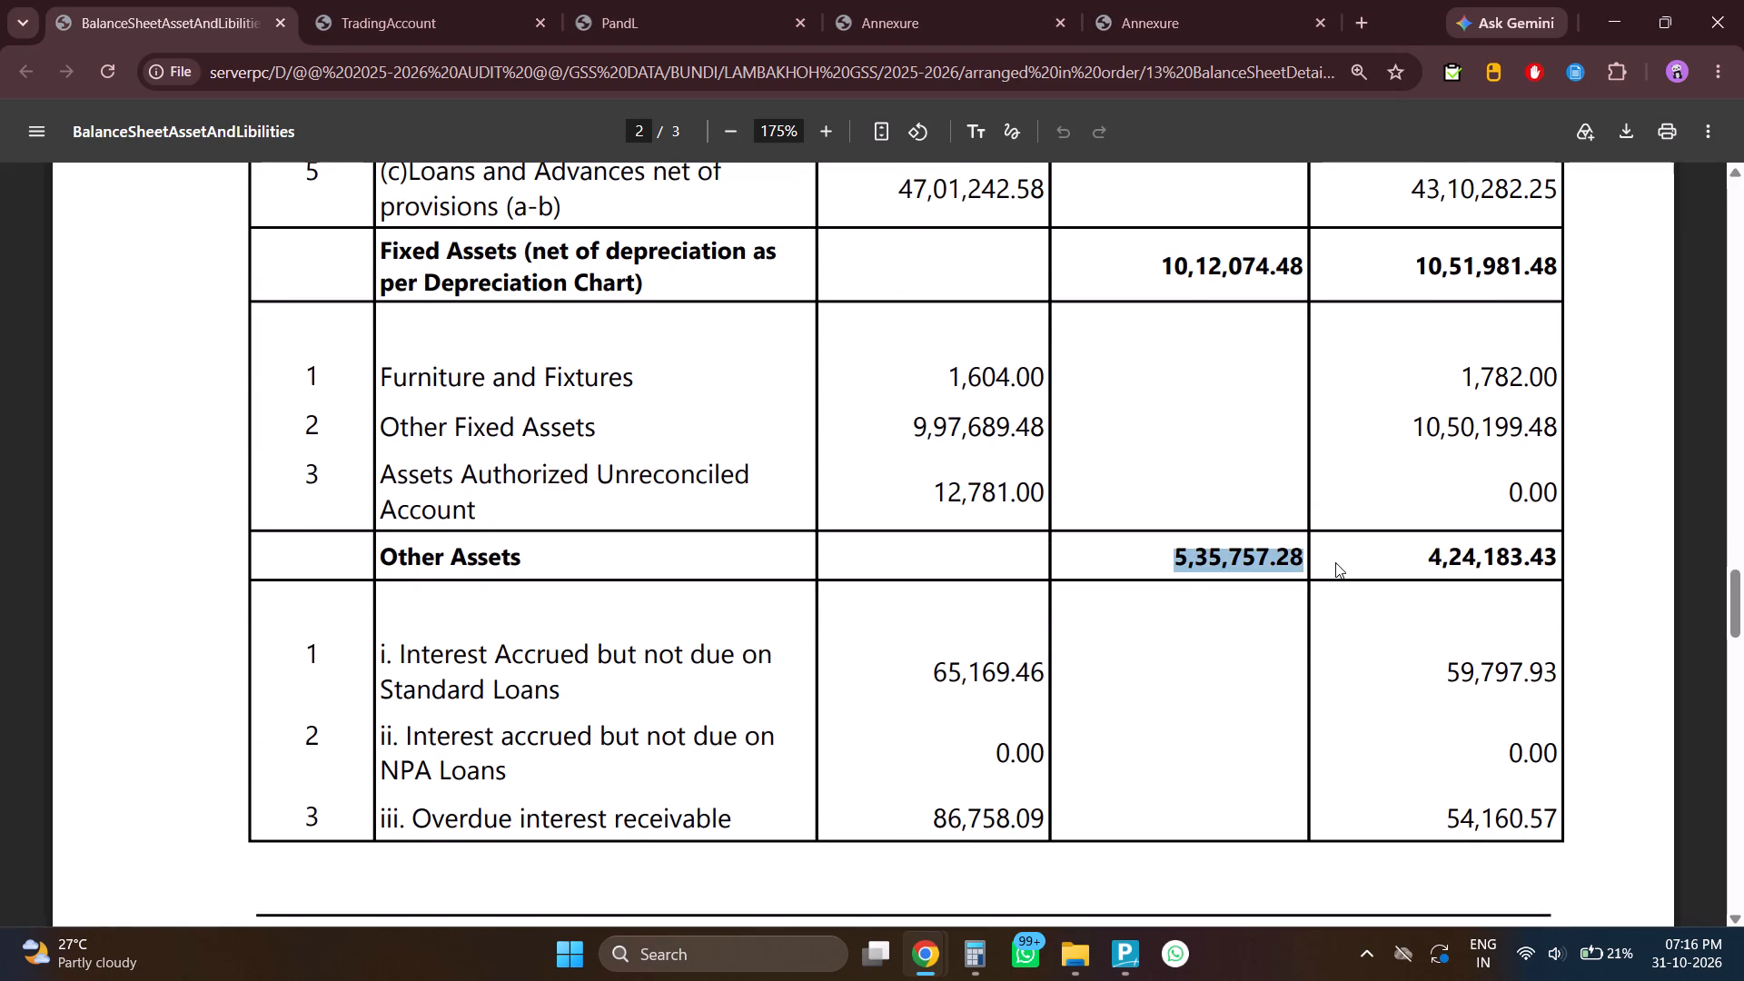
key("ctrl+c")
key("ctrl+c")
key("ctrl+c")
key("ctrl+c")
key("ctrl+c")
key("alt+Tab")
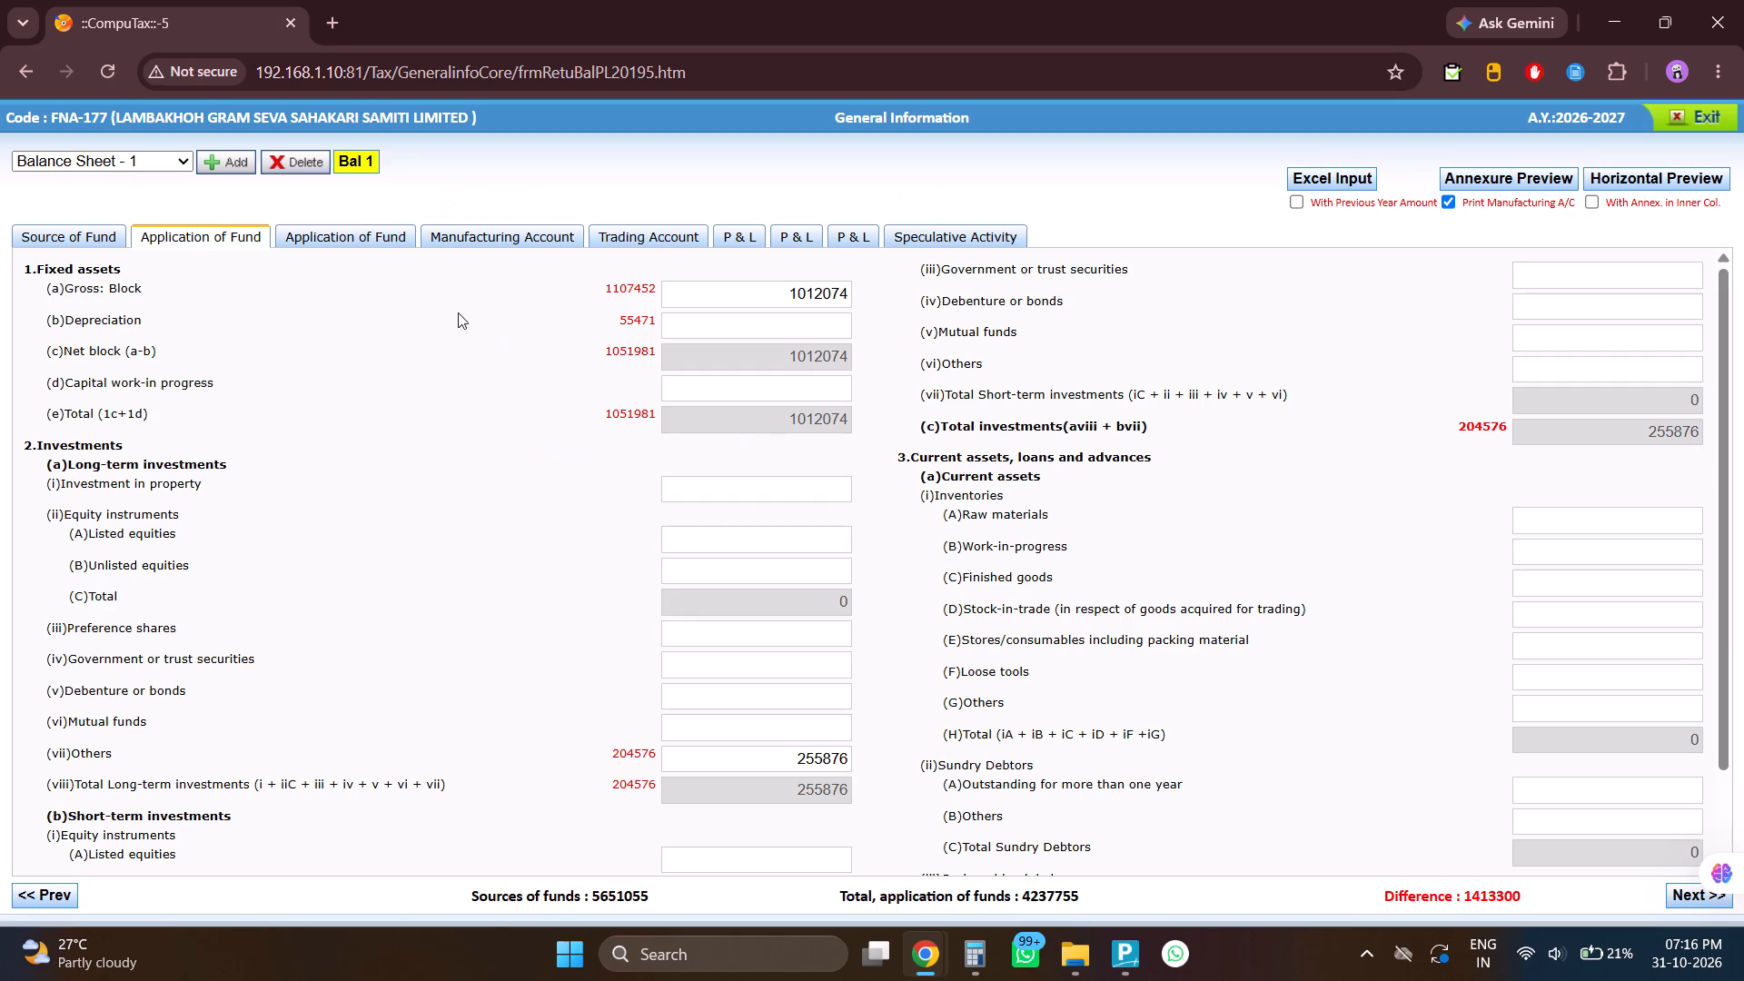
left_click(367, 245)
key("alt+Tab")
key("alt+Tab")
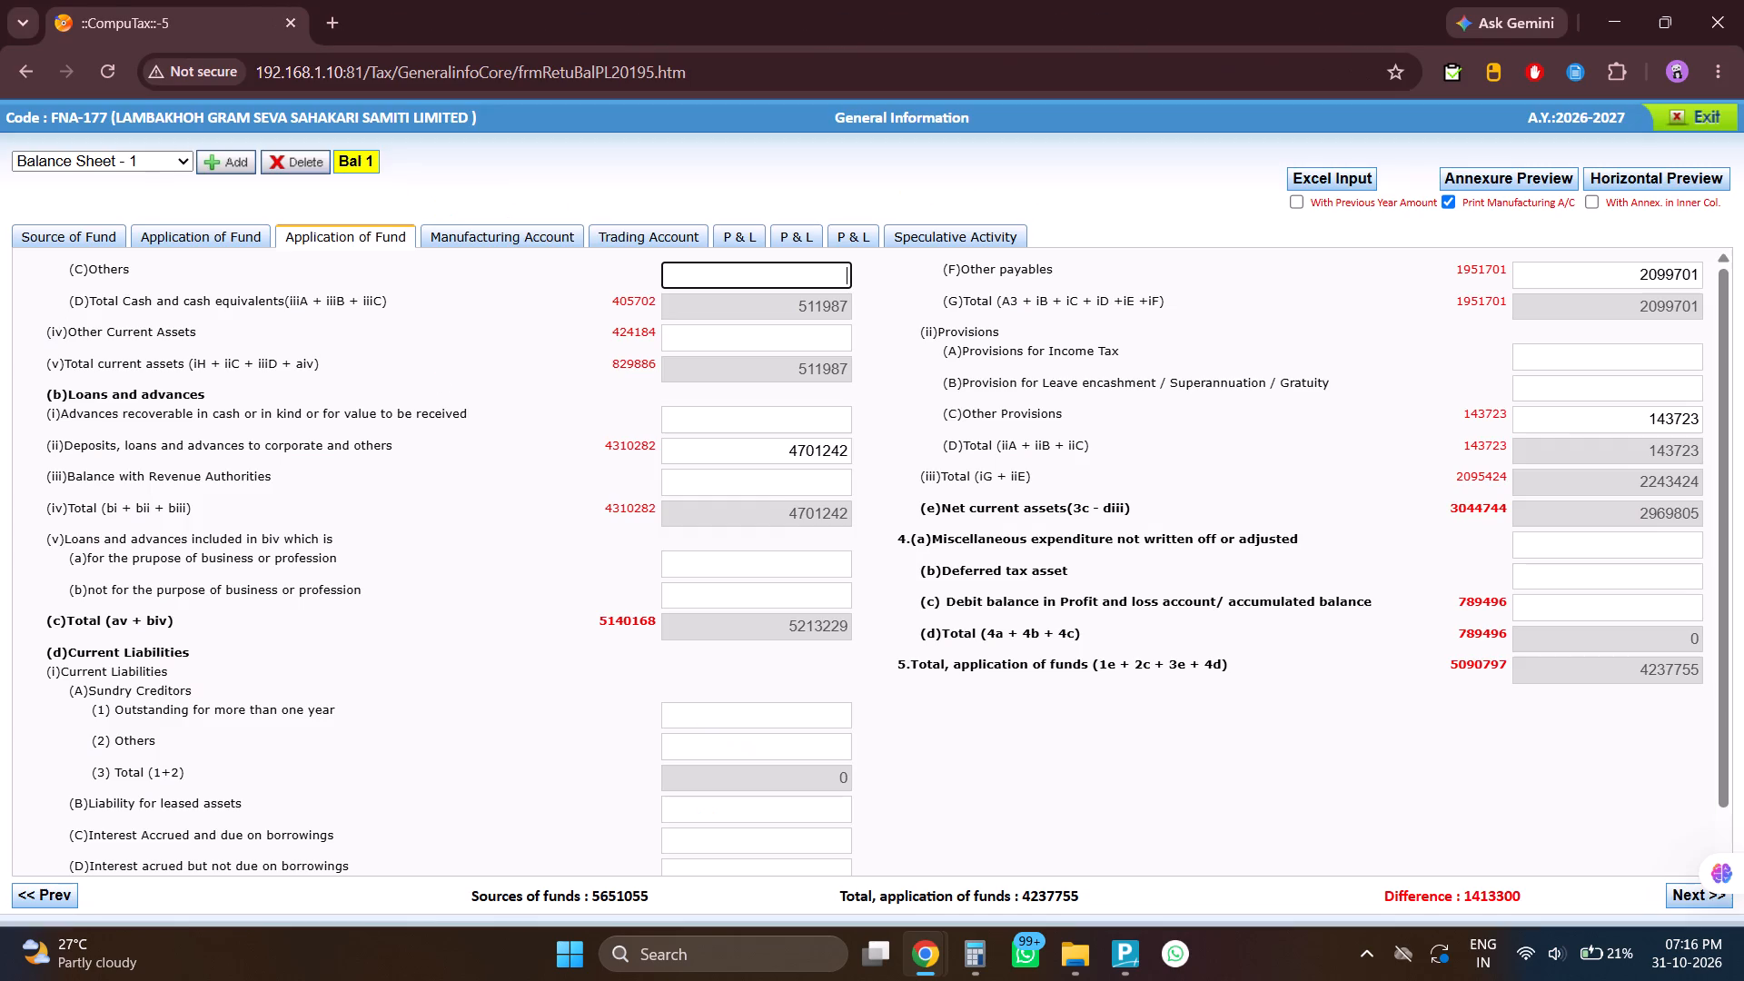
left_click(219, 249)
left_click(223, 242)
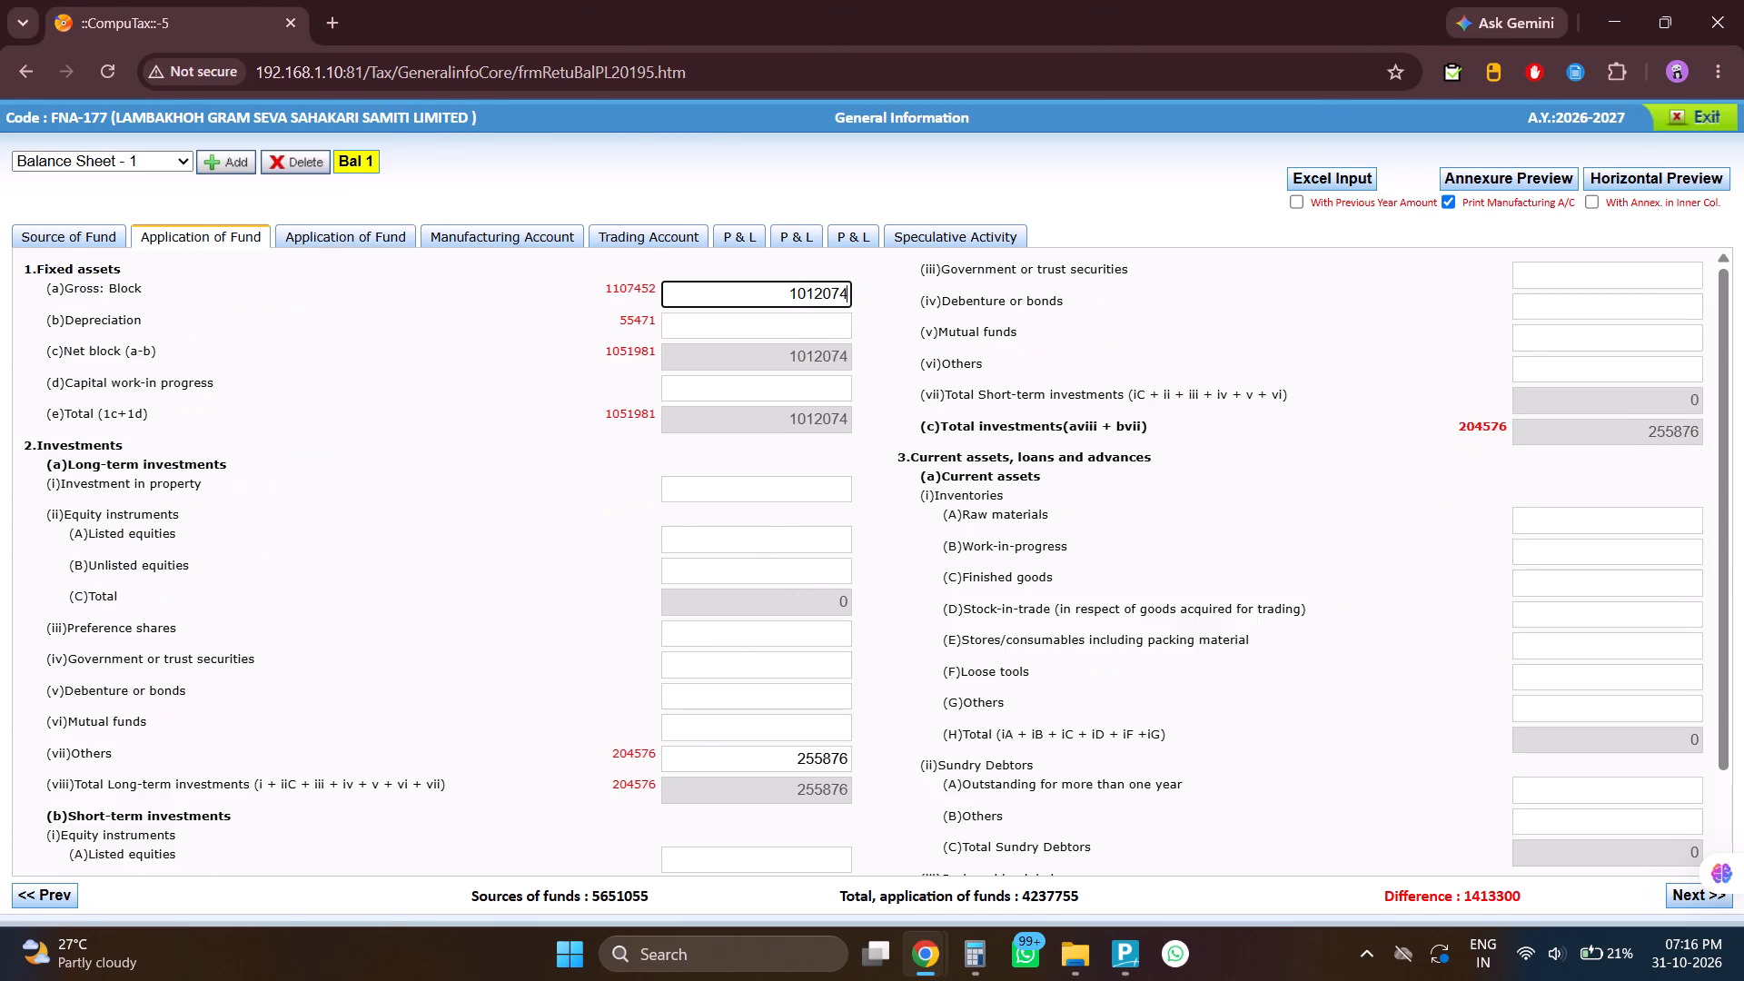
key("alt+Tab")
key("alt+Tab")
left_click(330, 232)
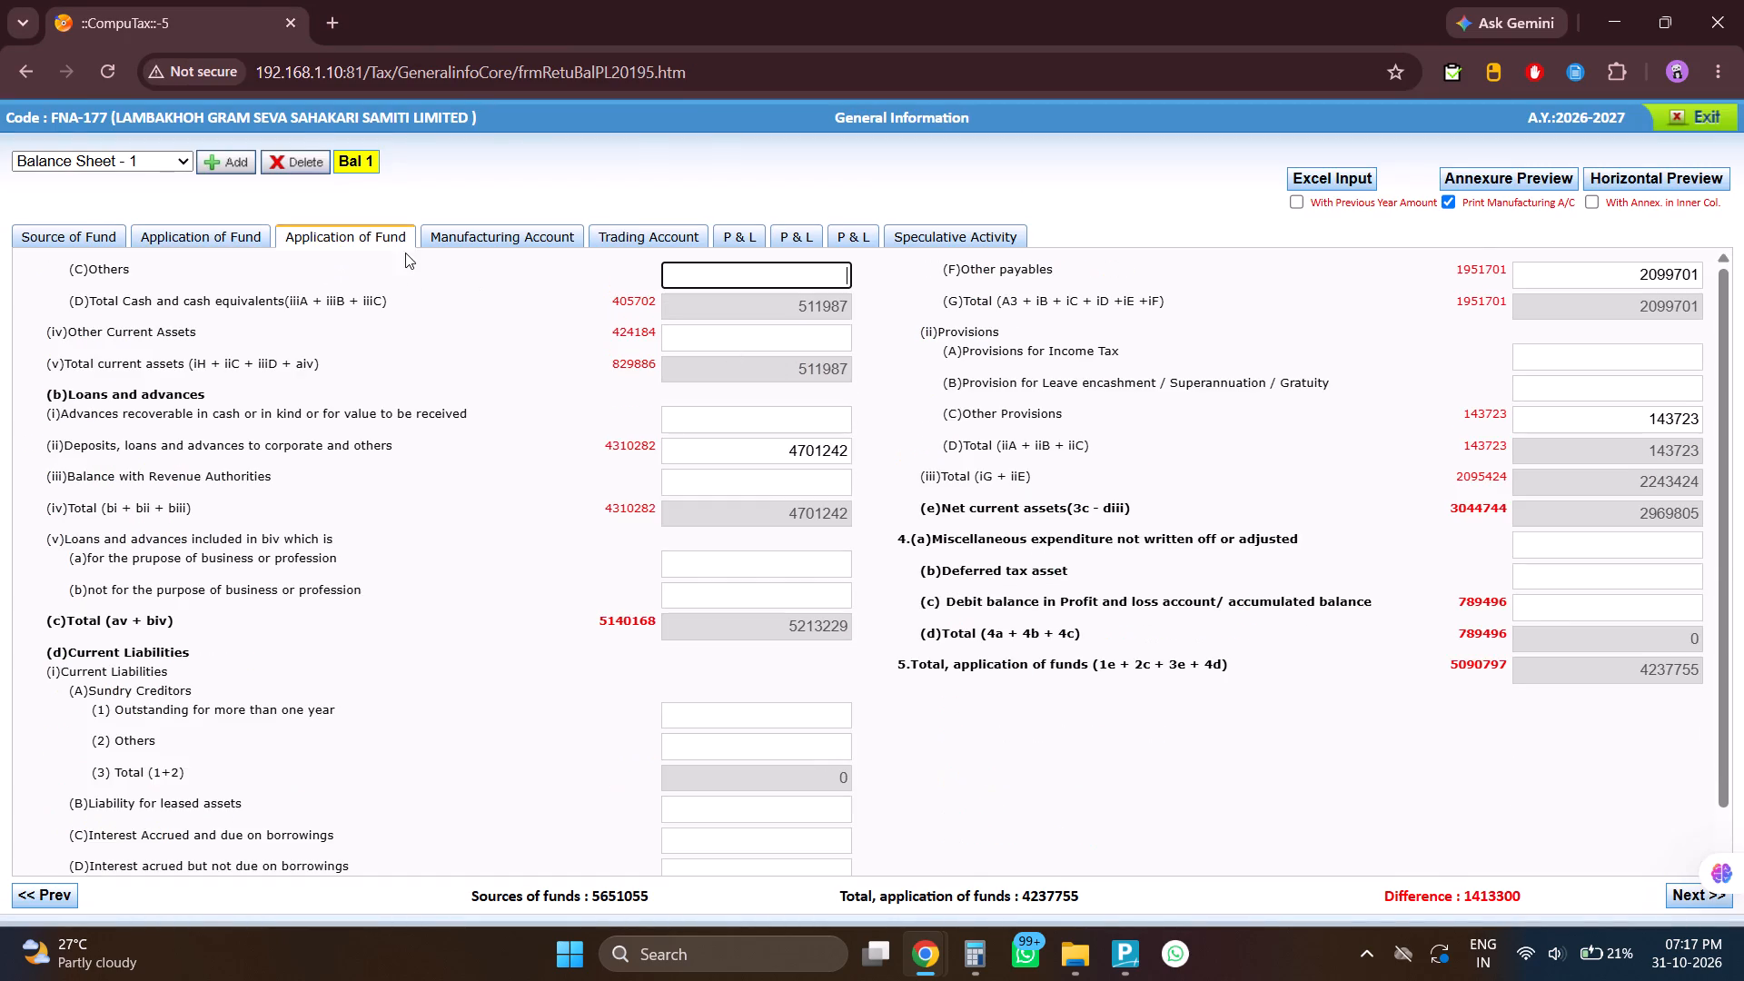
key("alt+Tab")
key("ctrl+c")
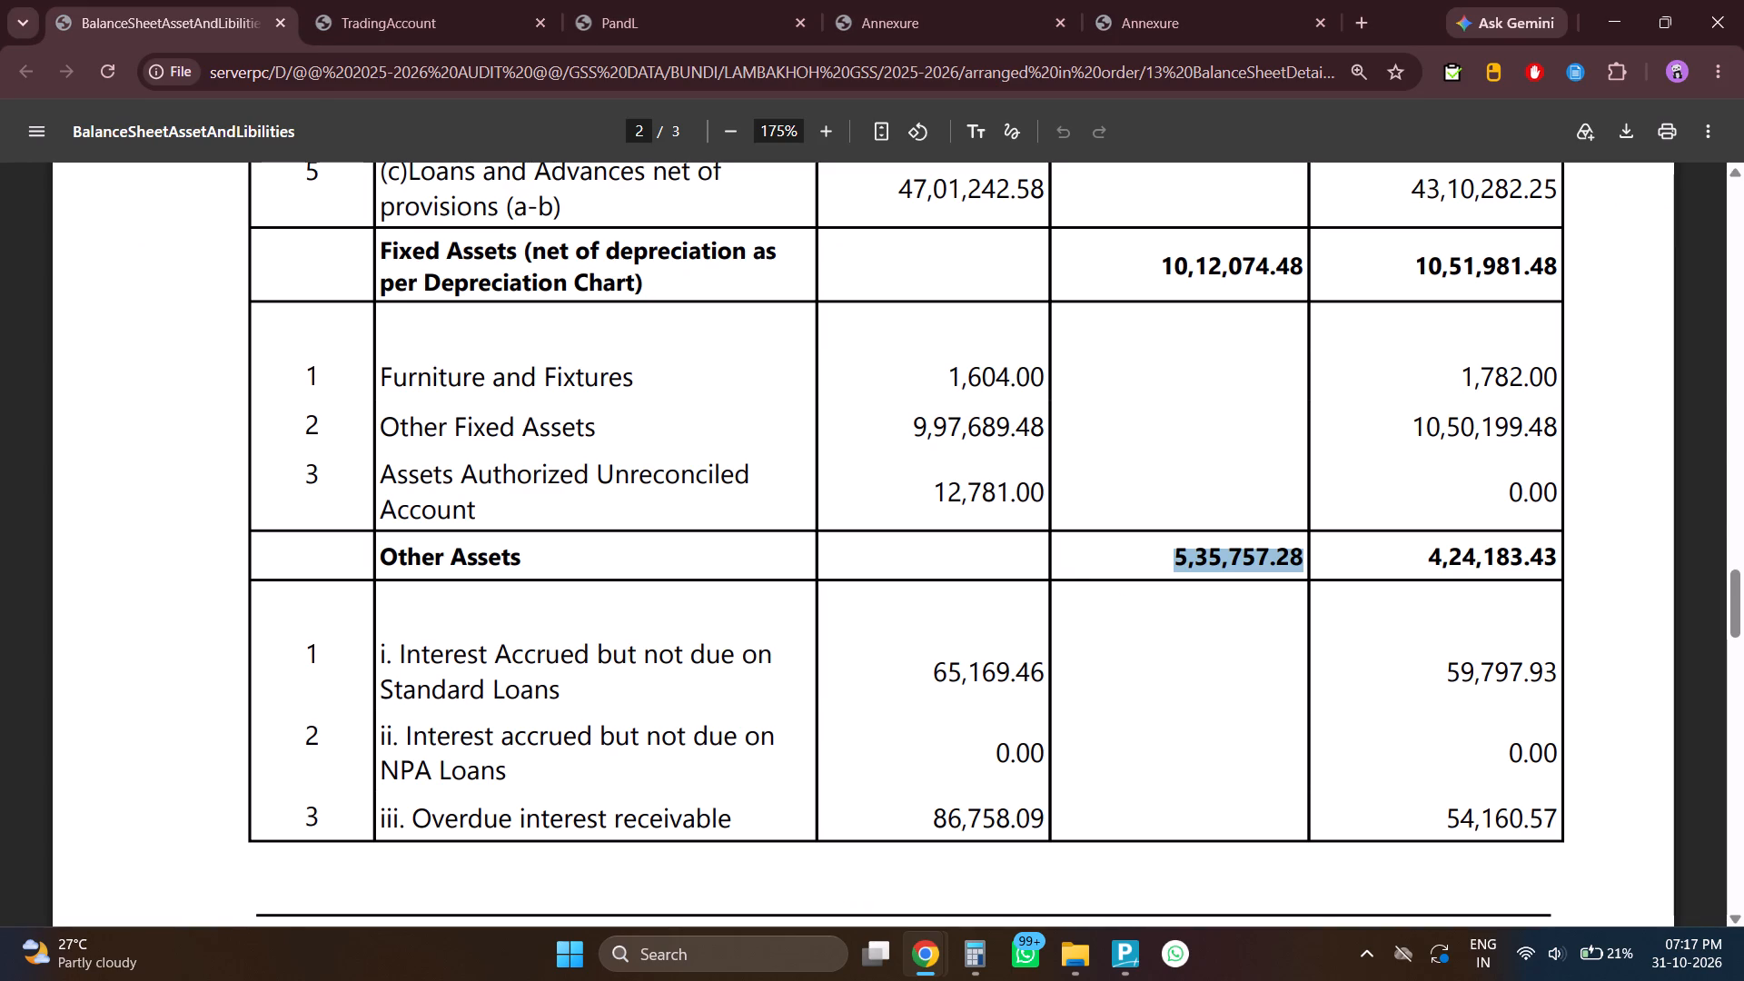
key("alt+Tab")
left_click(754, 341)
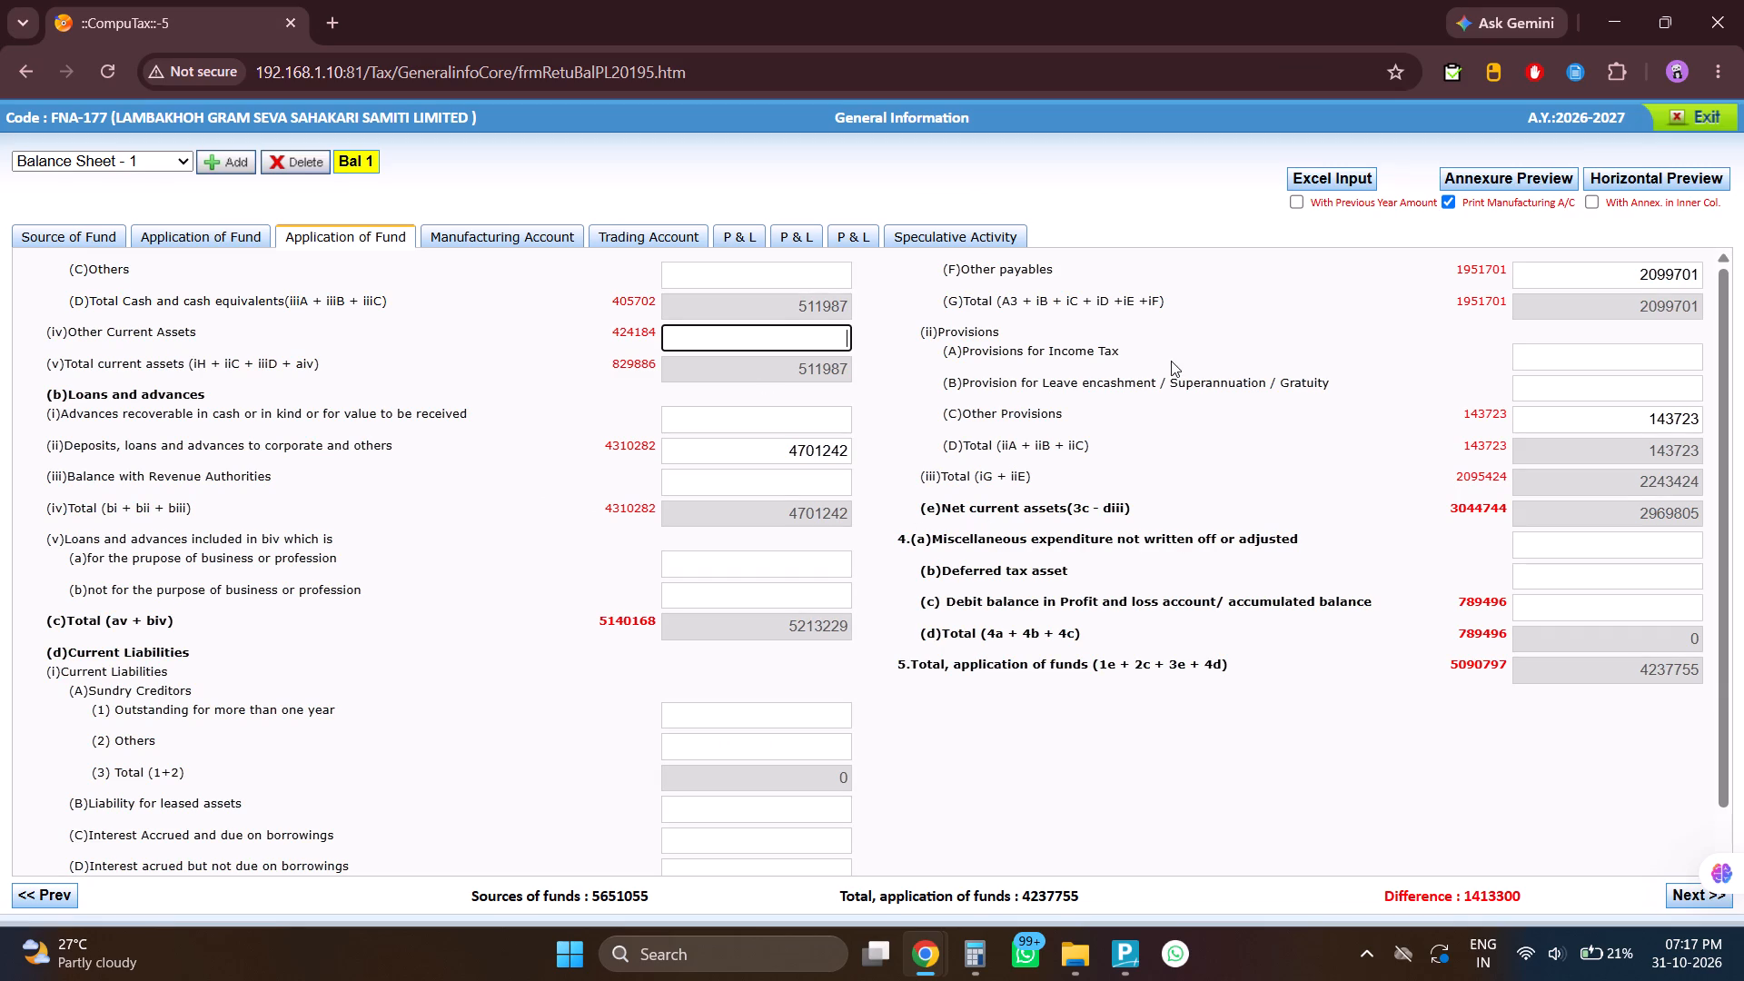
key("ctrl+v")
key("BackSpace")
key("BackSpace")
key("BackSpace")
key("BackSpace")
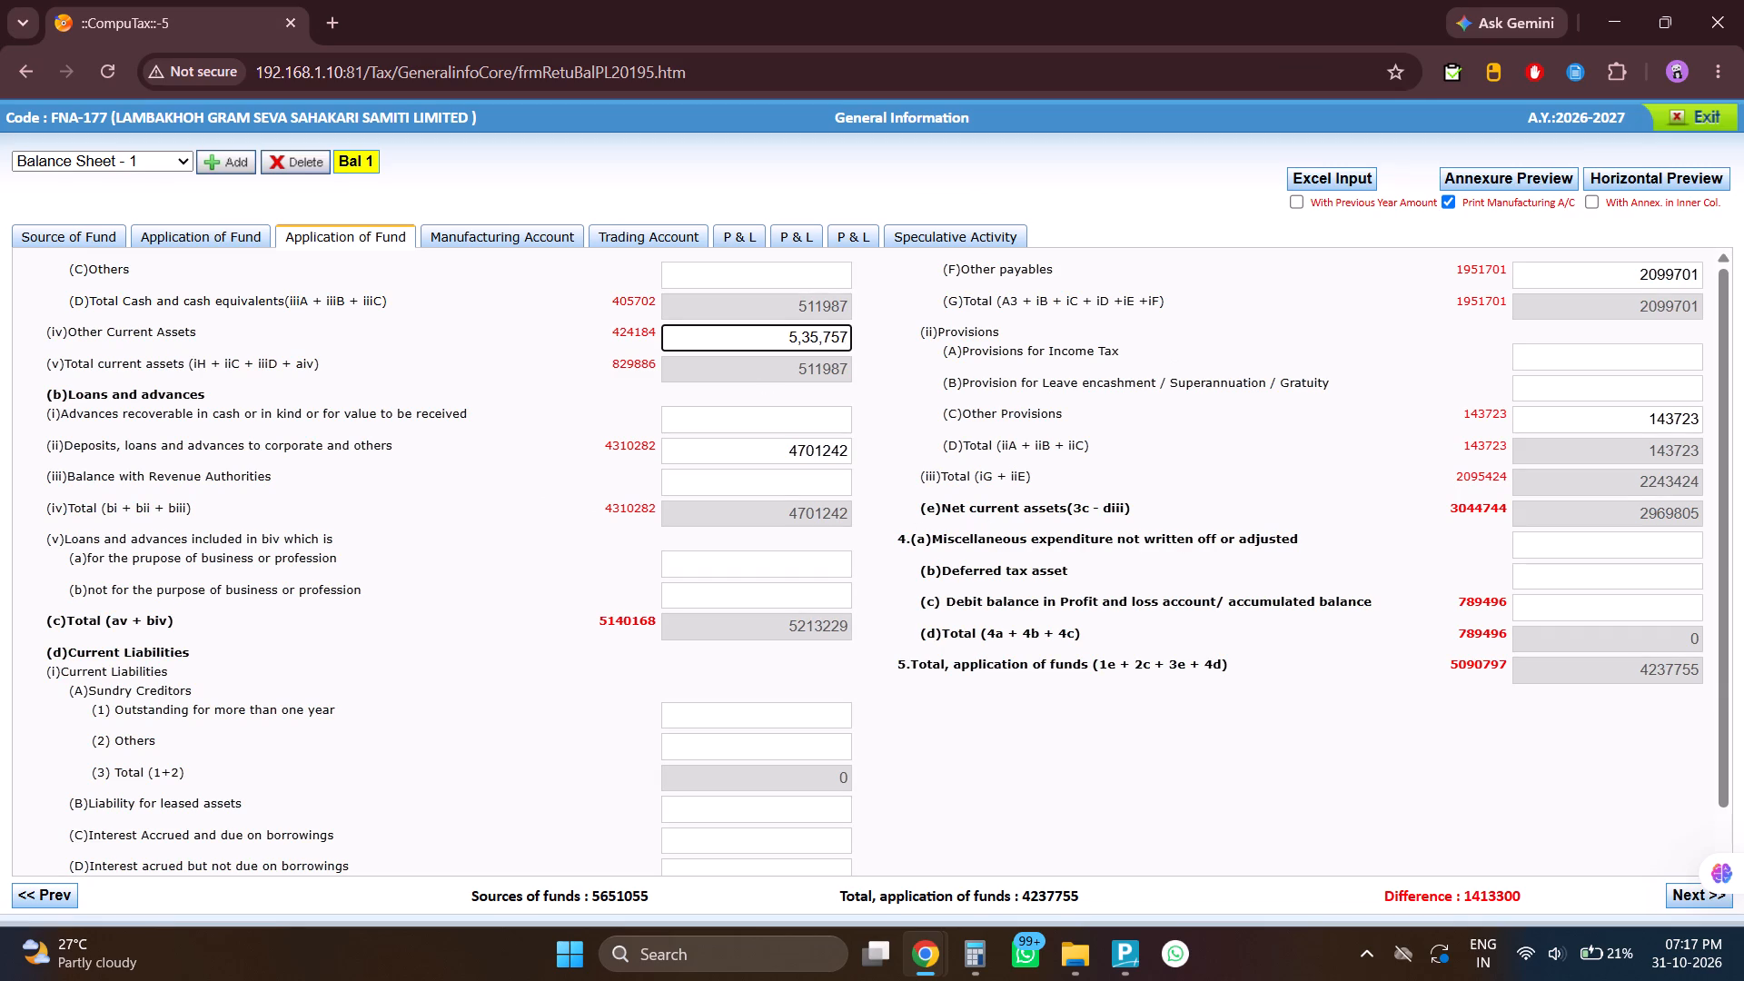
left_click(1171, 361)
Copy the PDF's current-year Profit and Loss Account loss into CompuTax's Debit balance in Profit and loss account/accumulated balance, entered as 877541.
key("alt+Tab")
key("alt+Tab")
key("alt+Tab")
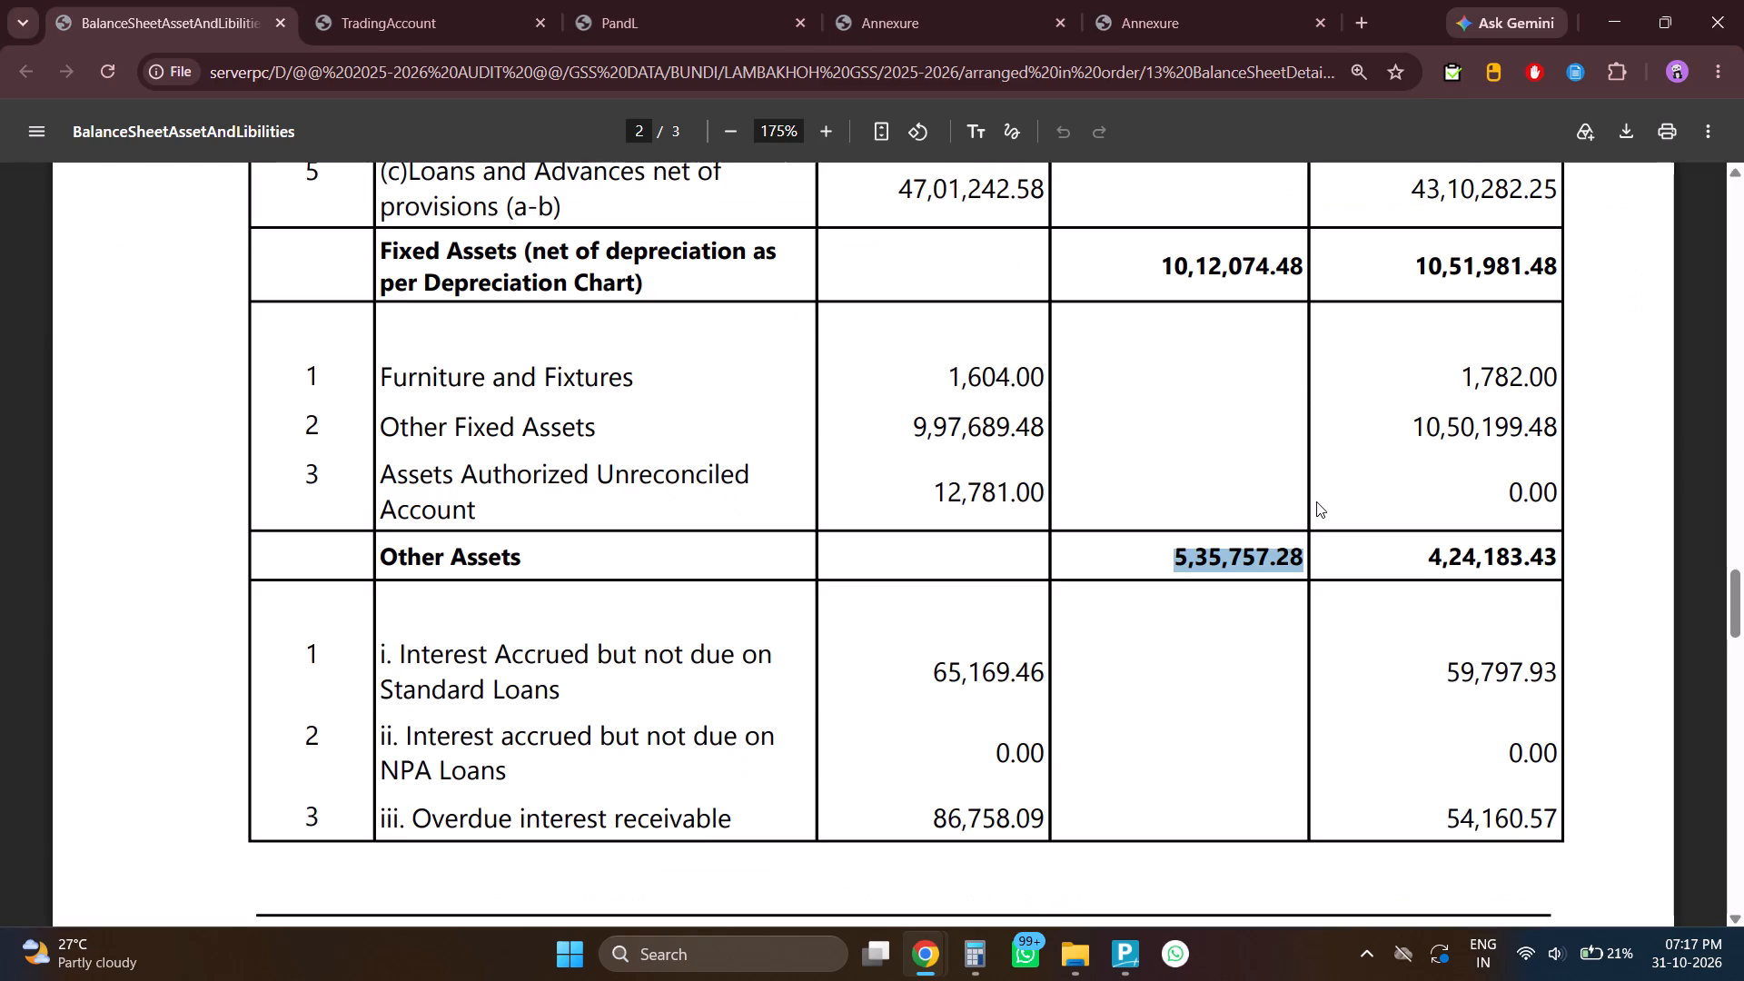
scroll(1316, 501, "down", 14)
scroll(1353, 481, "down", 13)
scroll(1353, 481, "up", 7)
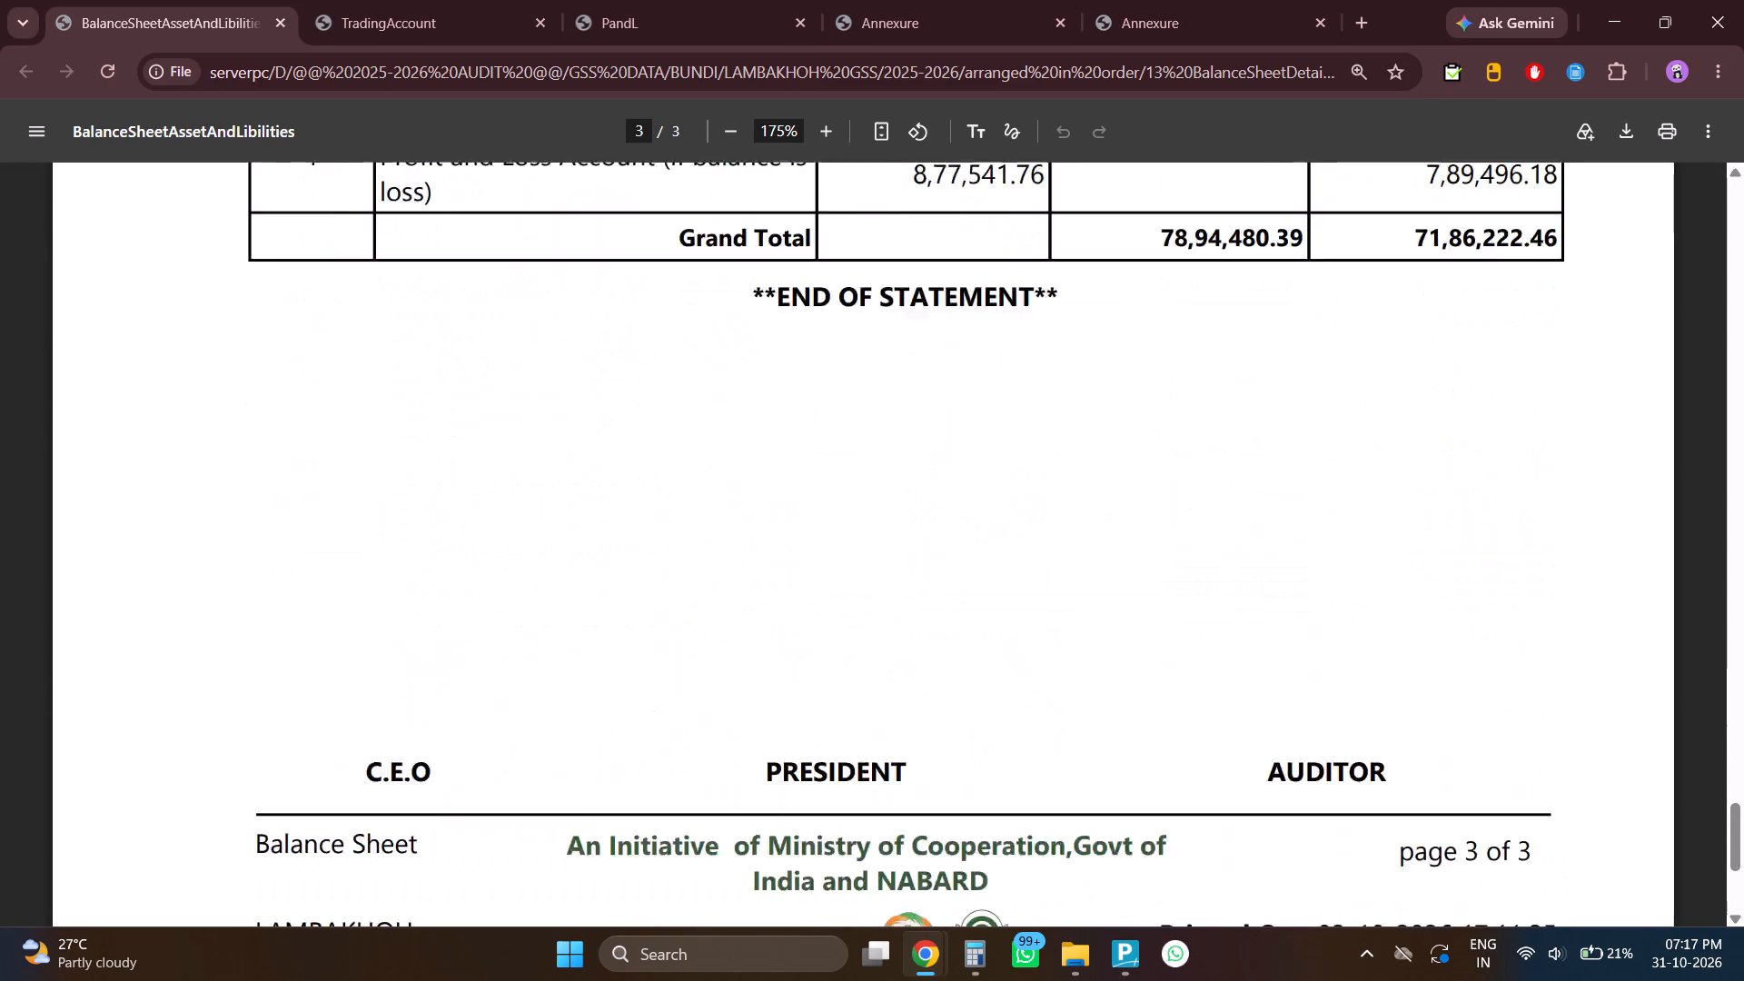
scroll(1353, 481, "down", 5)
scroll(1152, 365, "down", 1)
scroll(1218, 432, "up", 3)
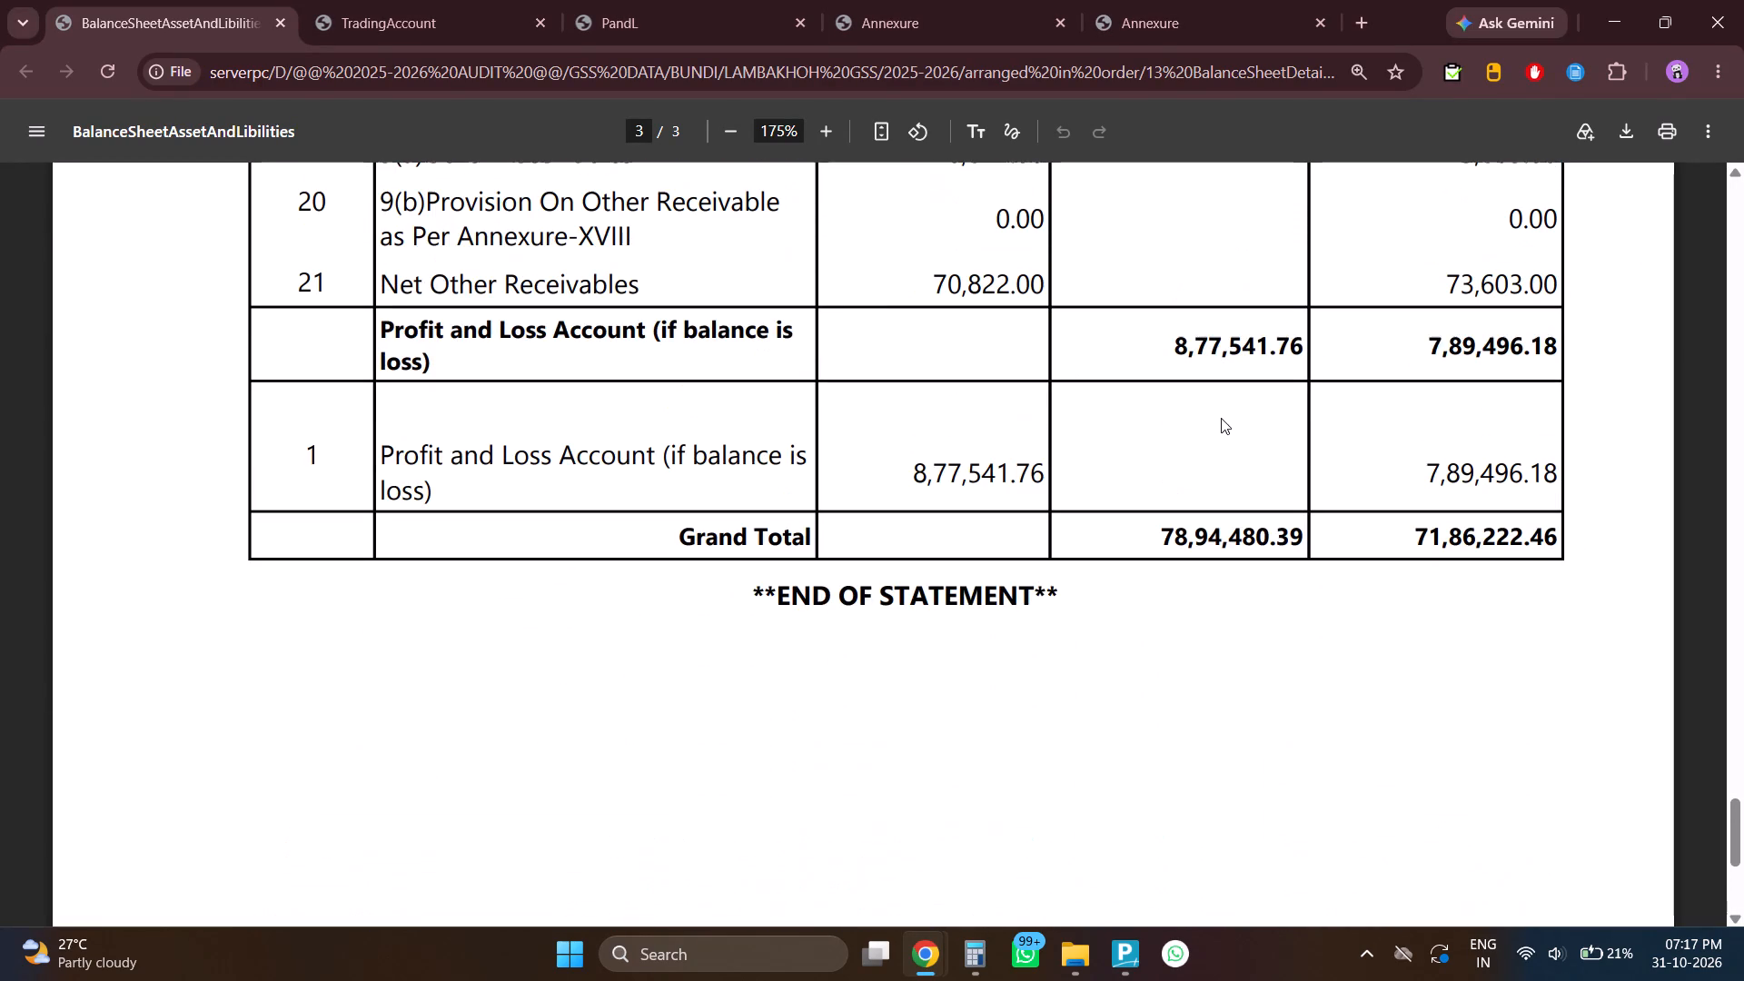
left_click_drag(1167, 356, 1313, 361)
key("ctrl+c")
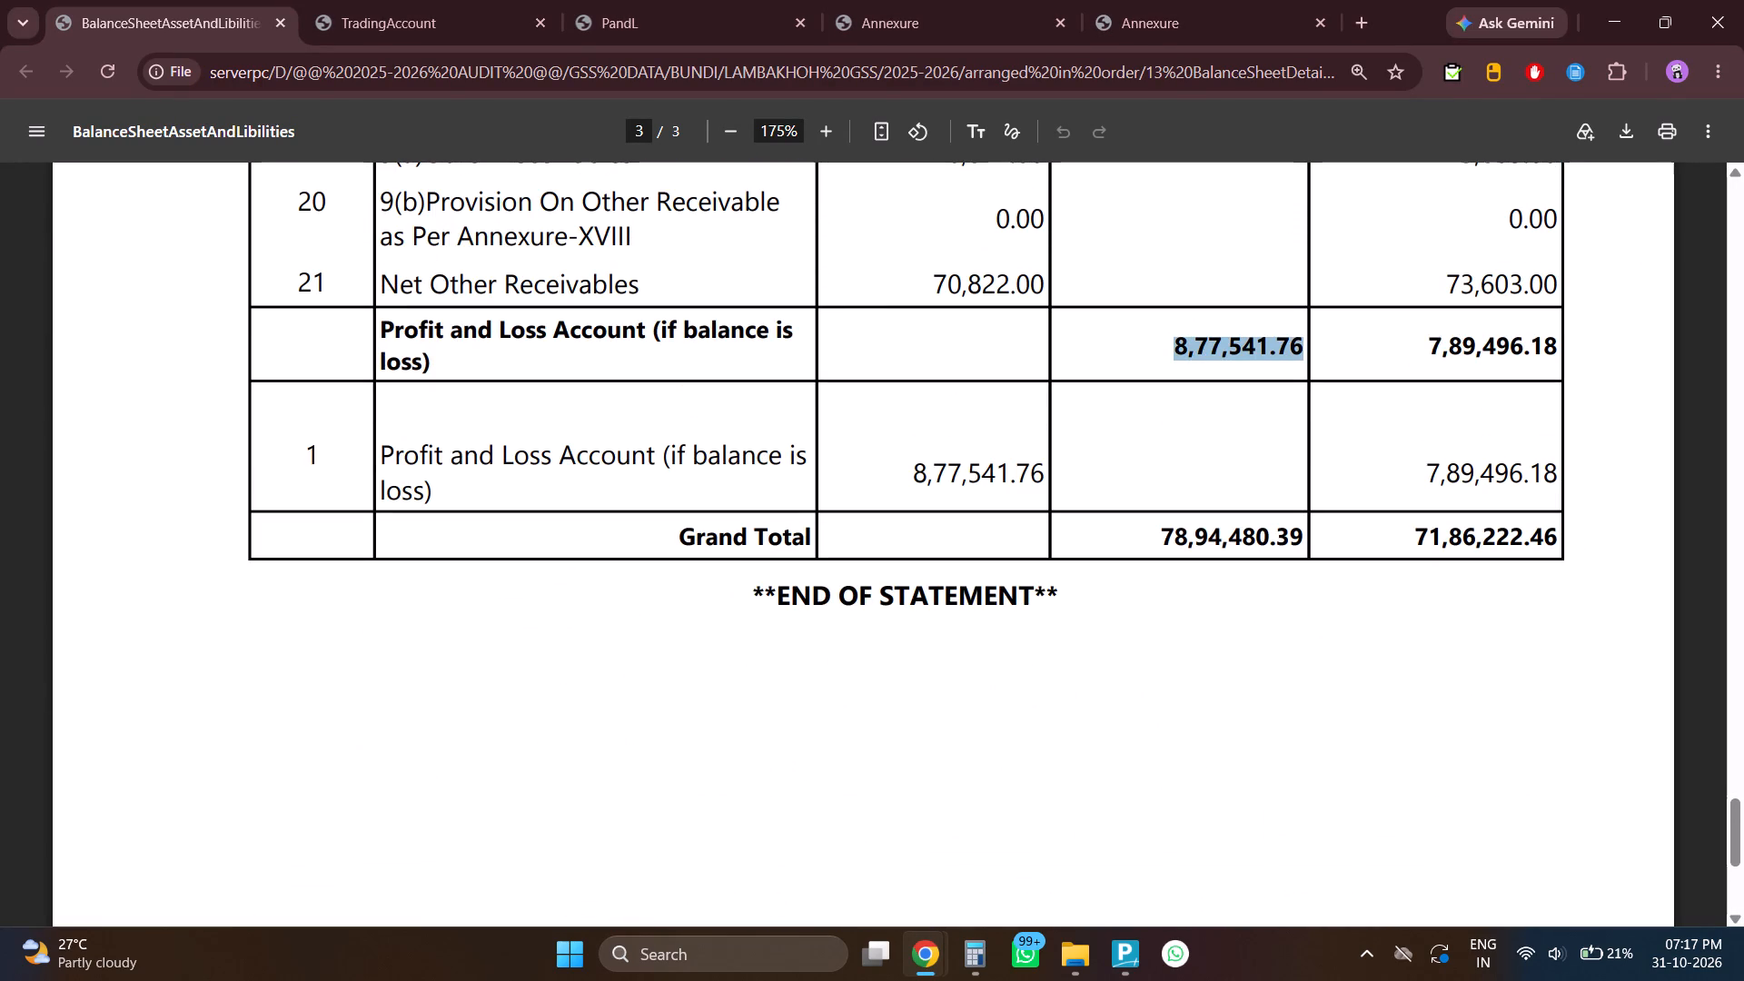
key("ctrl+c")
key("ctrl+c")
key("ctrl+c")
key("ctrl+c")
key("ctrl+c")
key("ctrl+c")
key("ctrl+c")
key("ctrl+c")
key("ctrl+c")
key("alt+Tab")
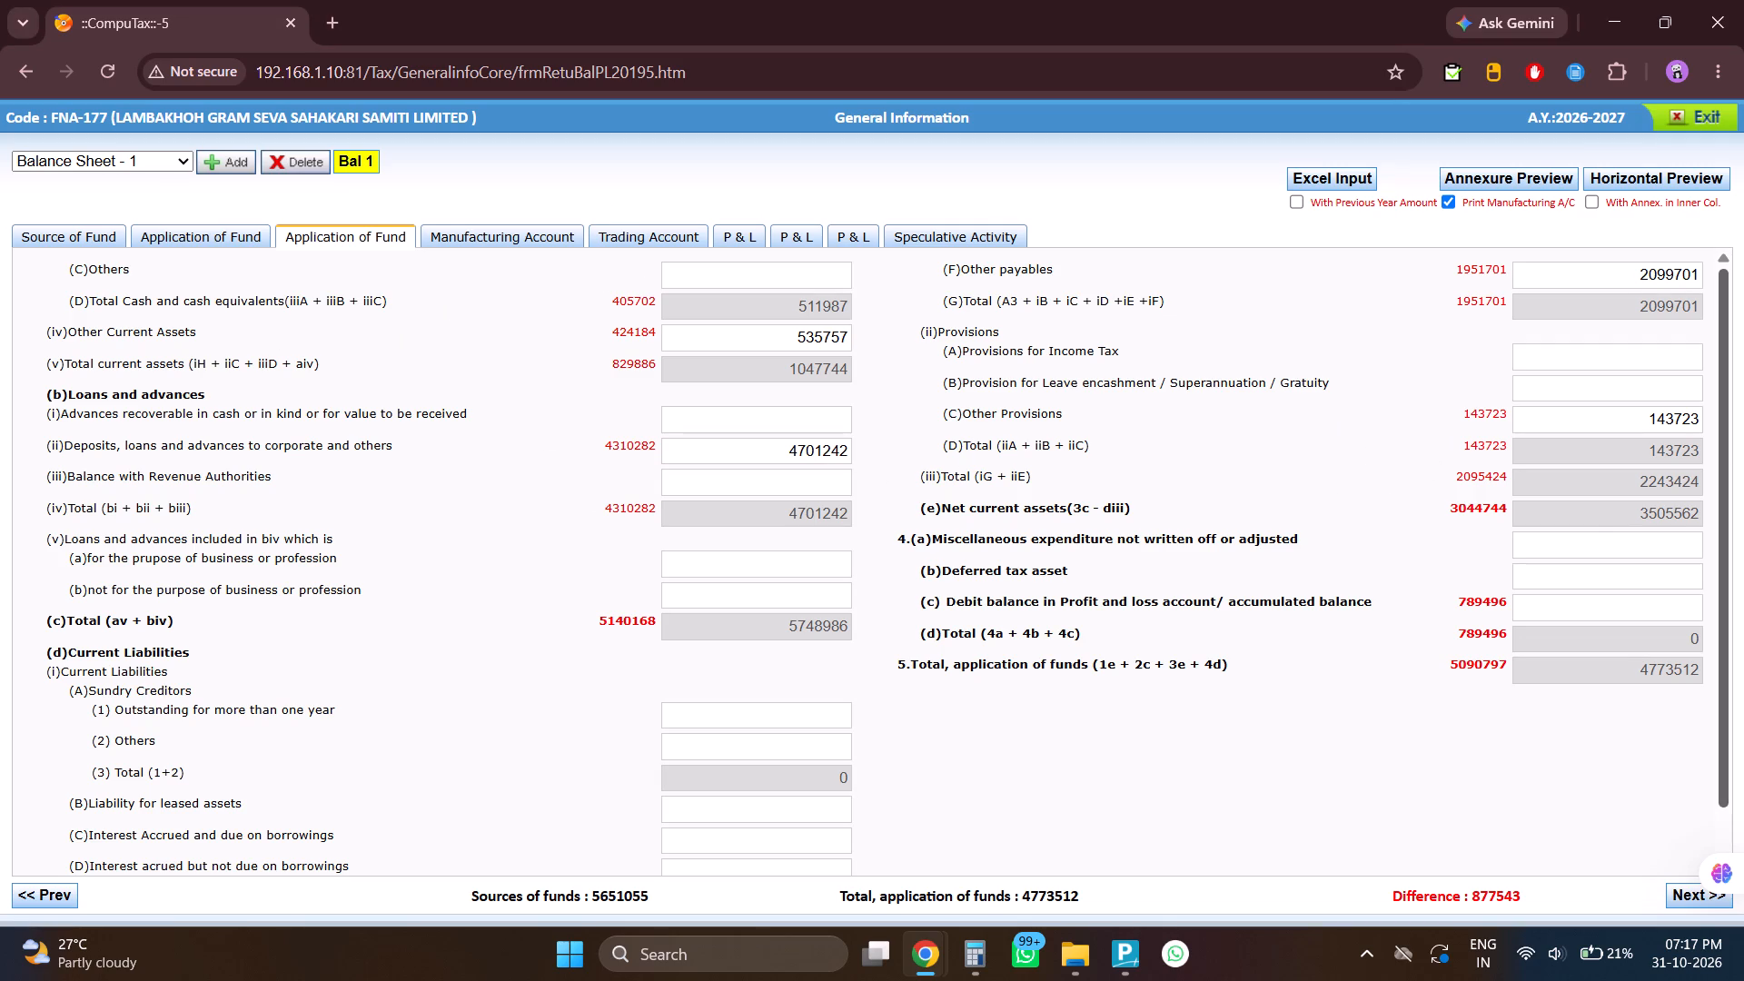
key("alt+Tab")
key("alt+Tab")
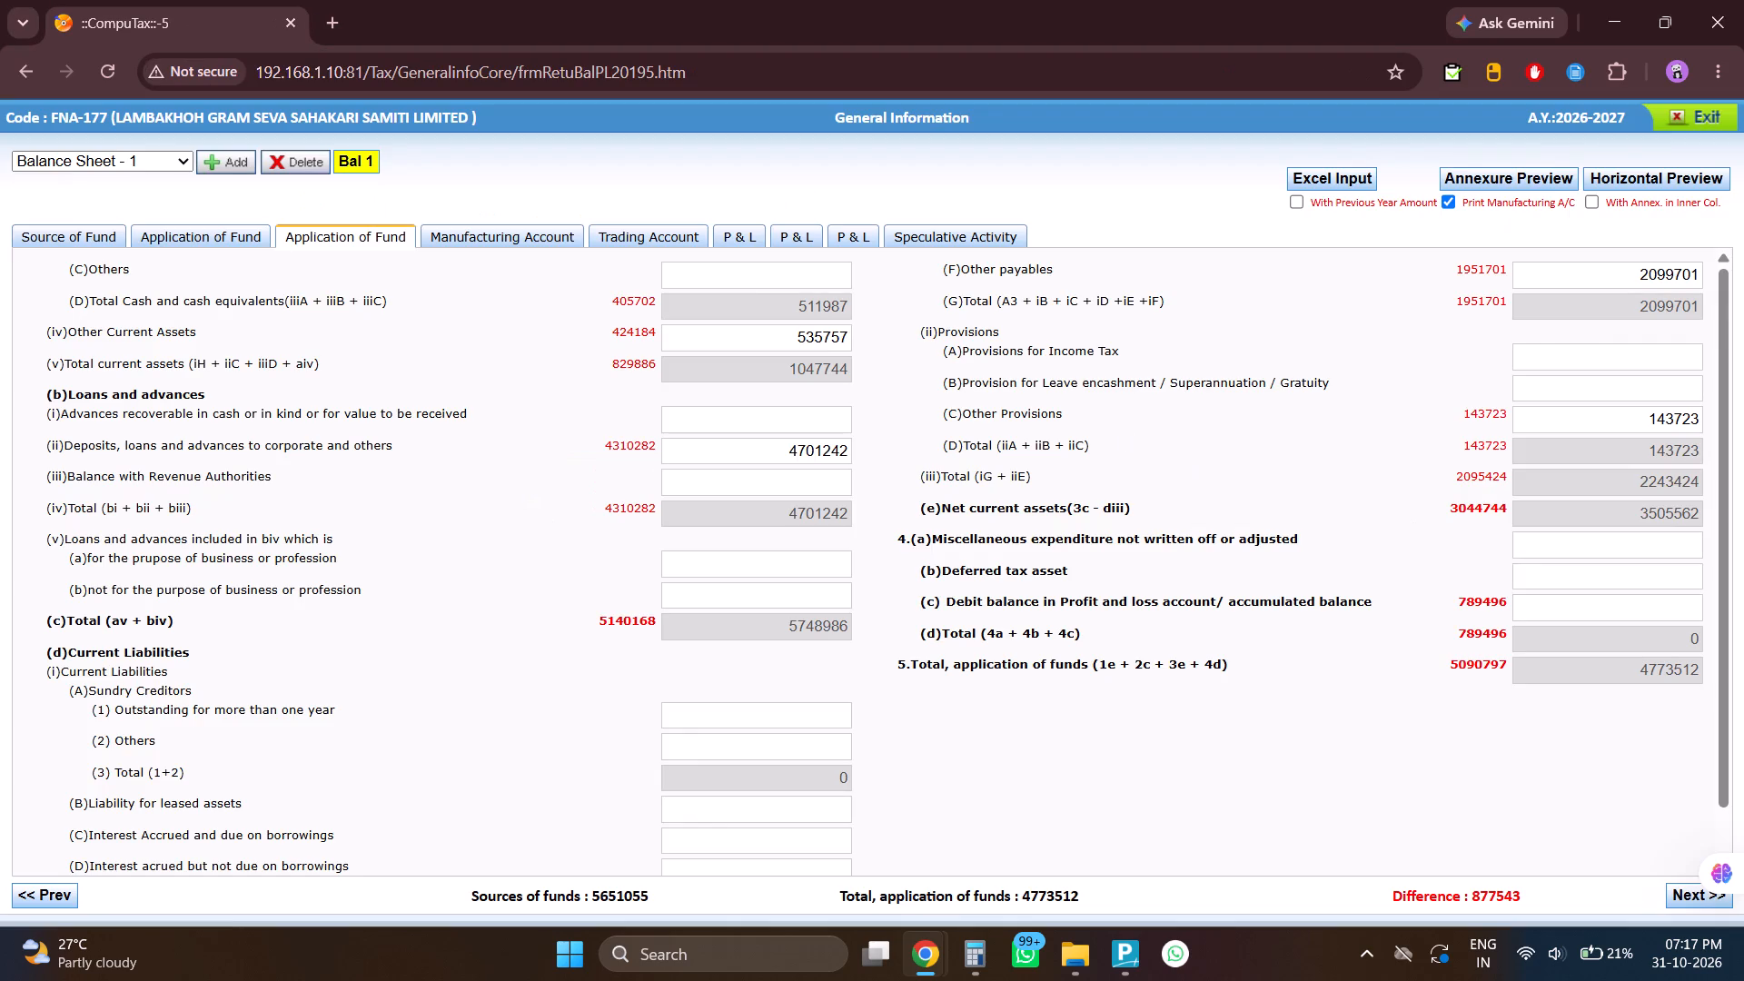
left_click(1561, 611)
key("ctrl+v")
key("BackSpace")
key("BackSpace")
key("BackSpace")
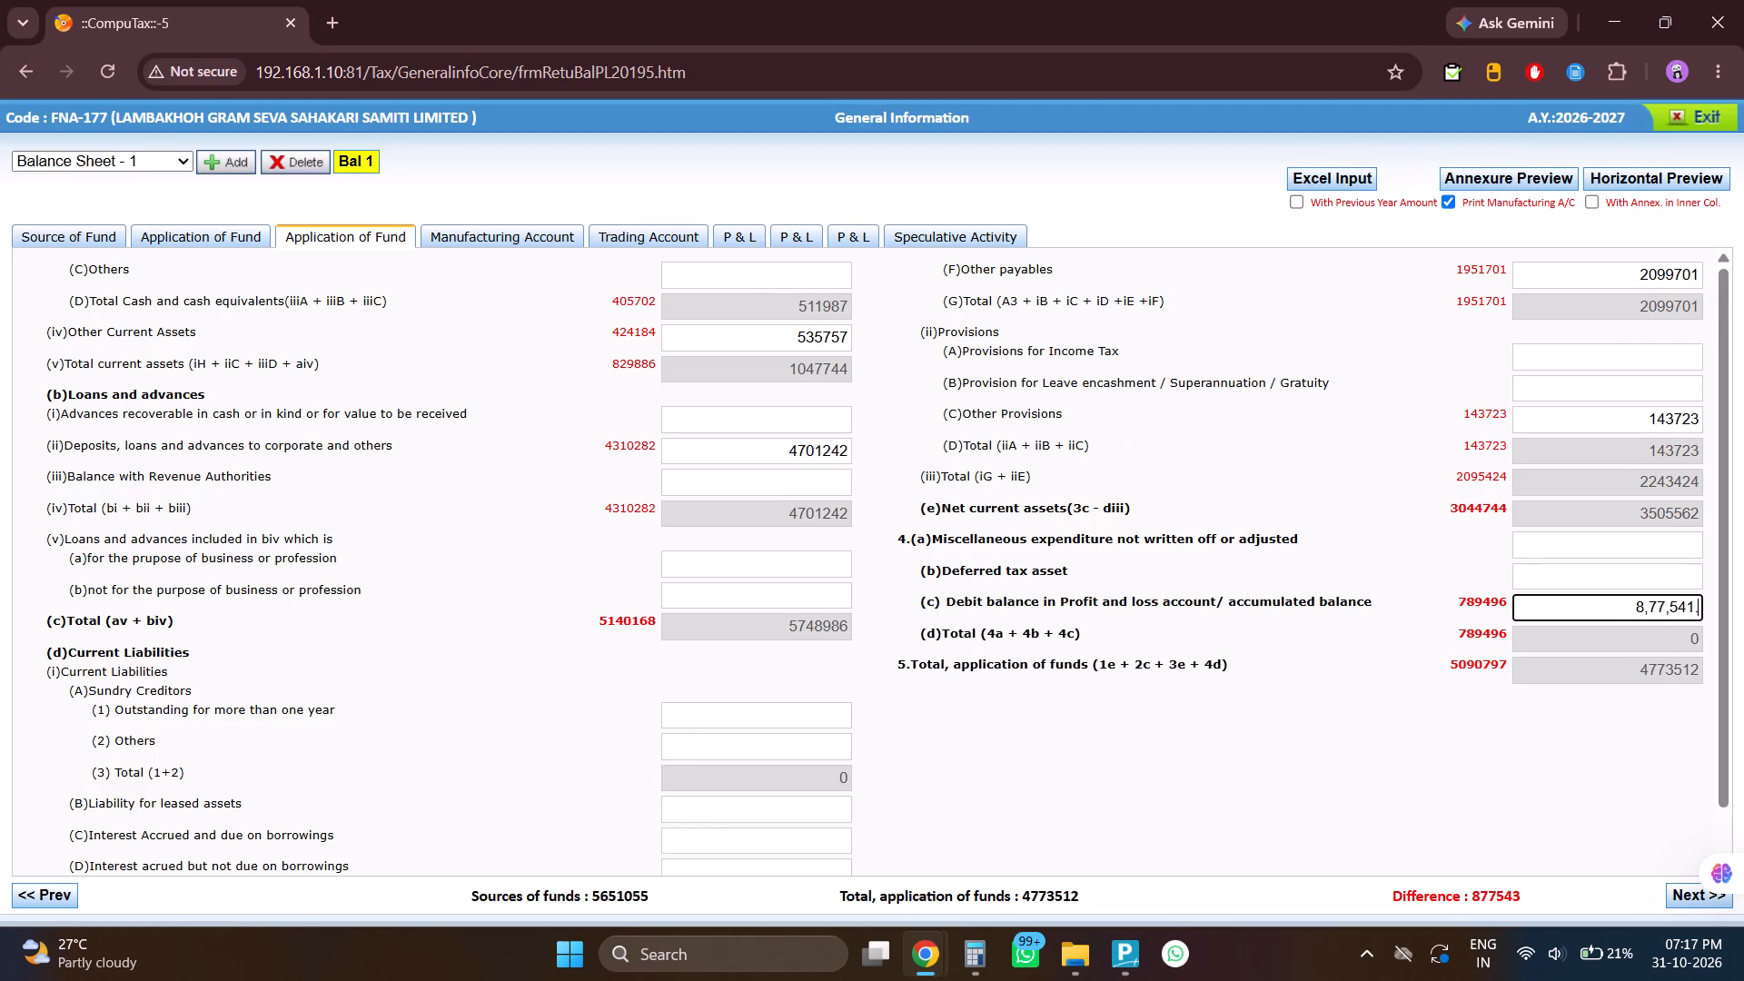
left_click(1216, 590)
key("alt+Tab")
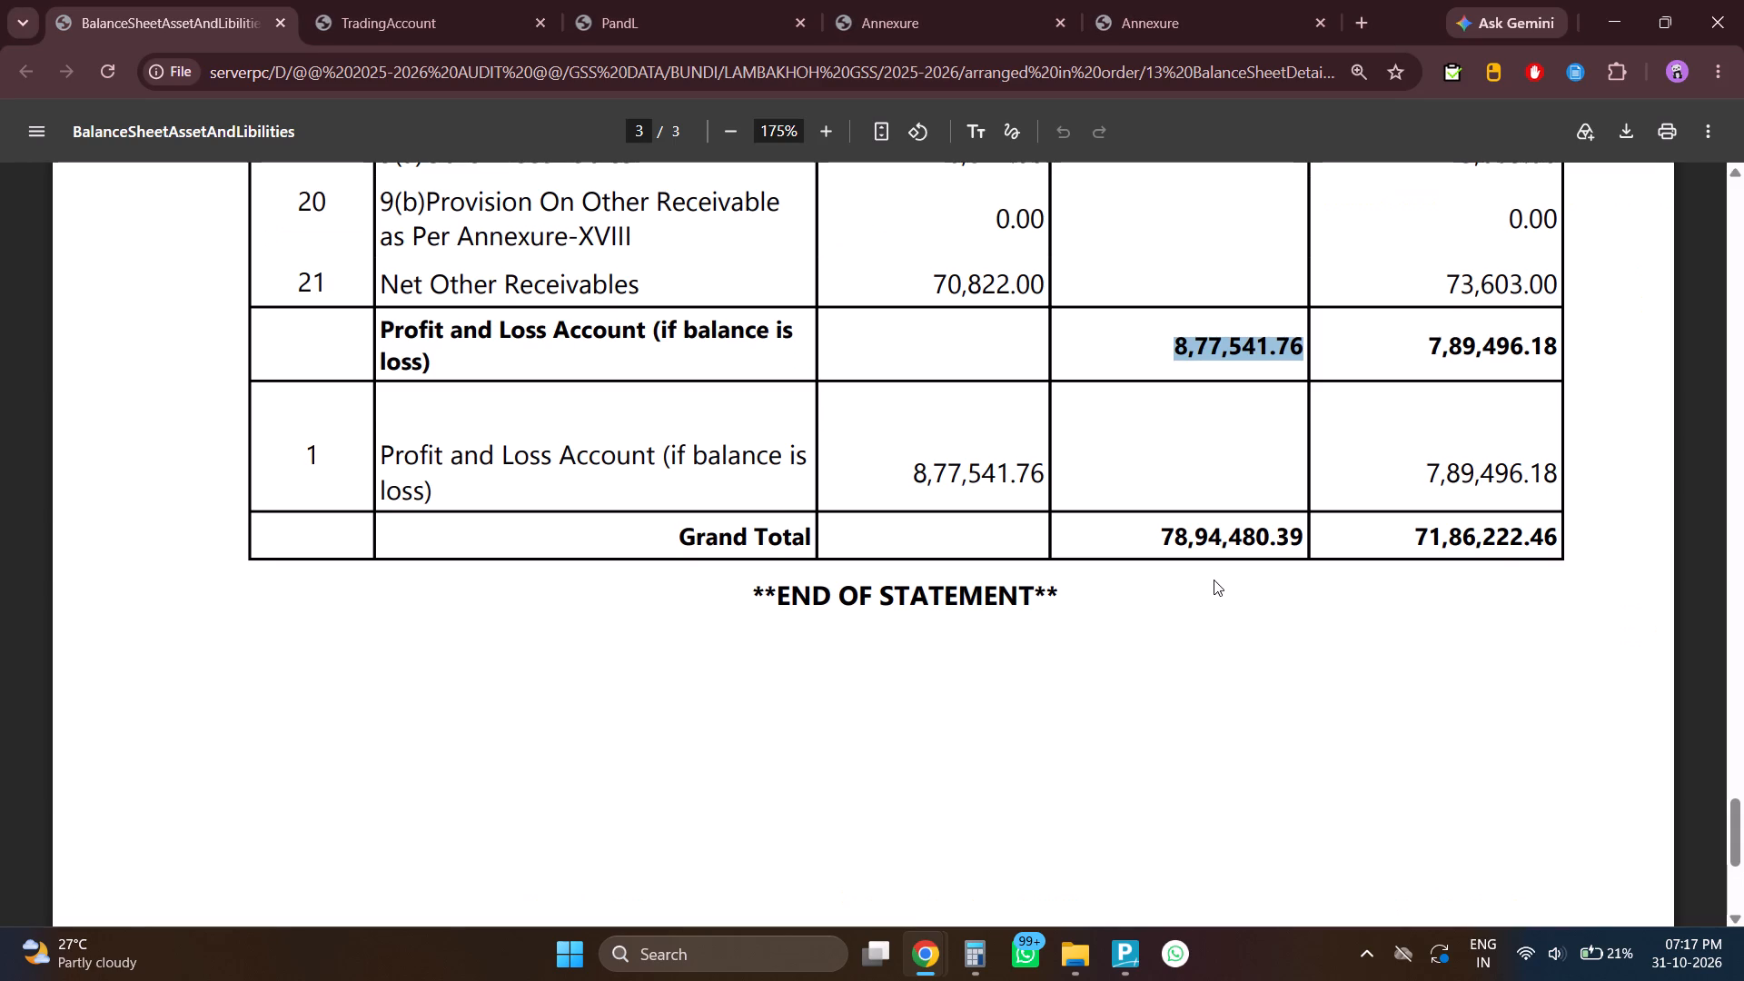
Compare the PDF balance sheet's closing figures with CompuTax's sources and application of funds totals.
key("alt+Tab")
key("alt+Tab")
key("alt+Tab")
key("alt+Tab")
key("alt+Tab")
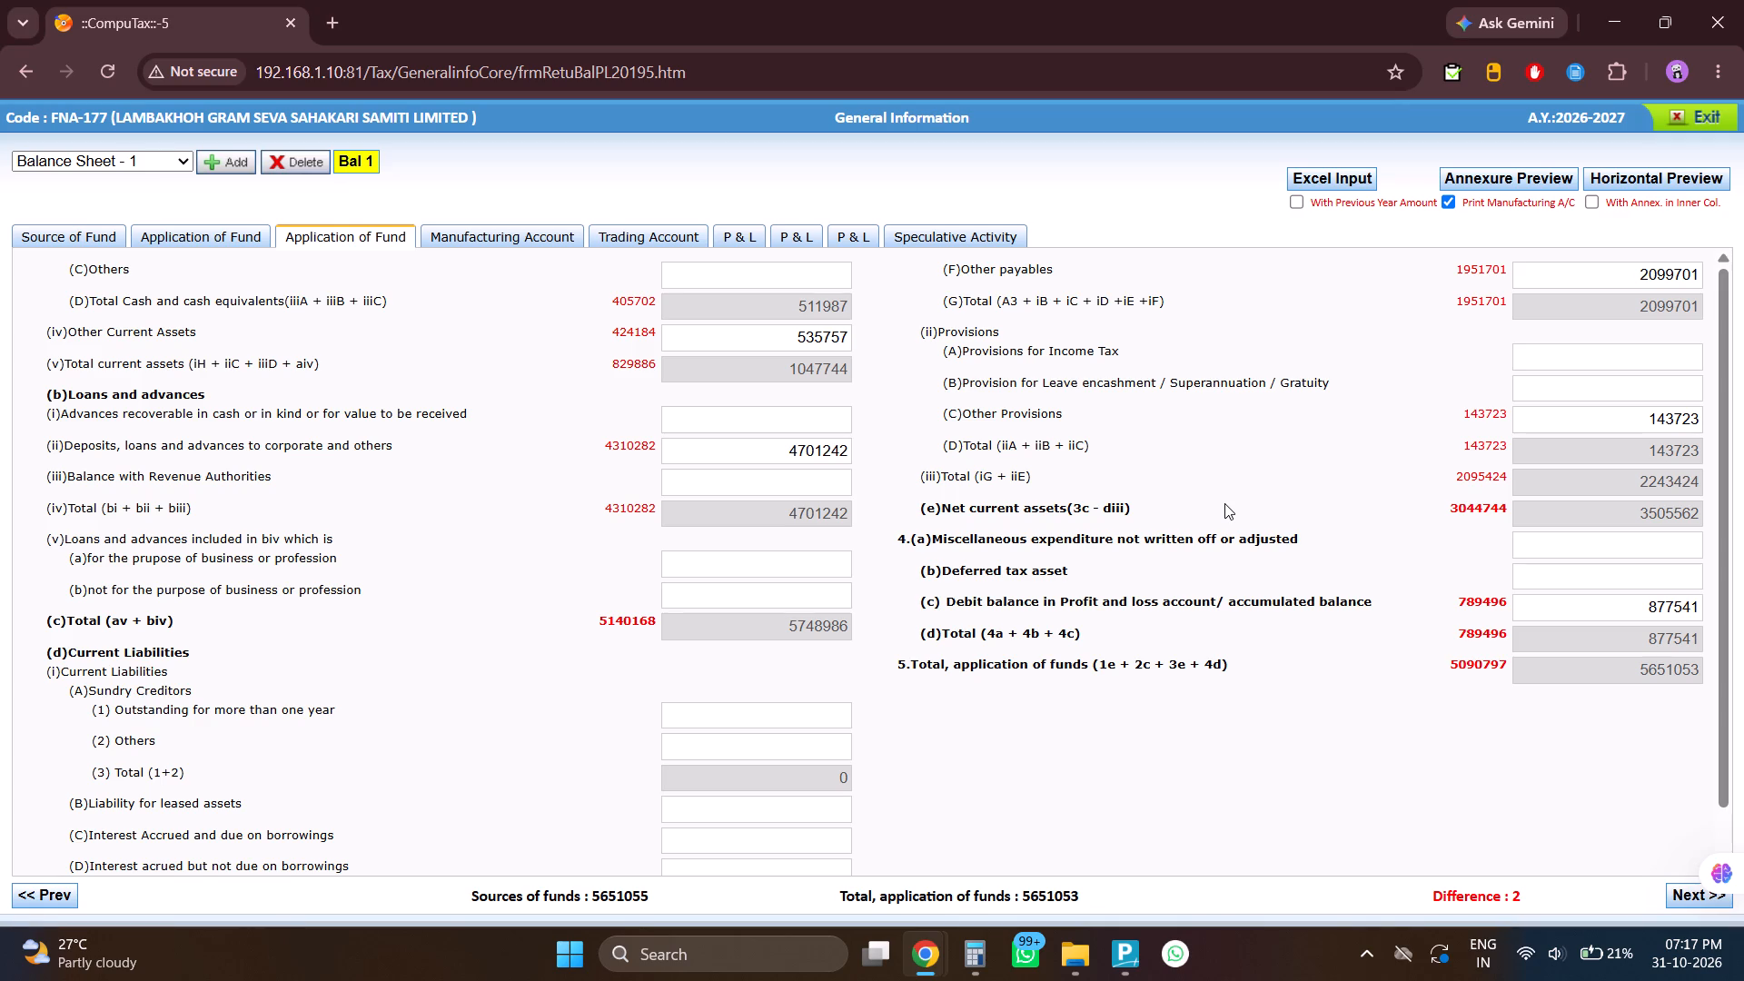
key("alt+Tab")
key("alt+Tab")
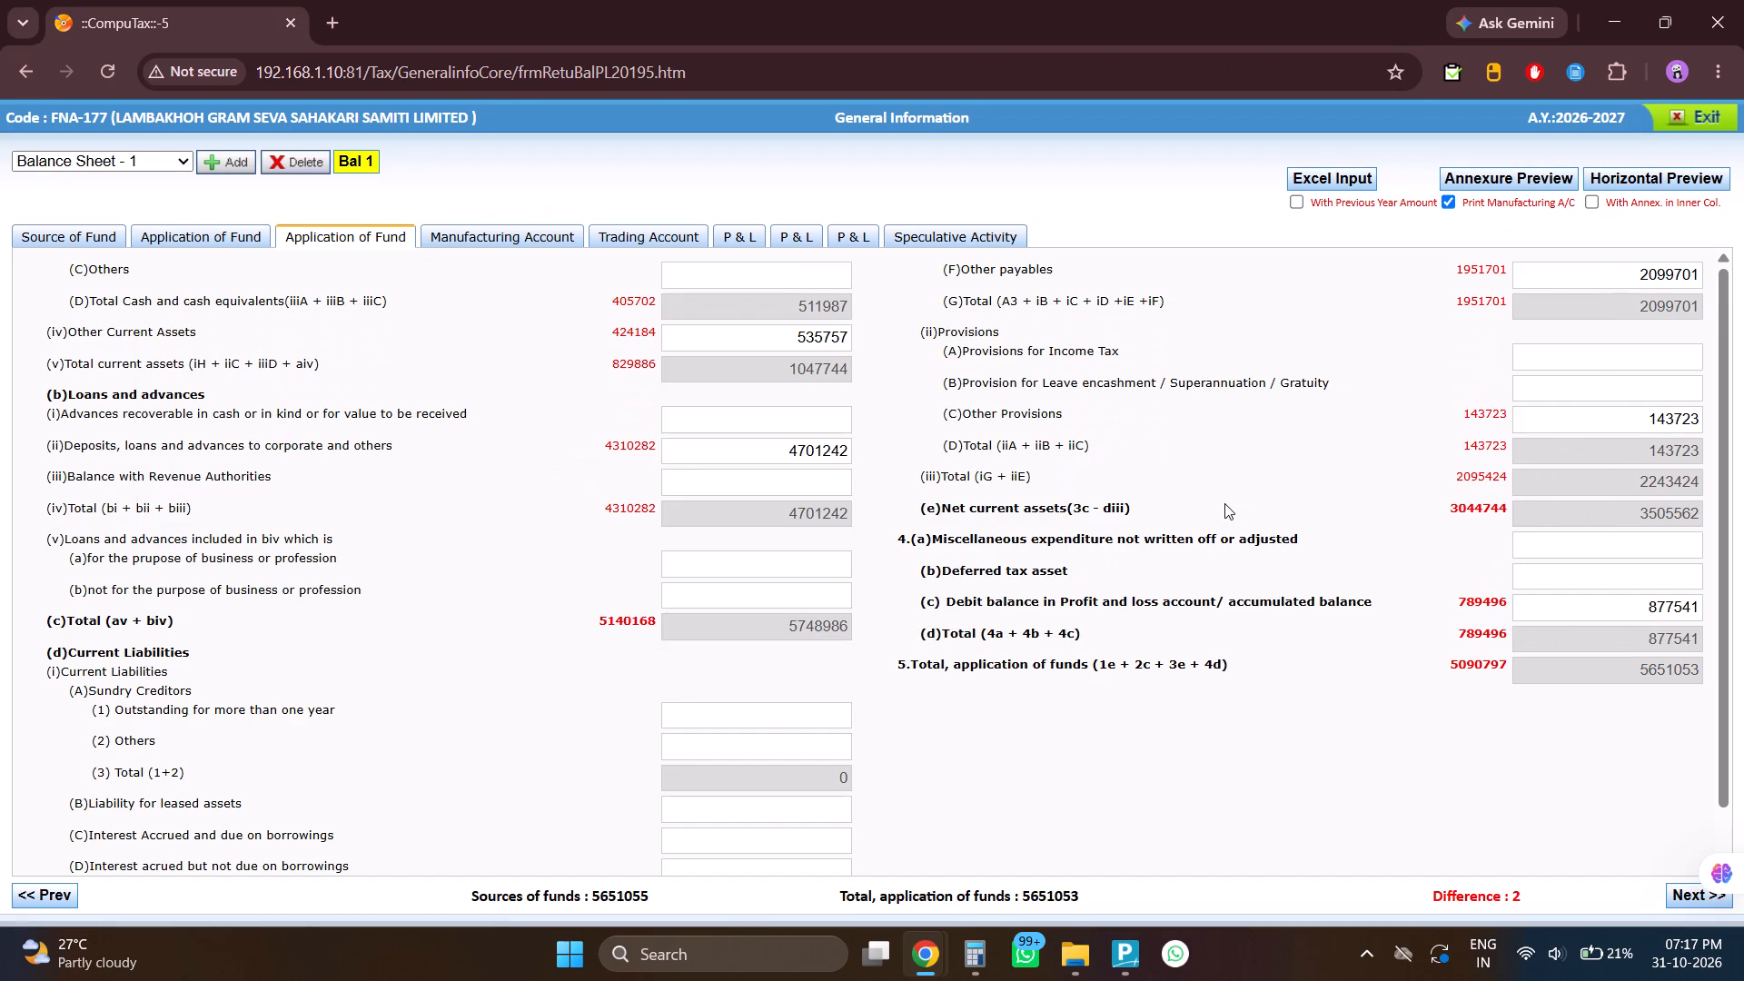
key("alt+Tab")
key("alt+Tab")
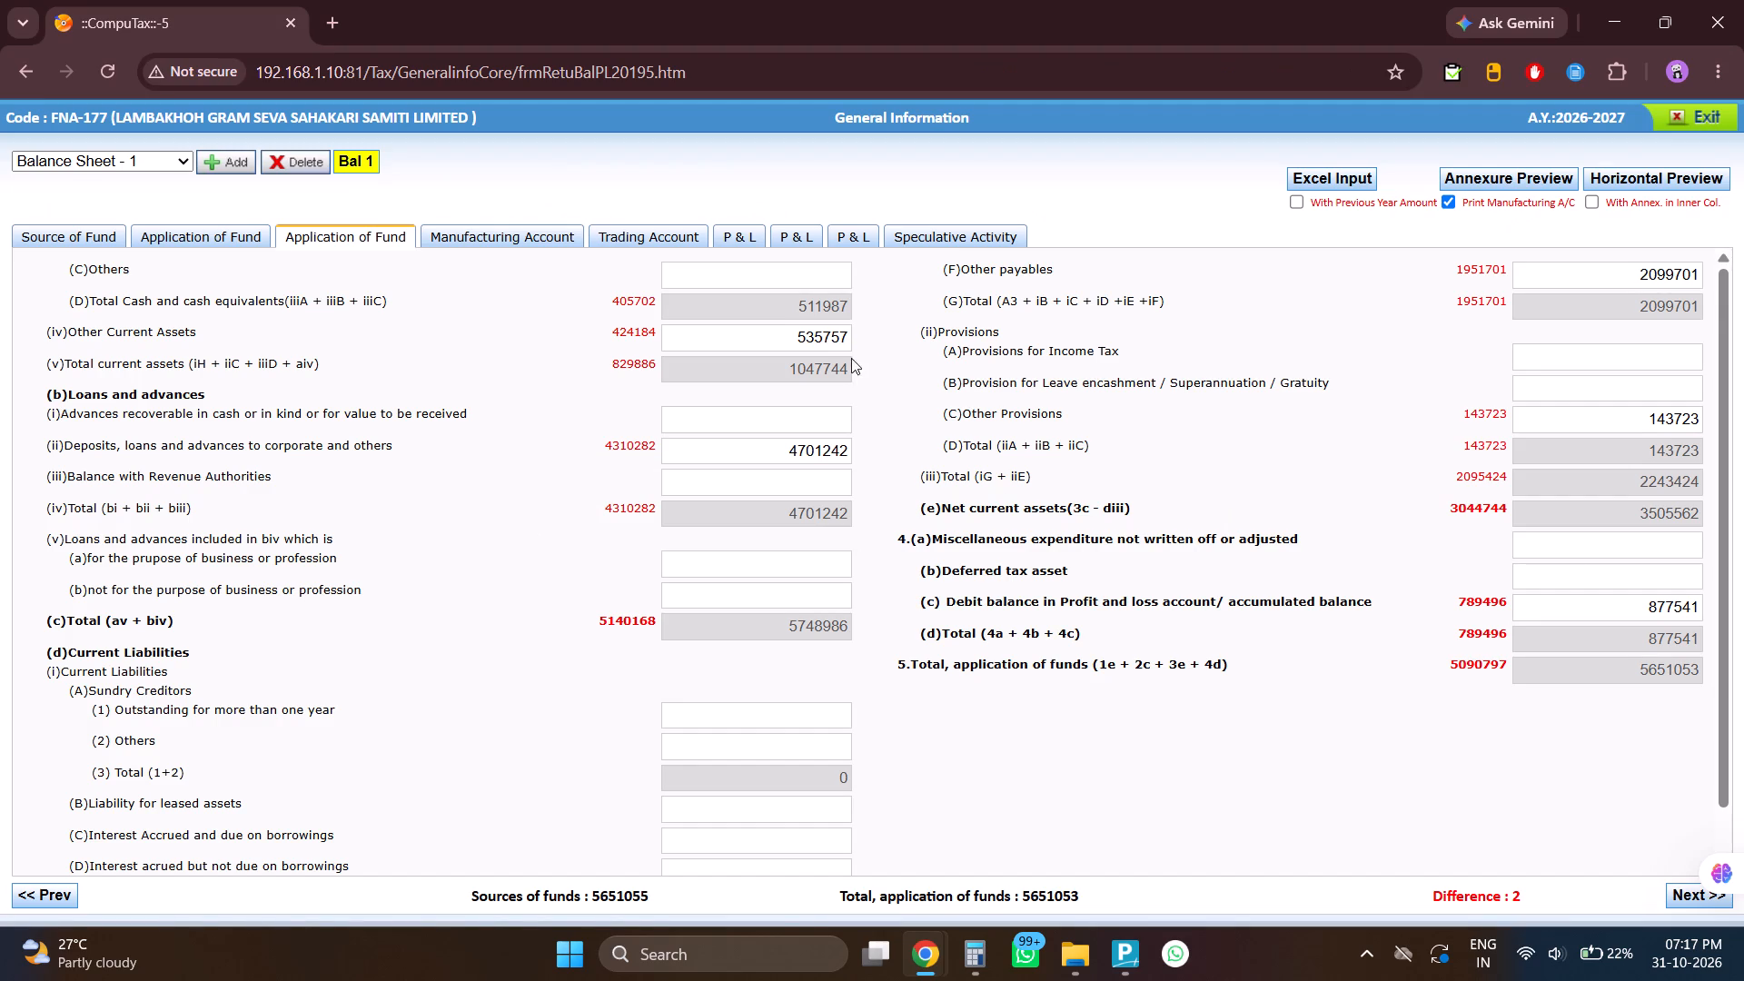
Adjust Other Current Assets in CompuTax's Application of Fund to 535759 so that sources and application of funds balance, rechecking the PDF's Other Assets.
left_click(851, 343)
key("BackSpace")
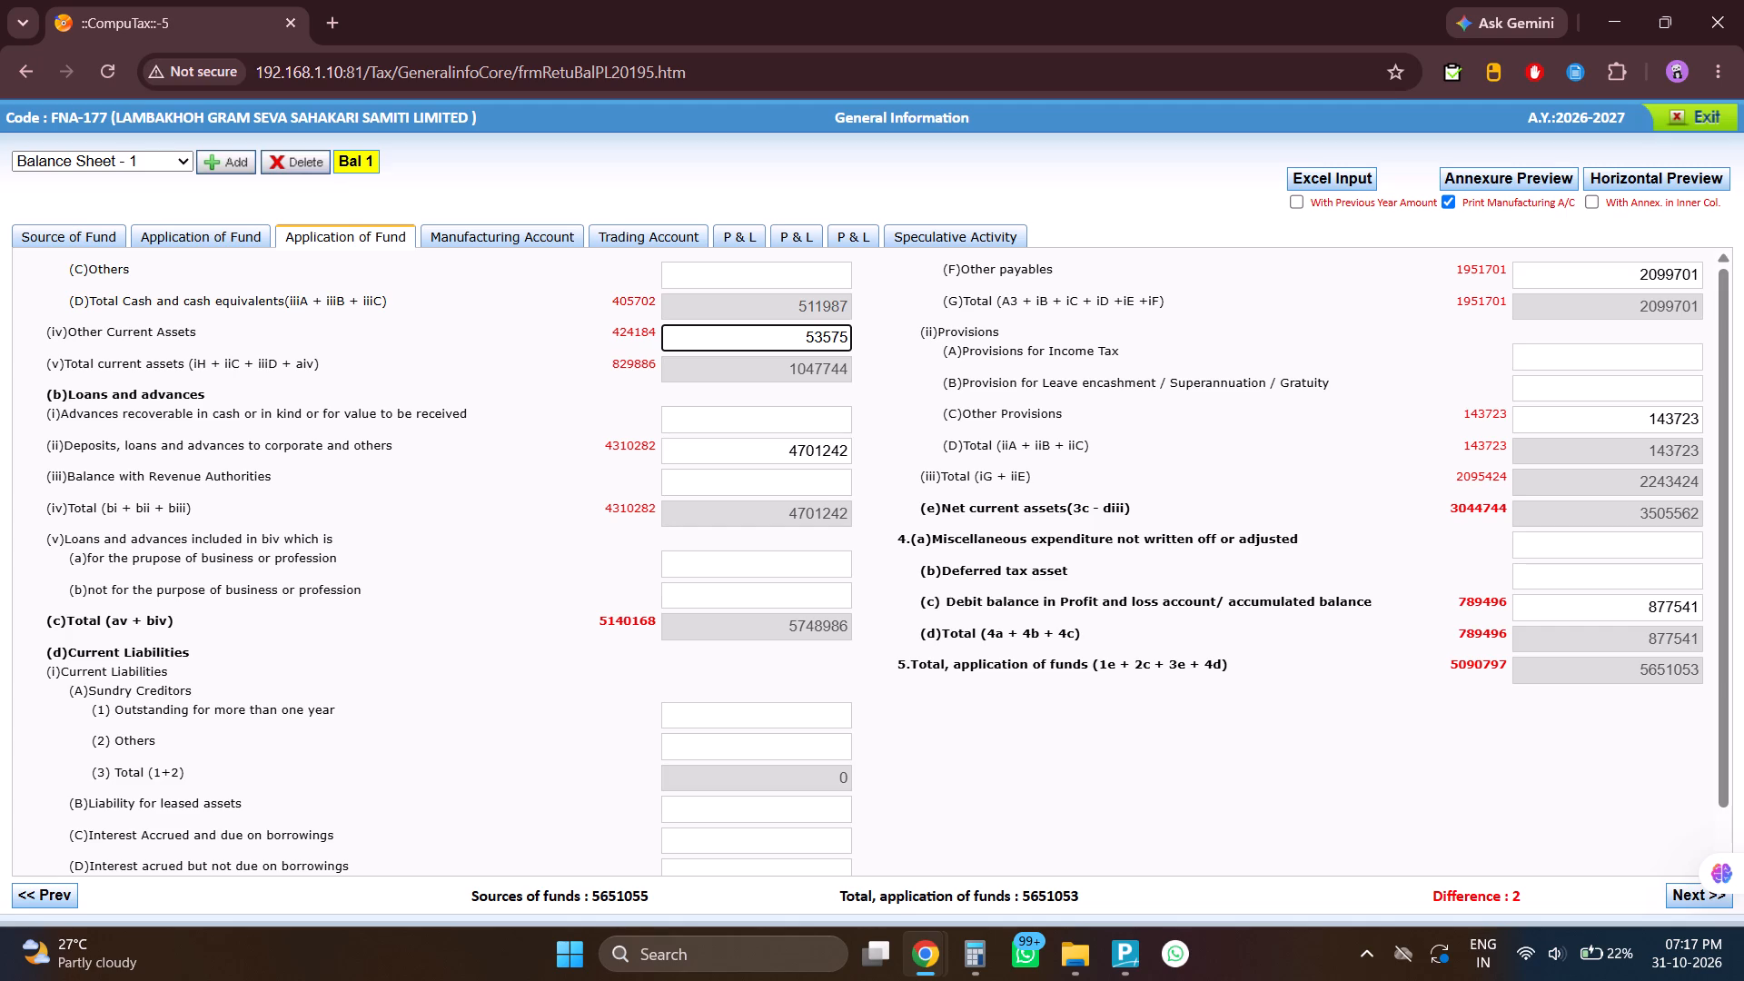
key("alt+Tab")
scroll(1194, 367, "up", 2)
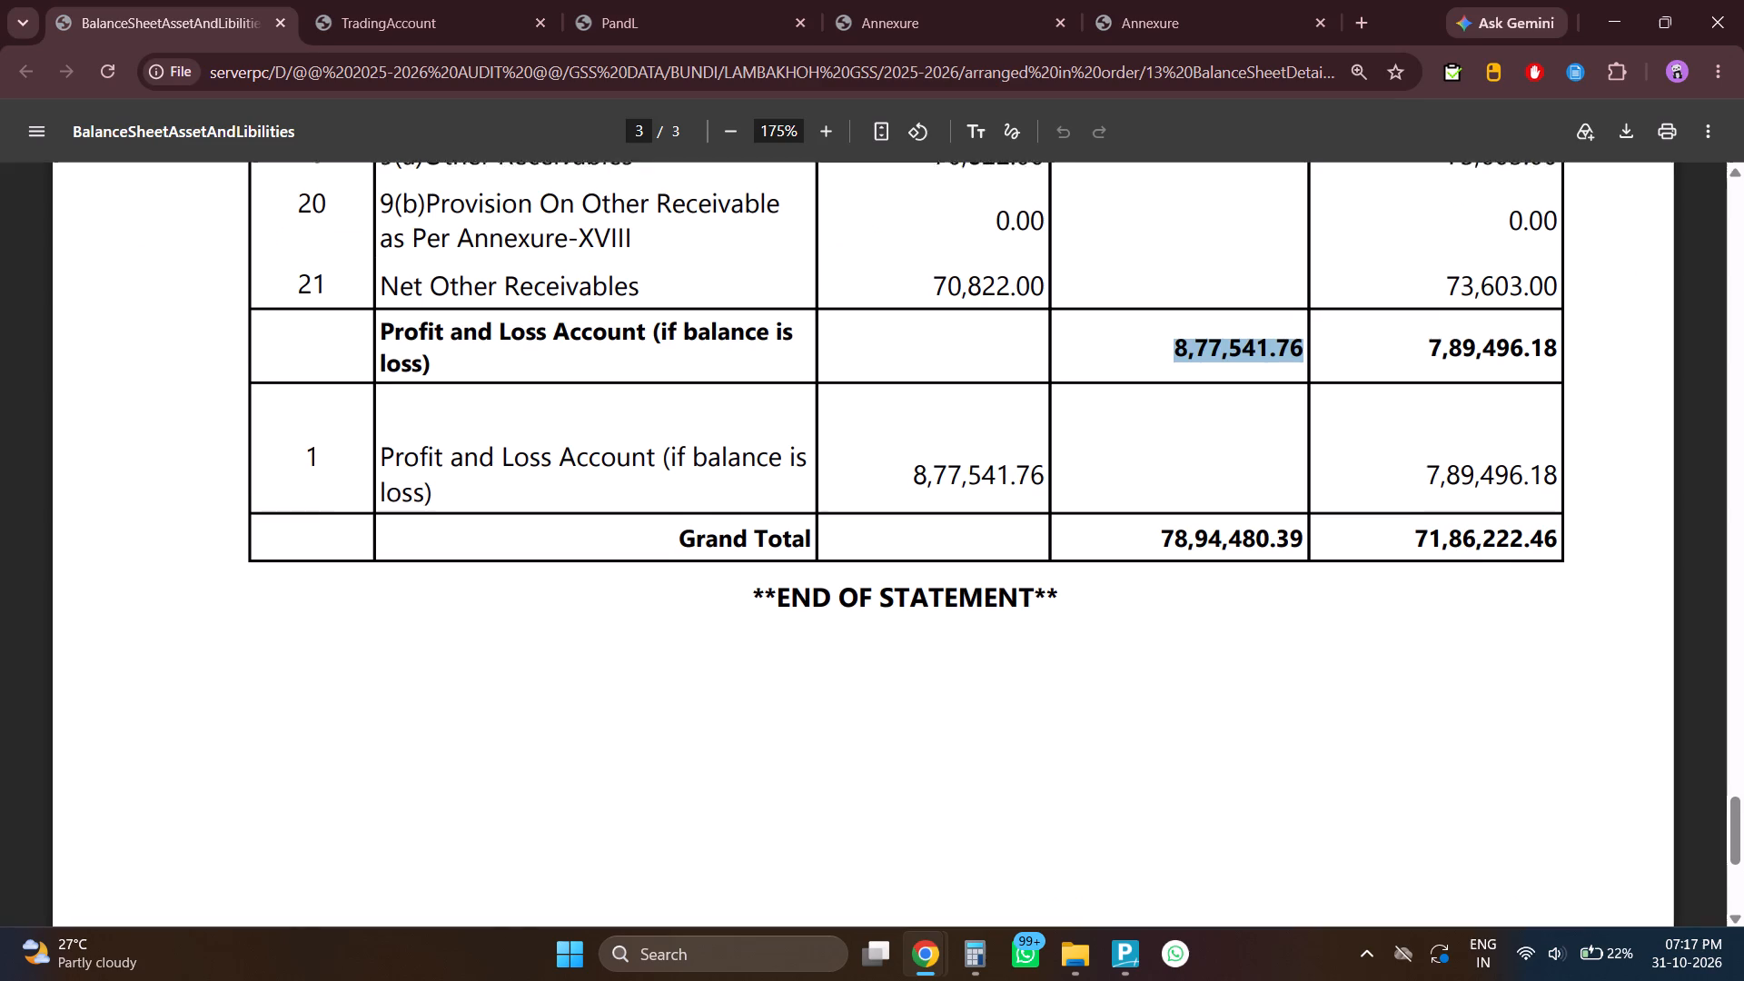
scroll(1194, 367, "up", 18)
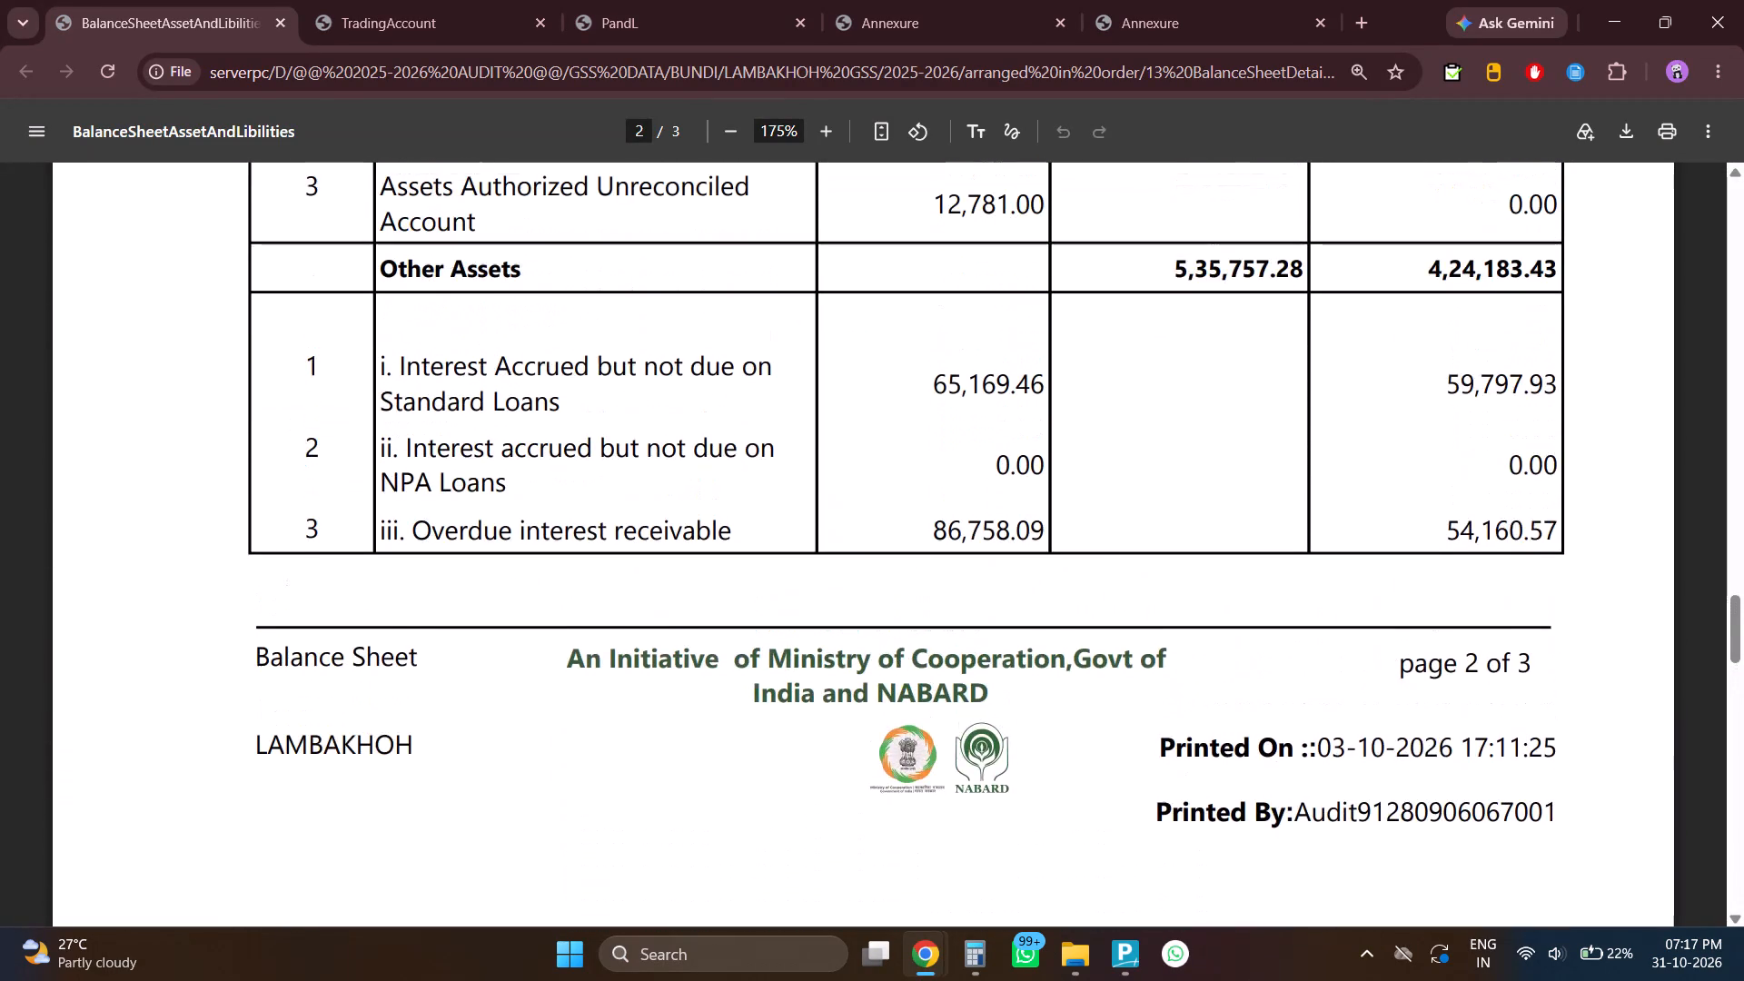
key("alt+Tab")
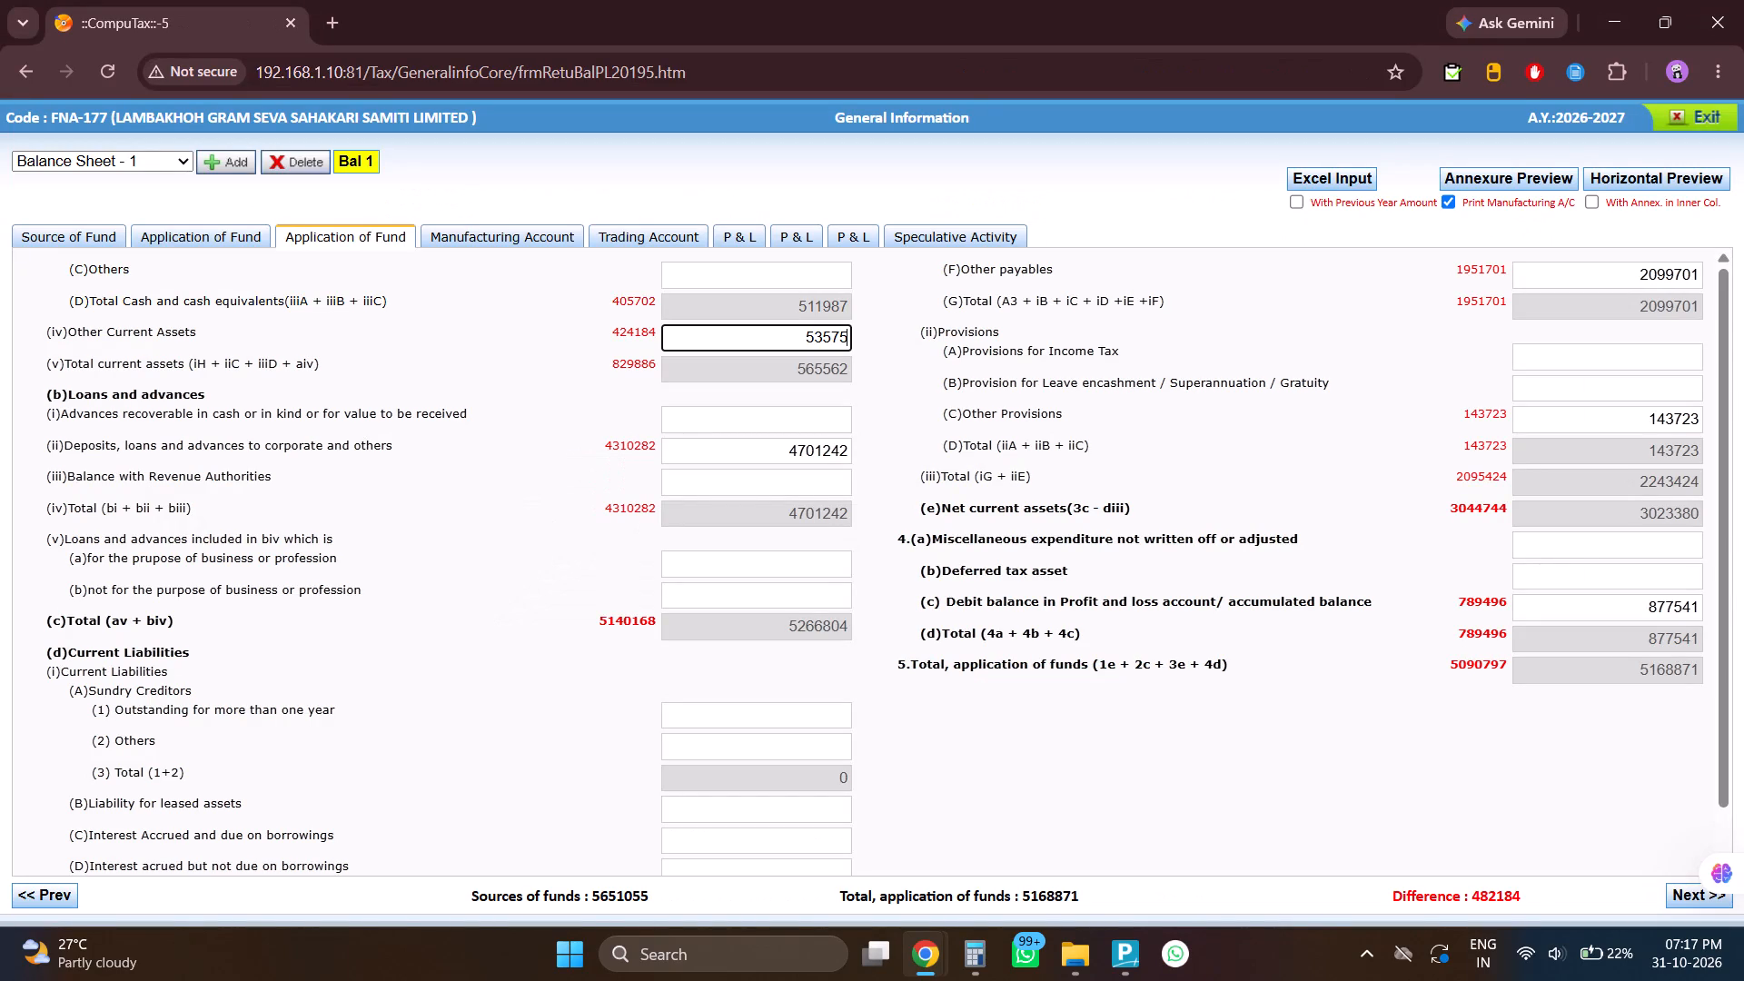
key("9")
left_click(1735, 394)
key("alt+Tab")
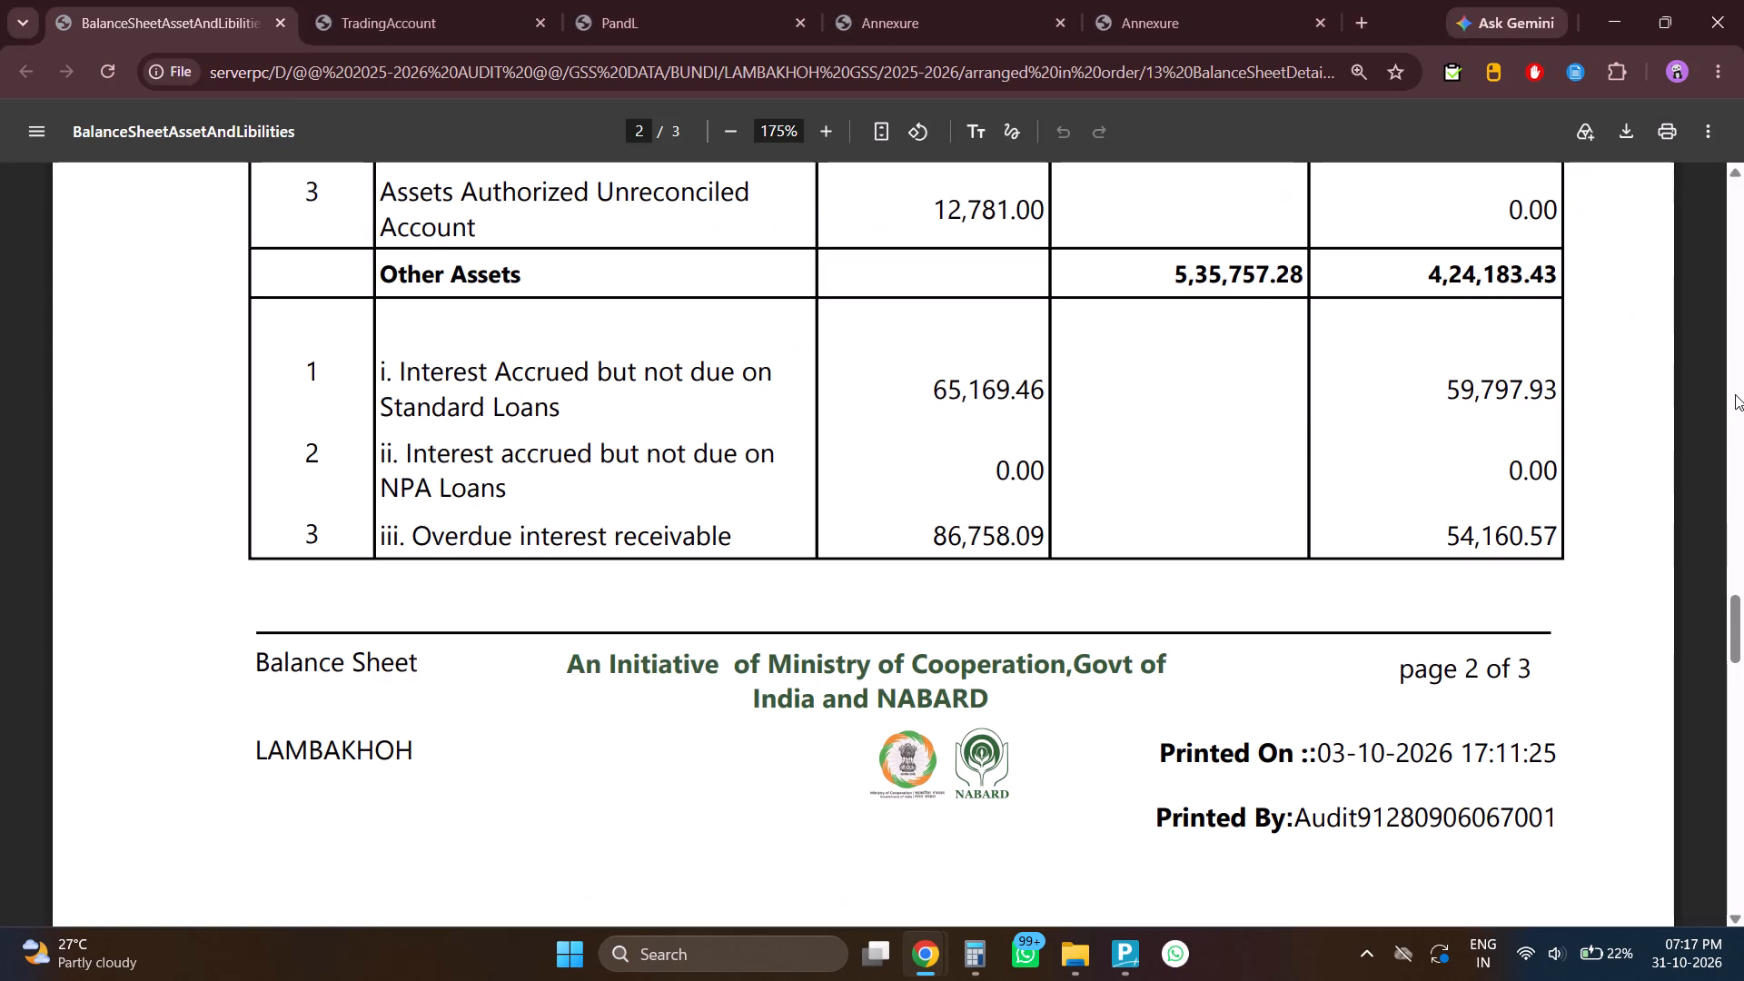
key("alt+Tab")
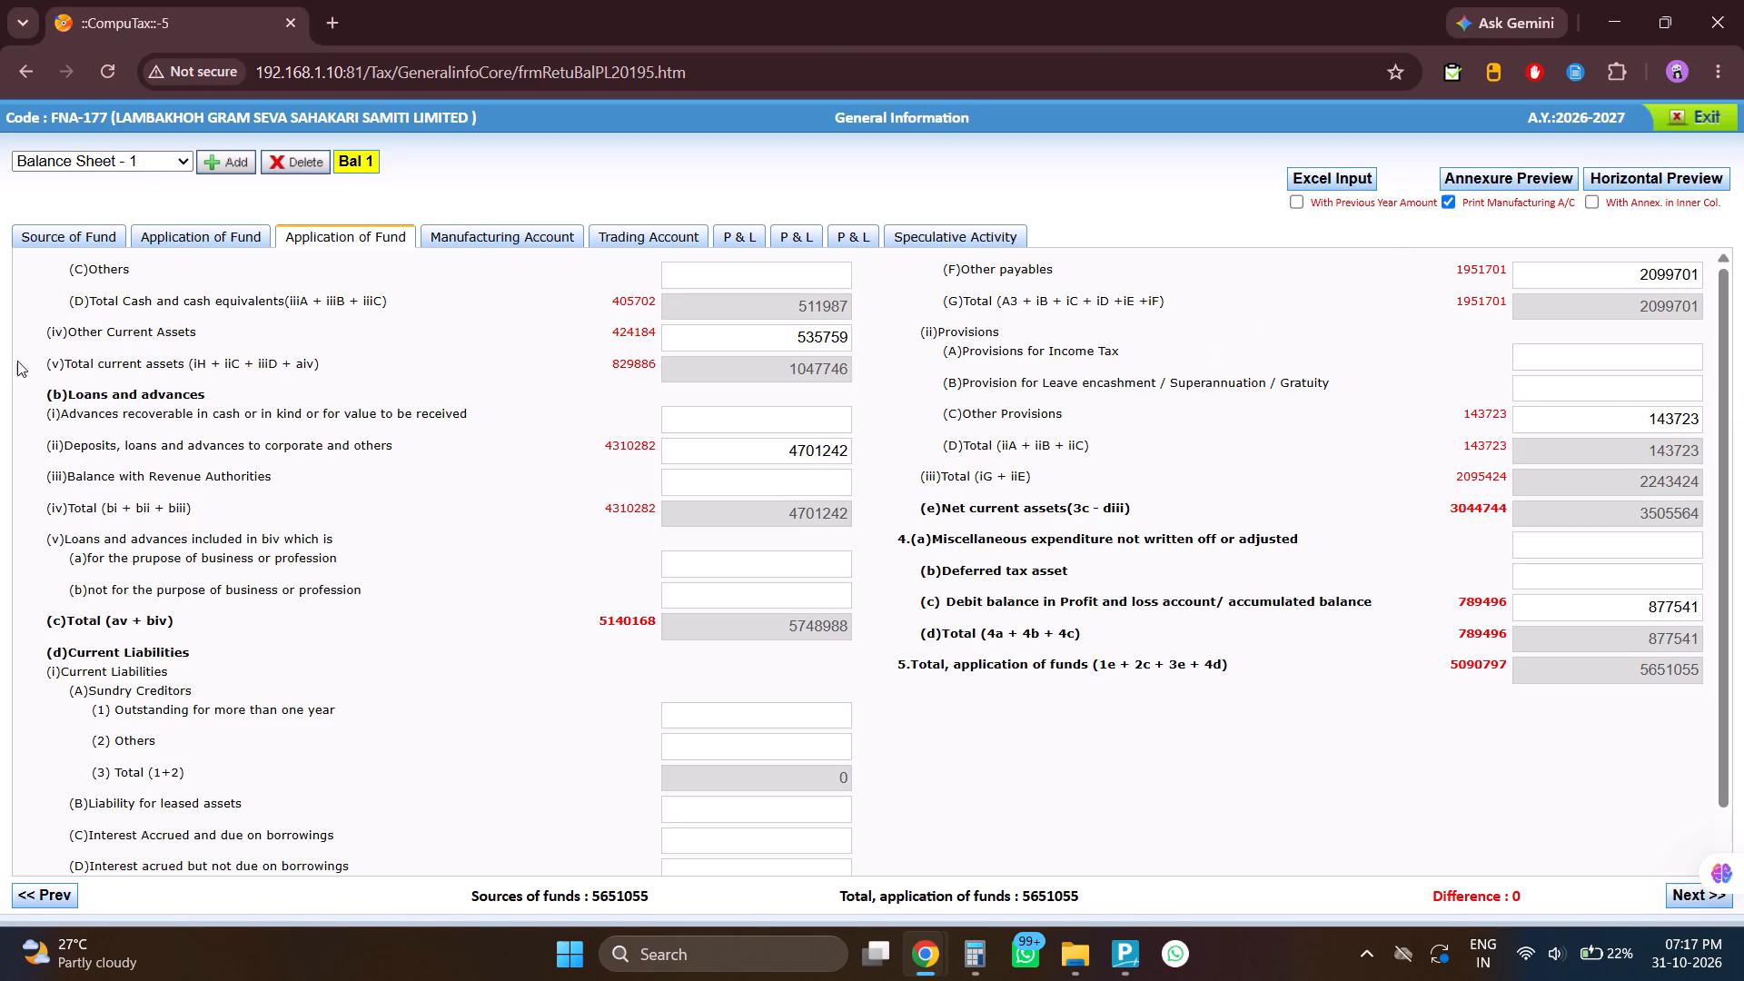
Review the entries across CompuTax's Source of Fund, both Application of Fund sections and the Trading Account.
left_click(86, 235)
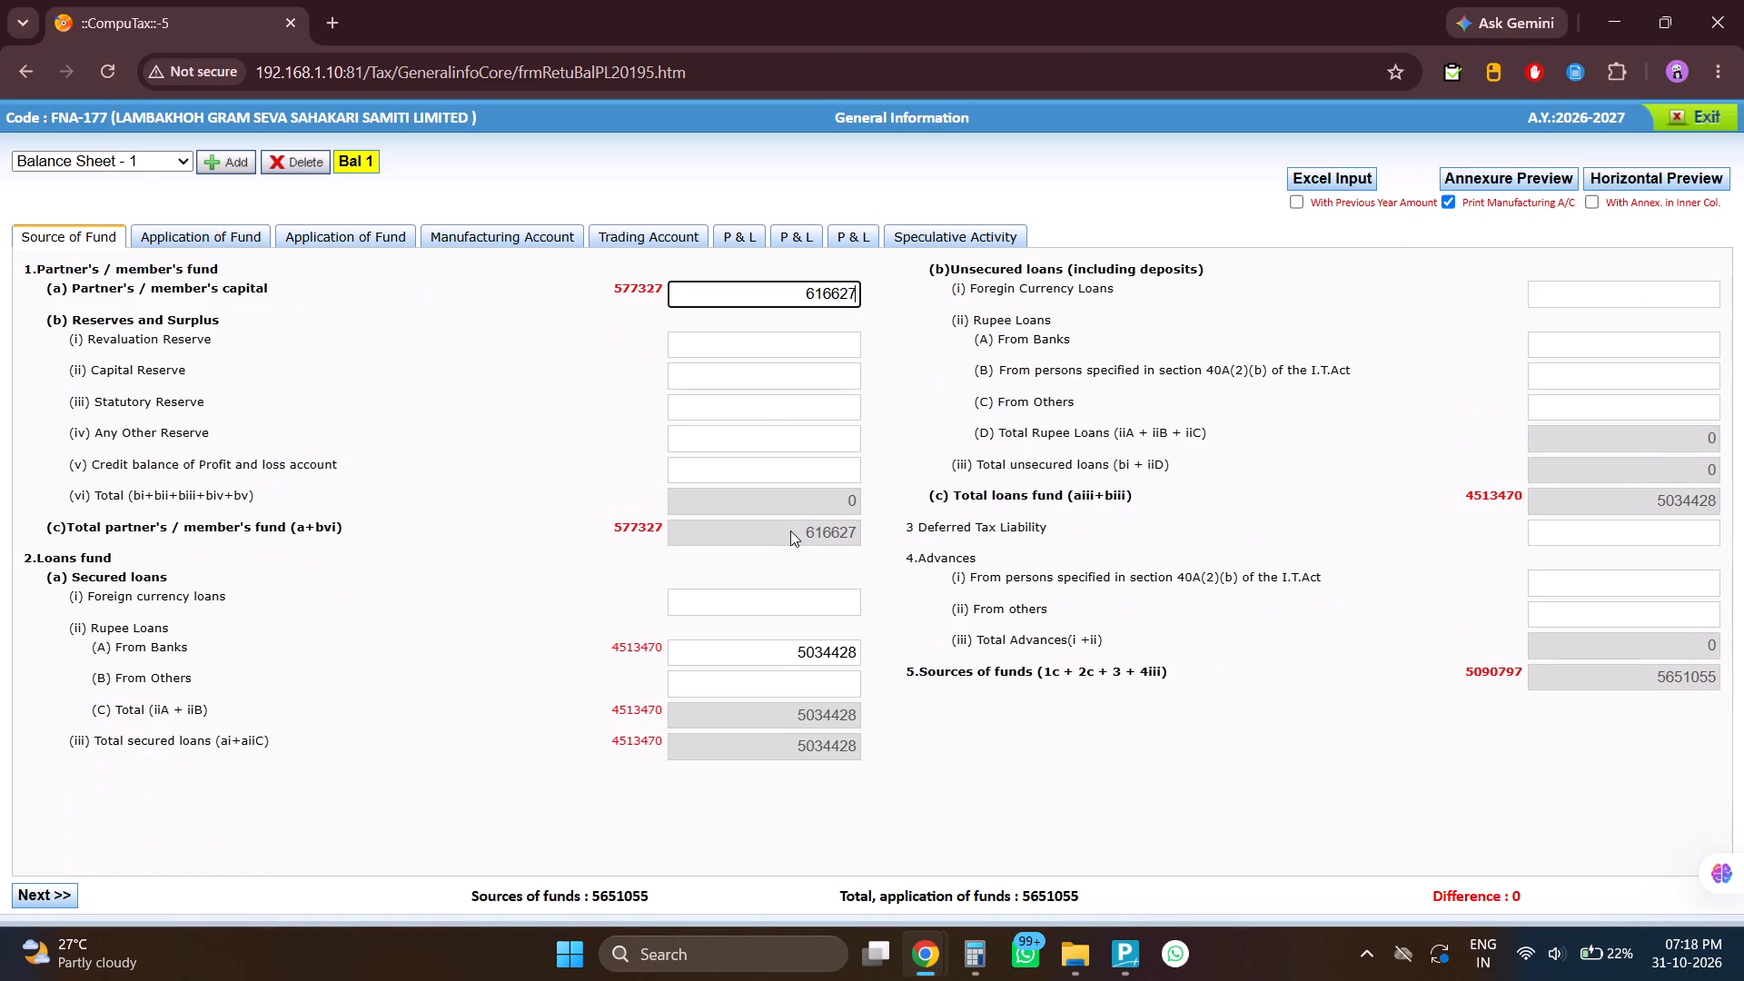
left_click(179, 244)
scroll(378, 428, "down", 6)
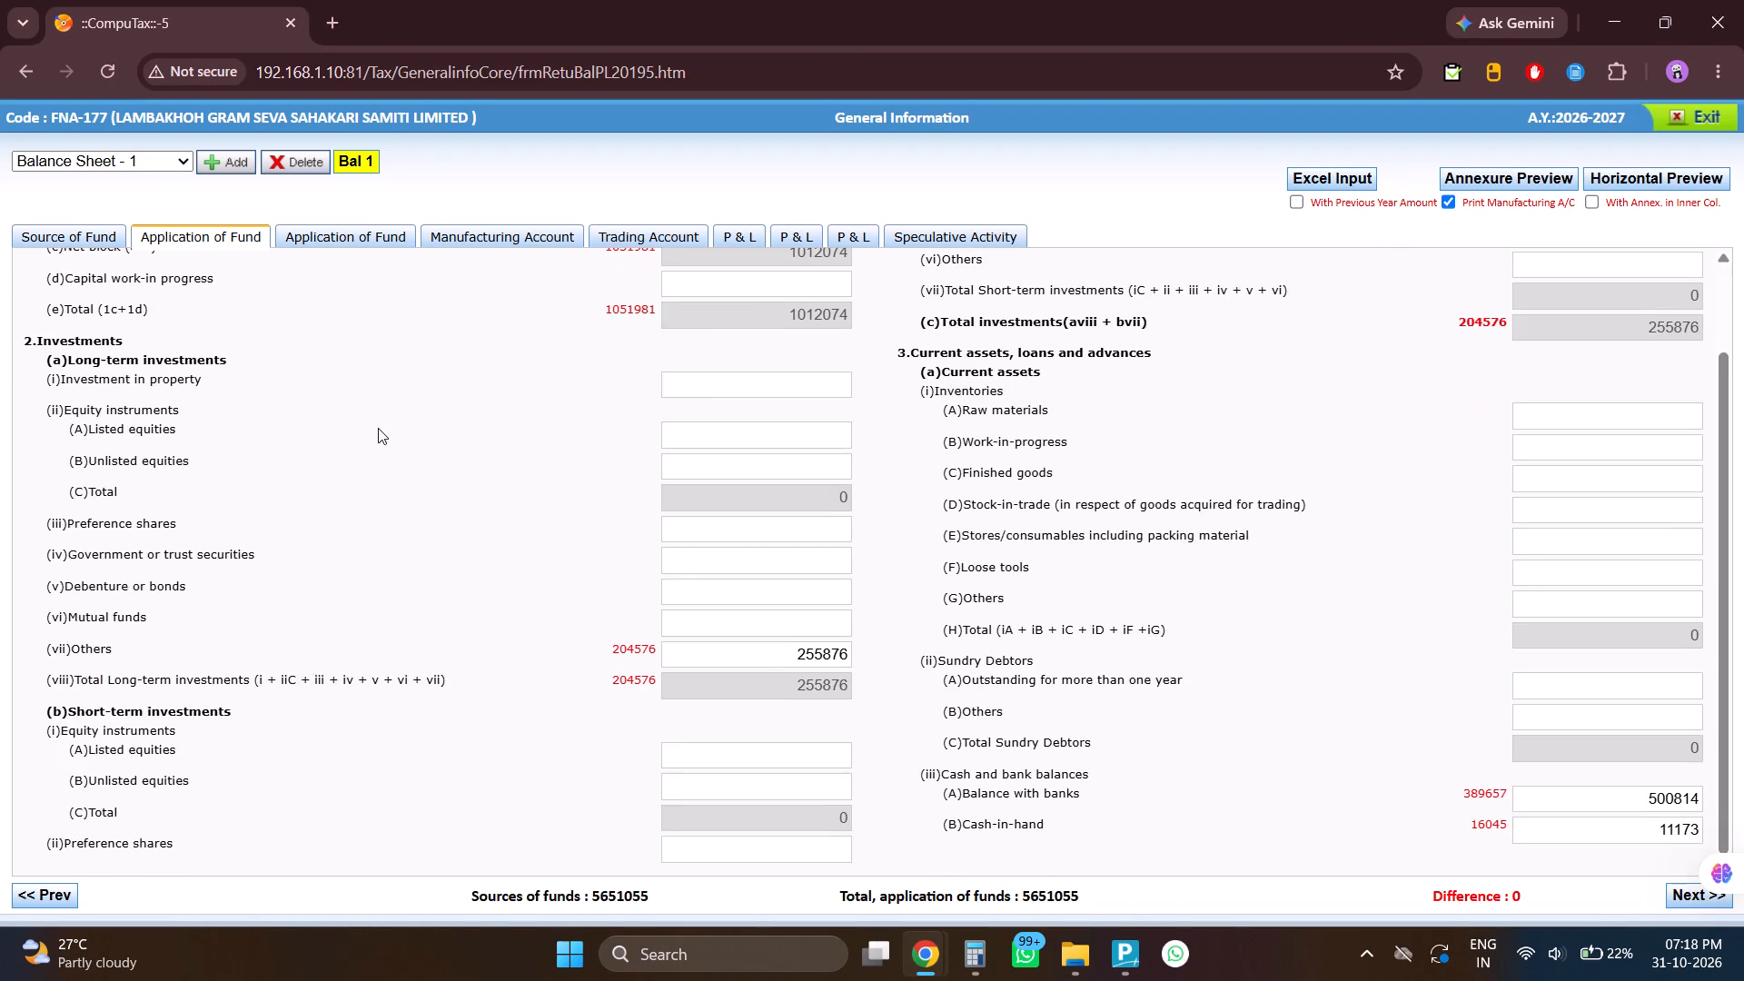
scroll(378, 428, "up", 4)
left_click(297, 227)
scroll(366, 471, "down", 3)
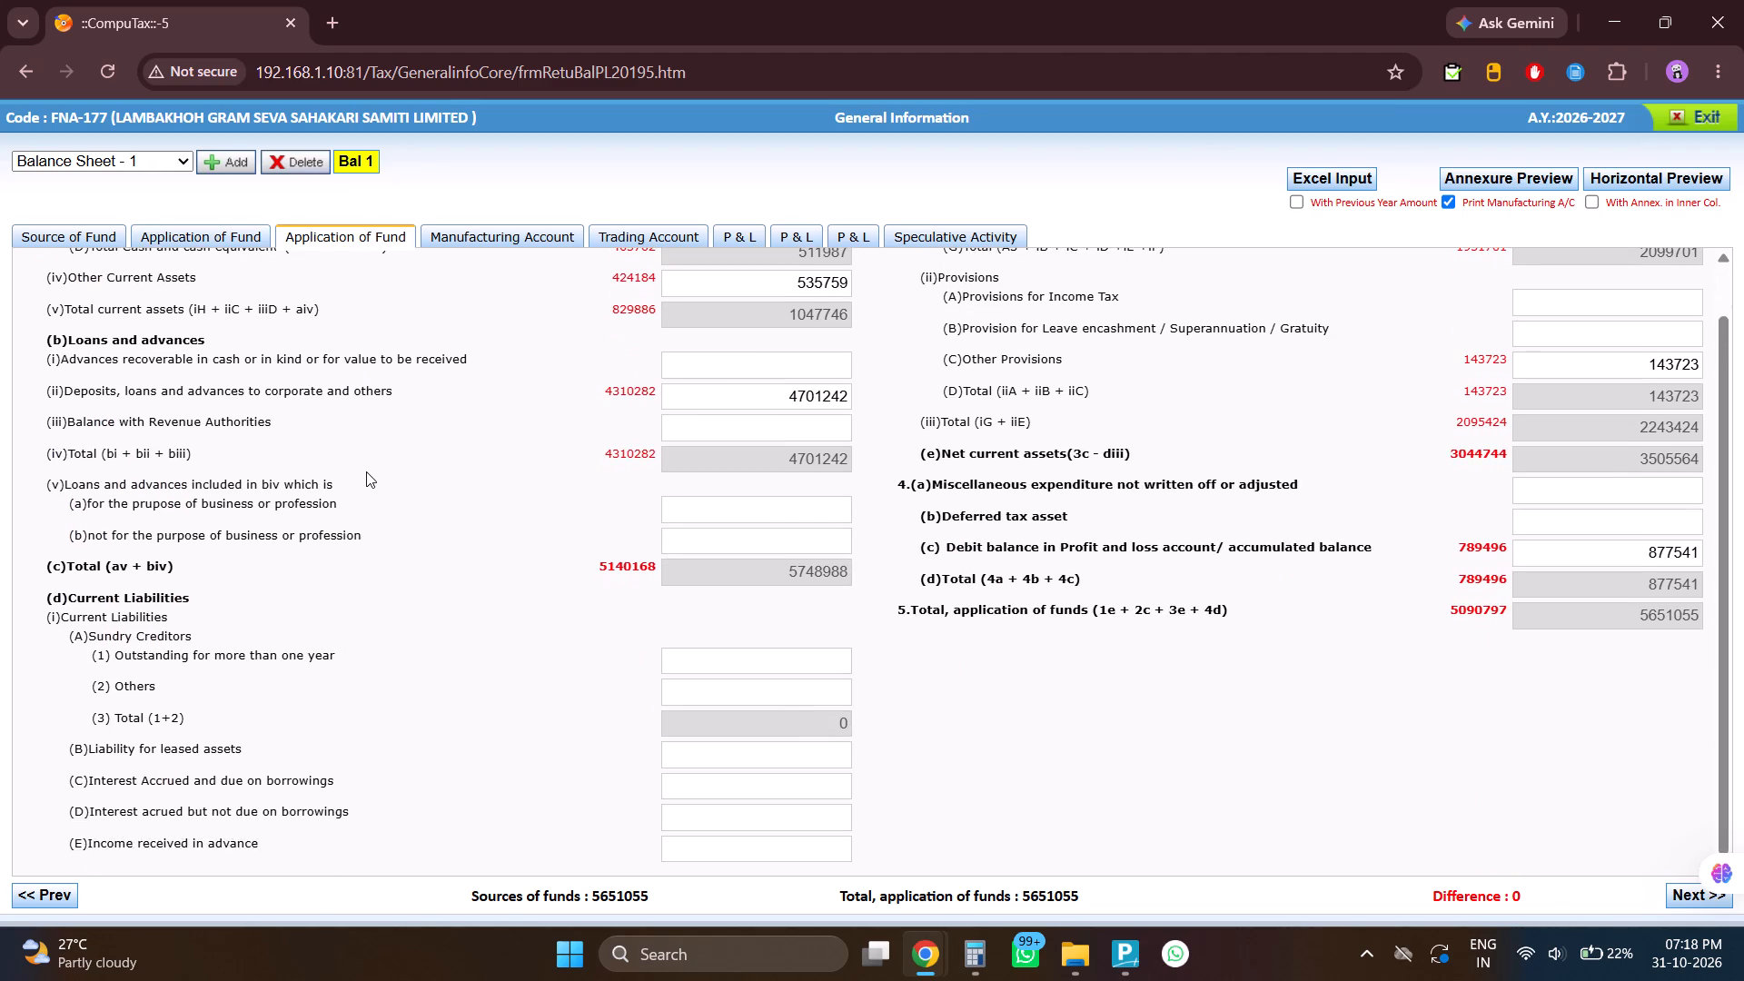
scroll(366, 471, "down", 1)
scroll(366, 471, "up", 2)
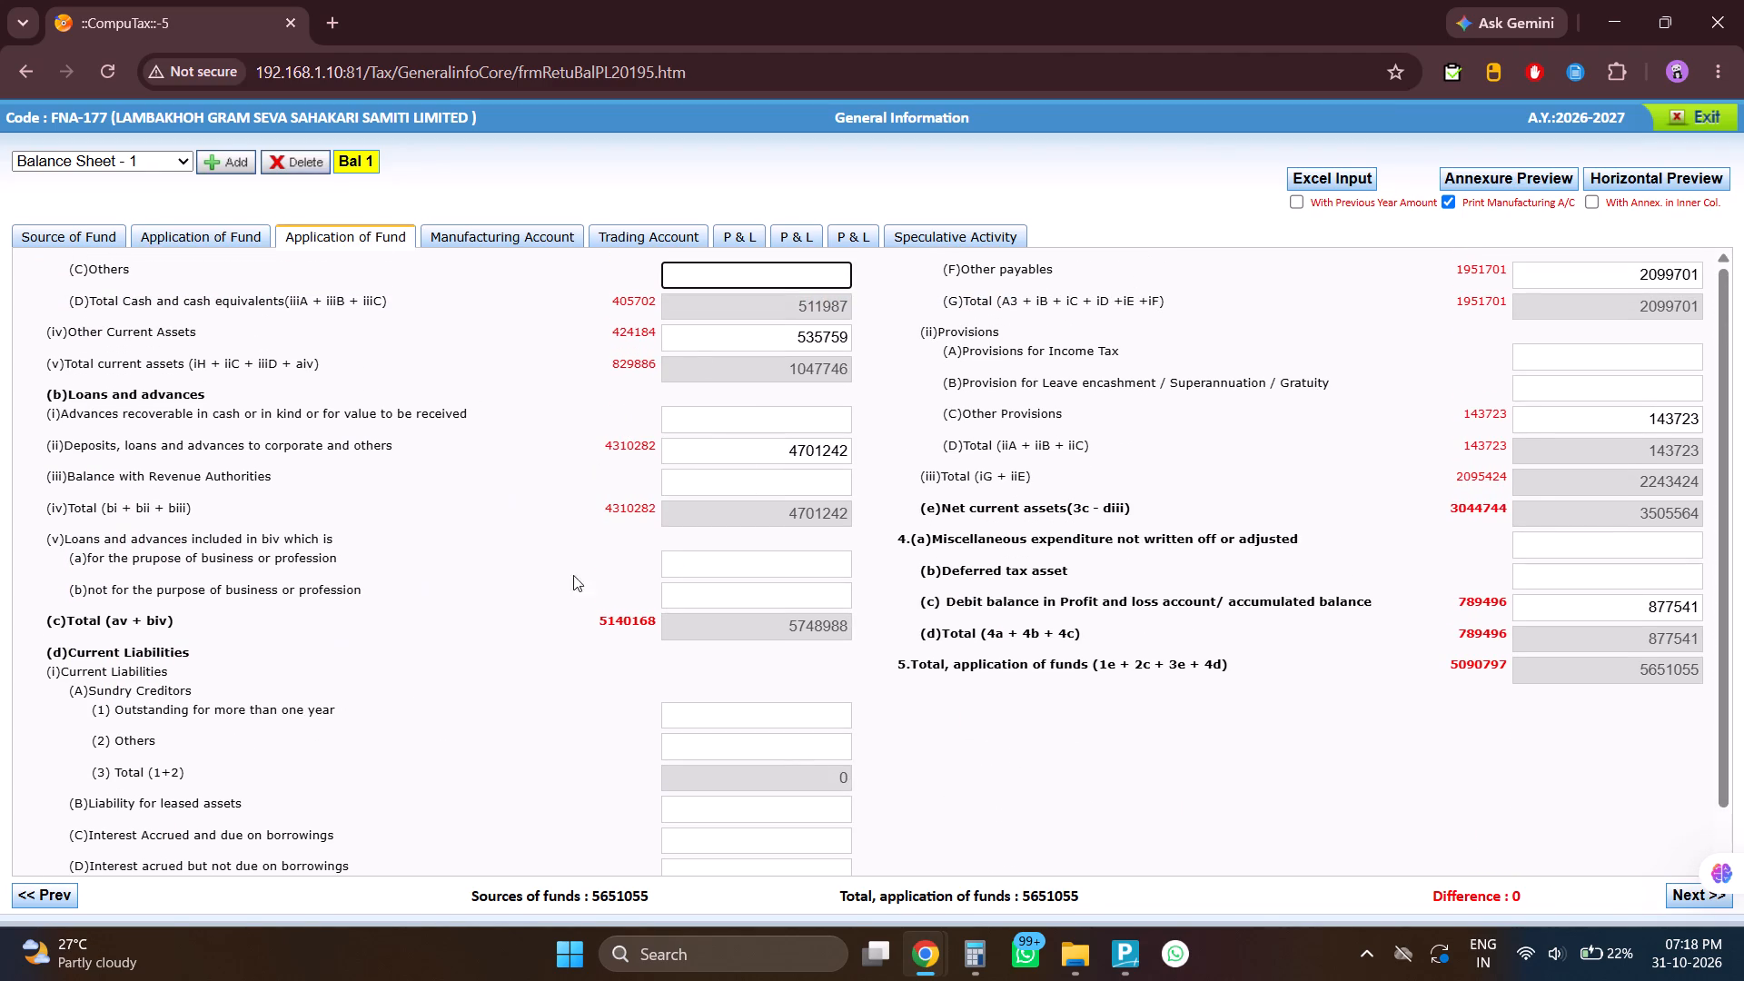
scroll(533, 510, "down", 4)
scroll(533, 510, "up", 4)
left_click(216, 239)
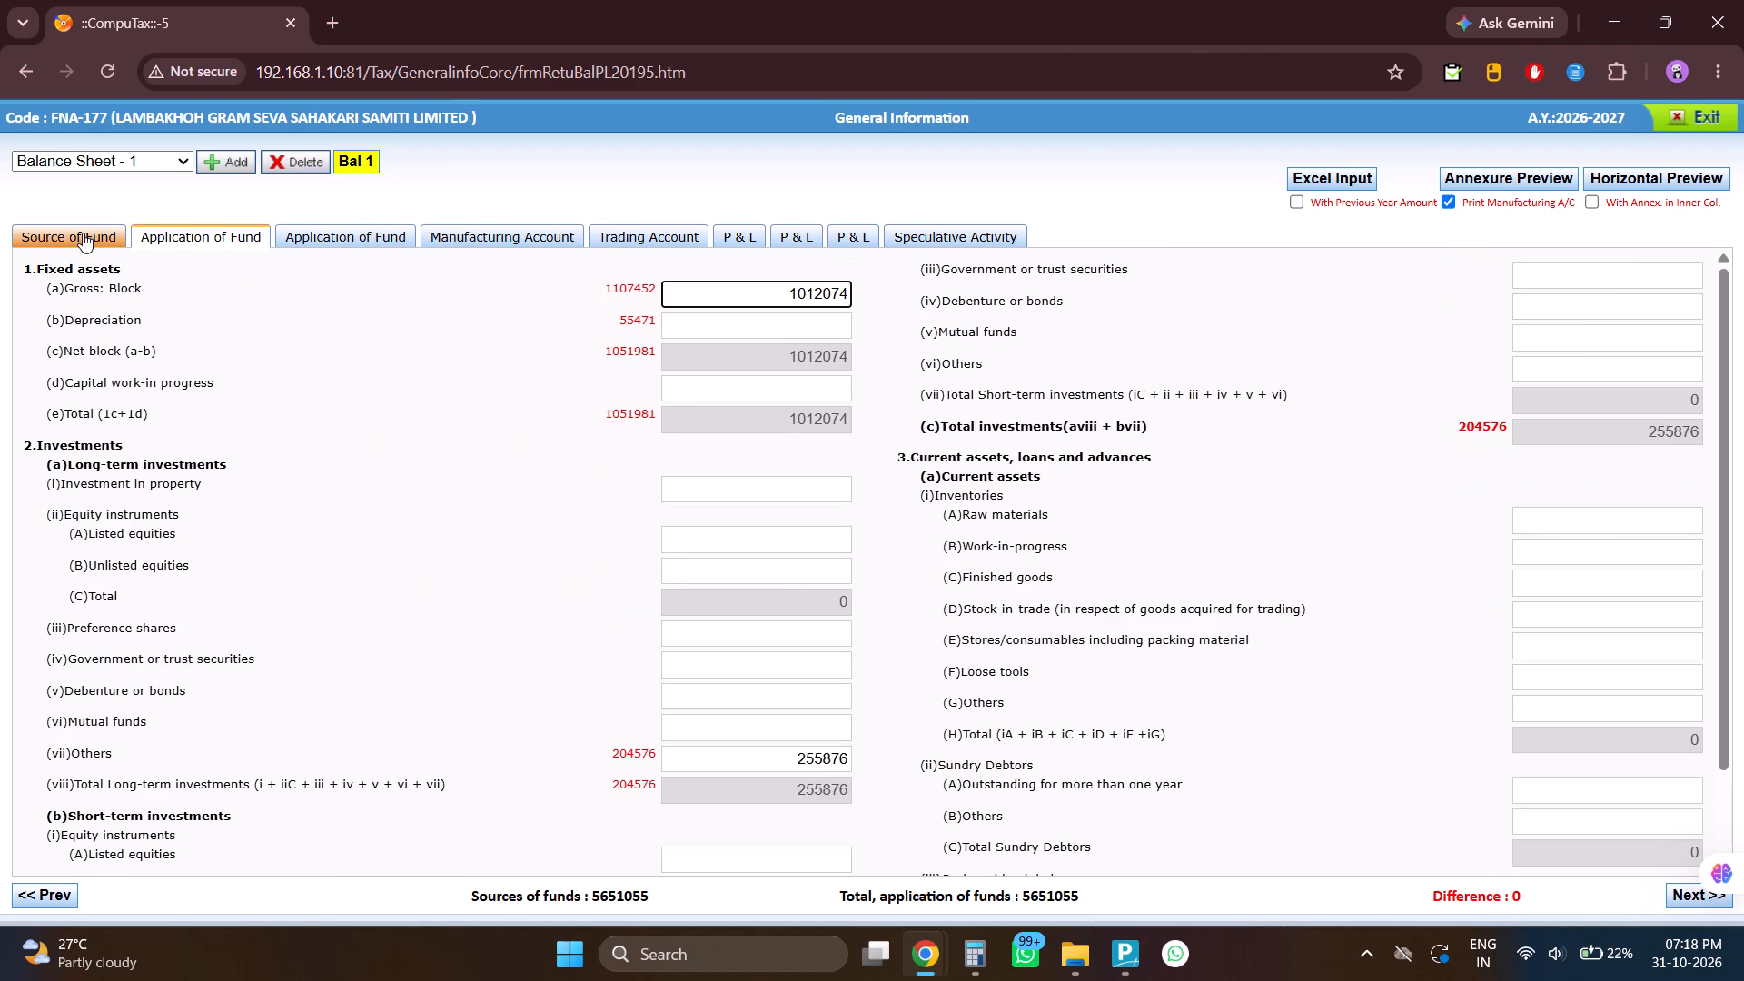
left_click(82, 233)
left_click(314, 225)
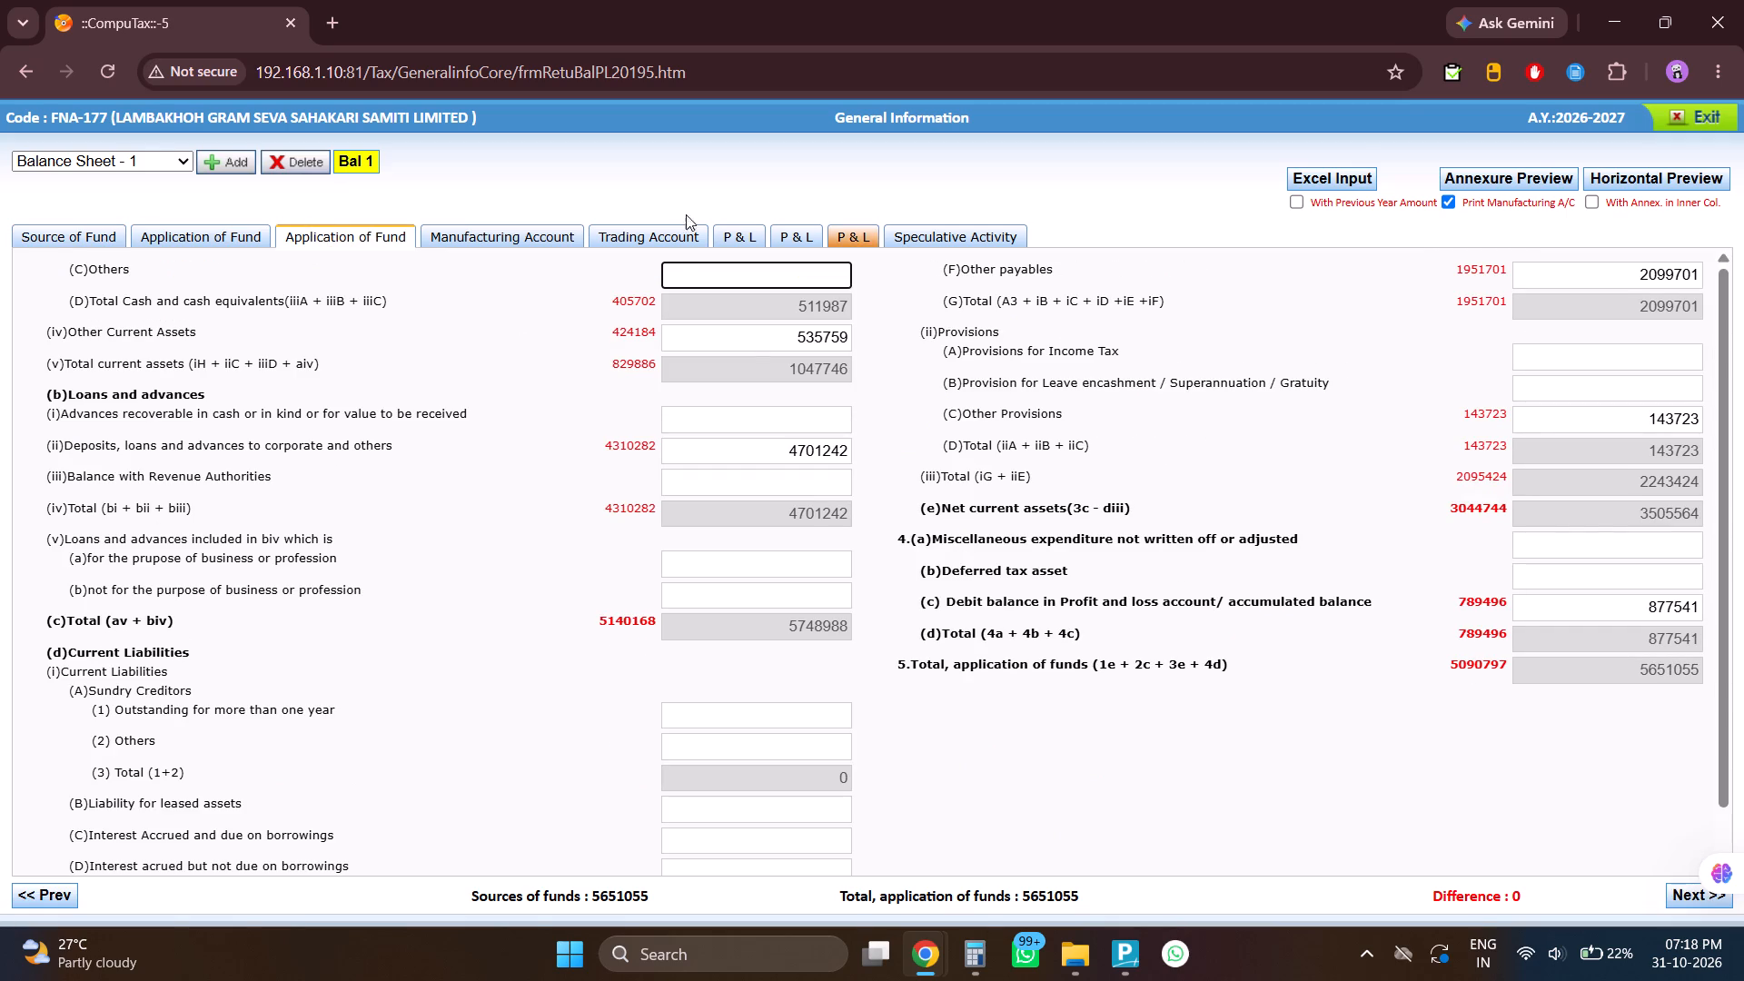
left_click(562, 243)
left_click(610, 228)
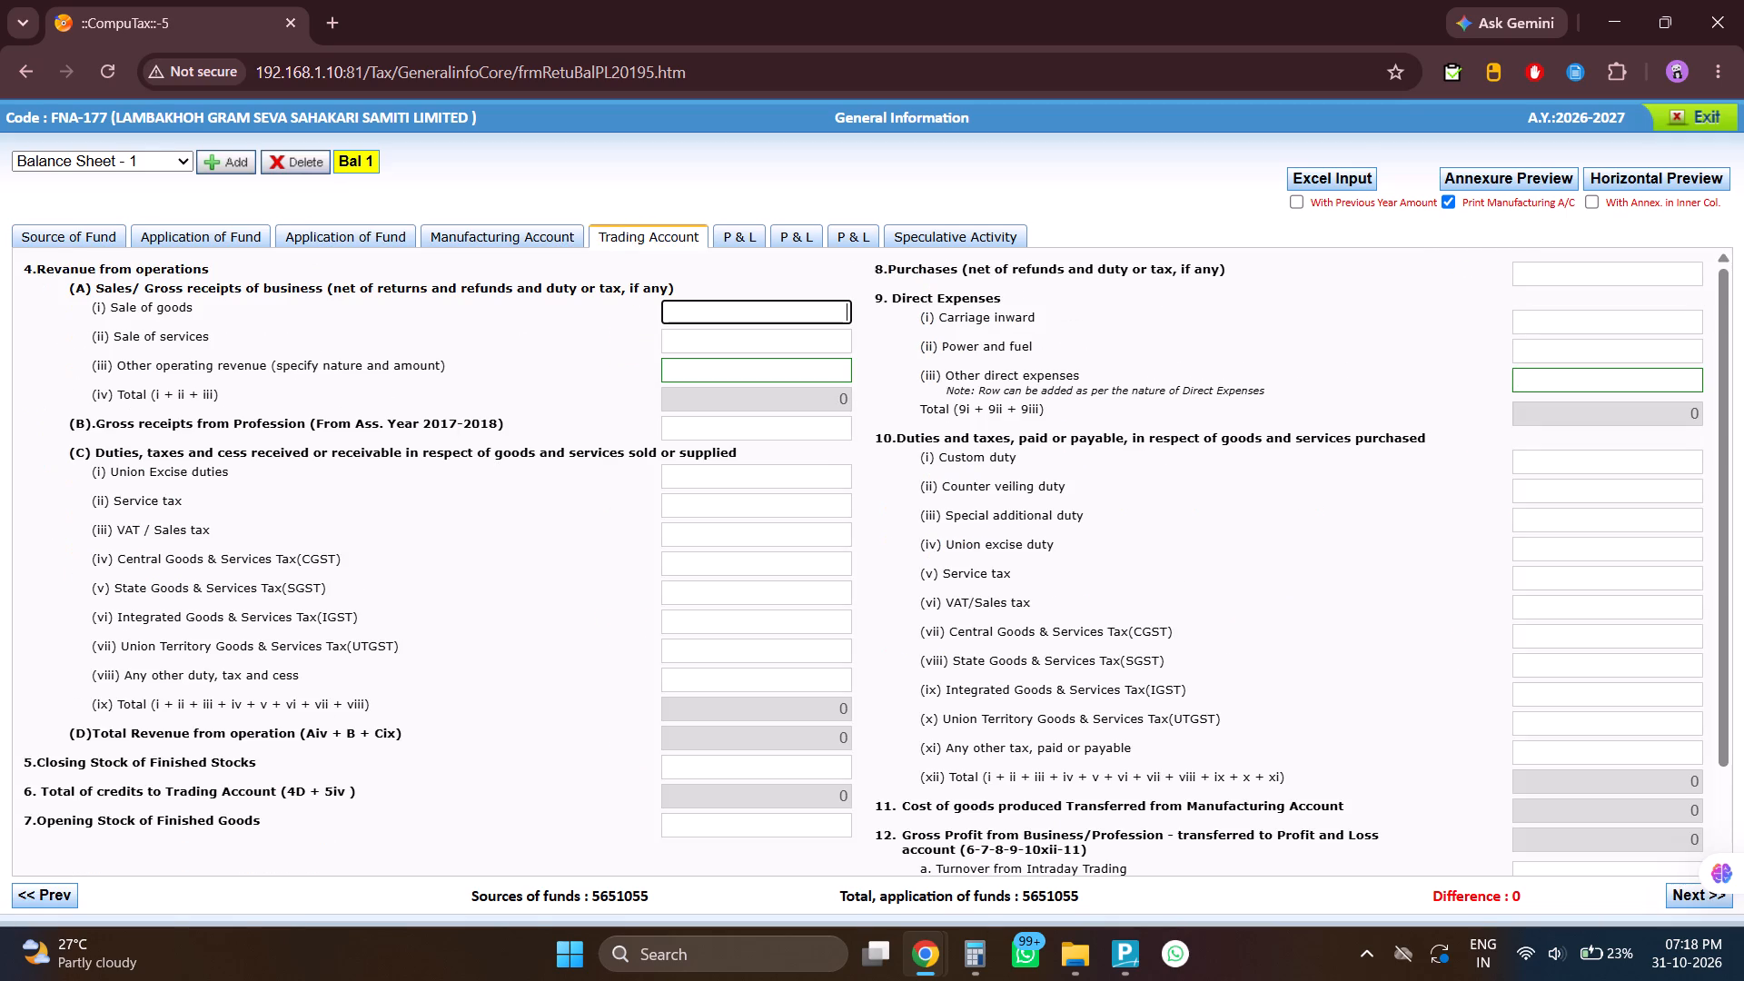
left_click(343, 242)
left_click(231, 243)
left_click(63, 236)
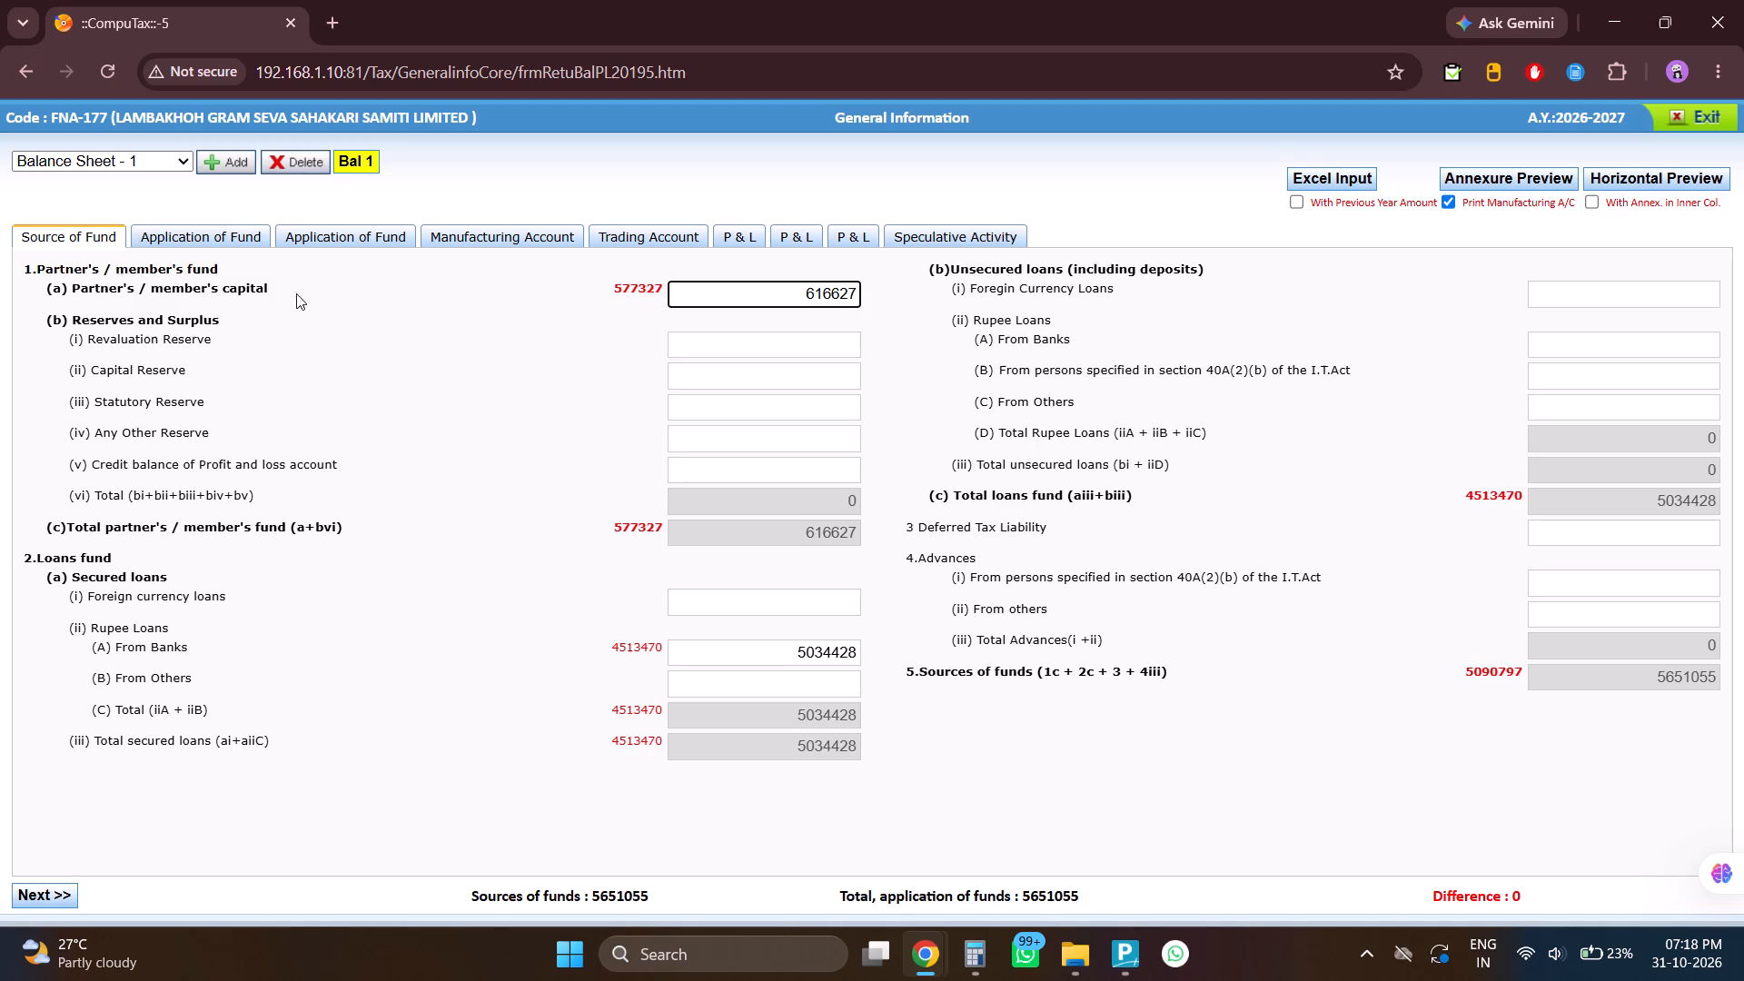
Check the TradingAccount PDF for current-year figures against CompuTax's Trading Account section.
key("alt+Tab")
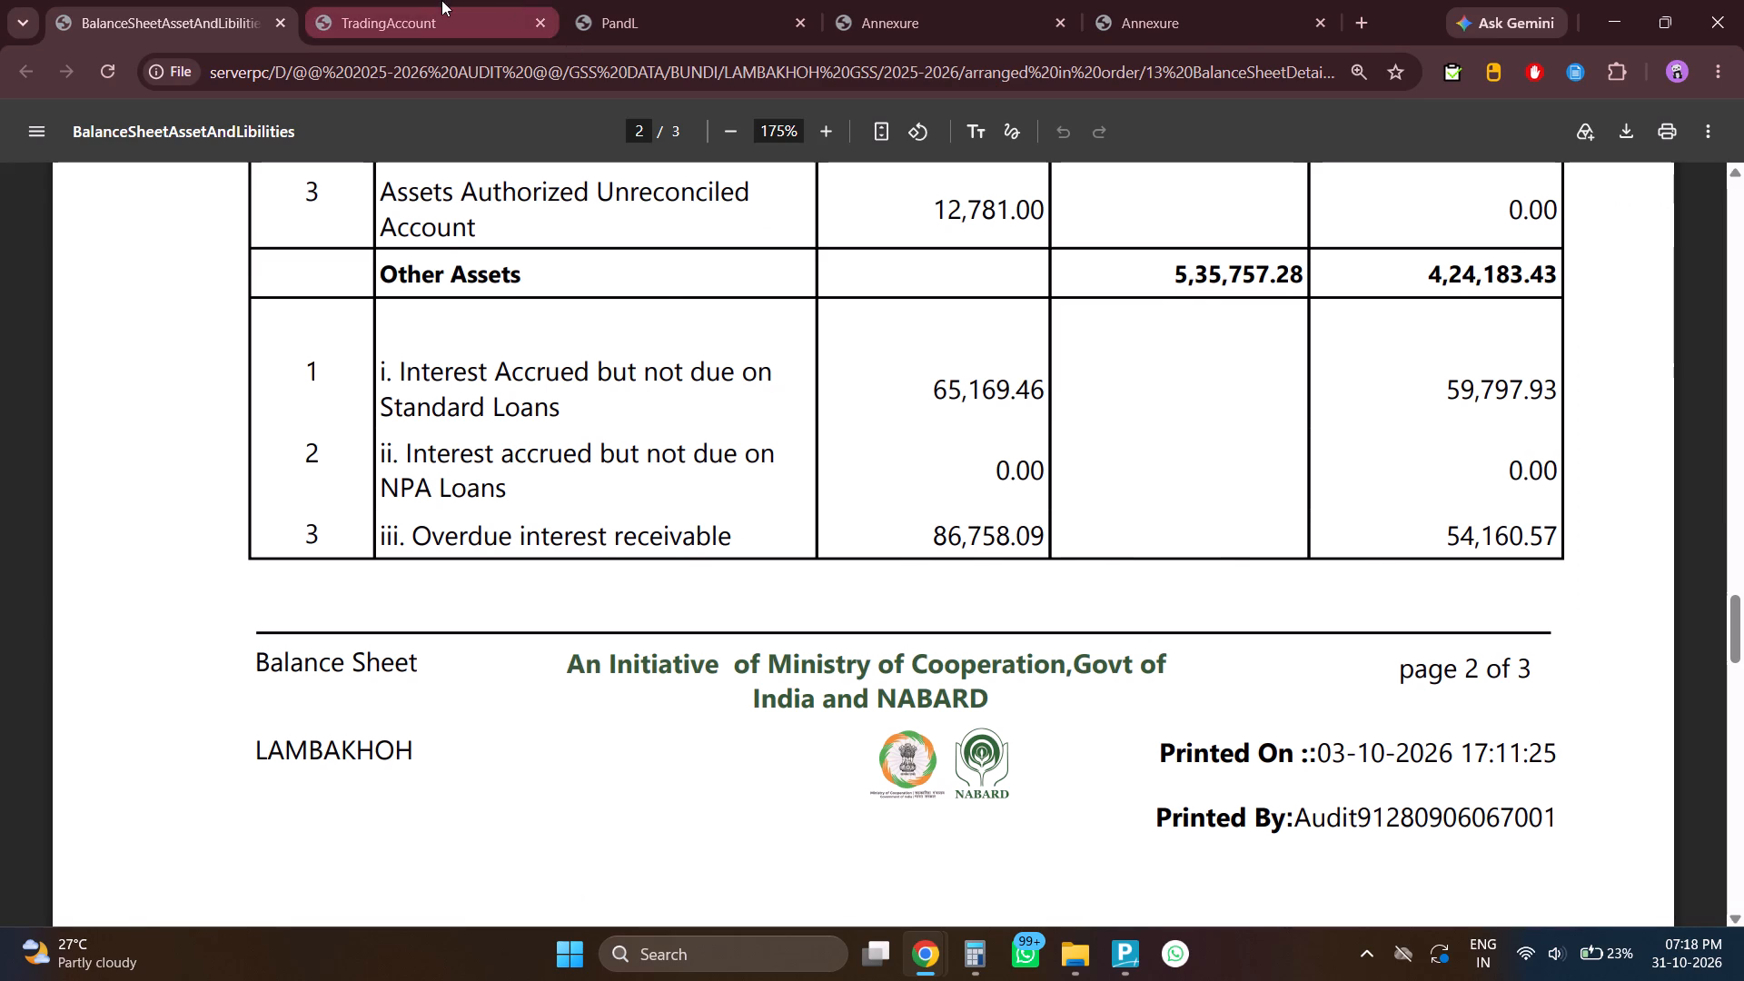
left_click(441, 0)
triple_click(834, 138)
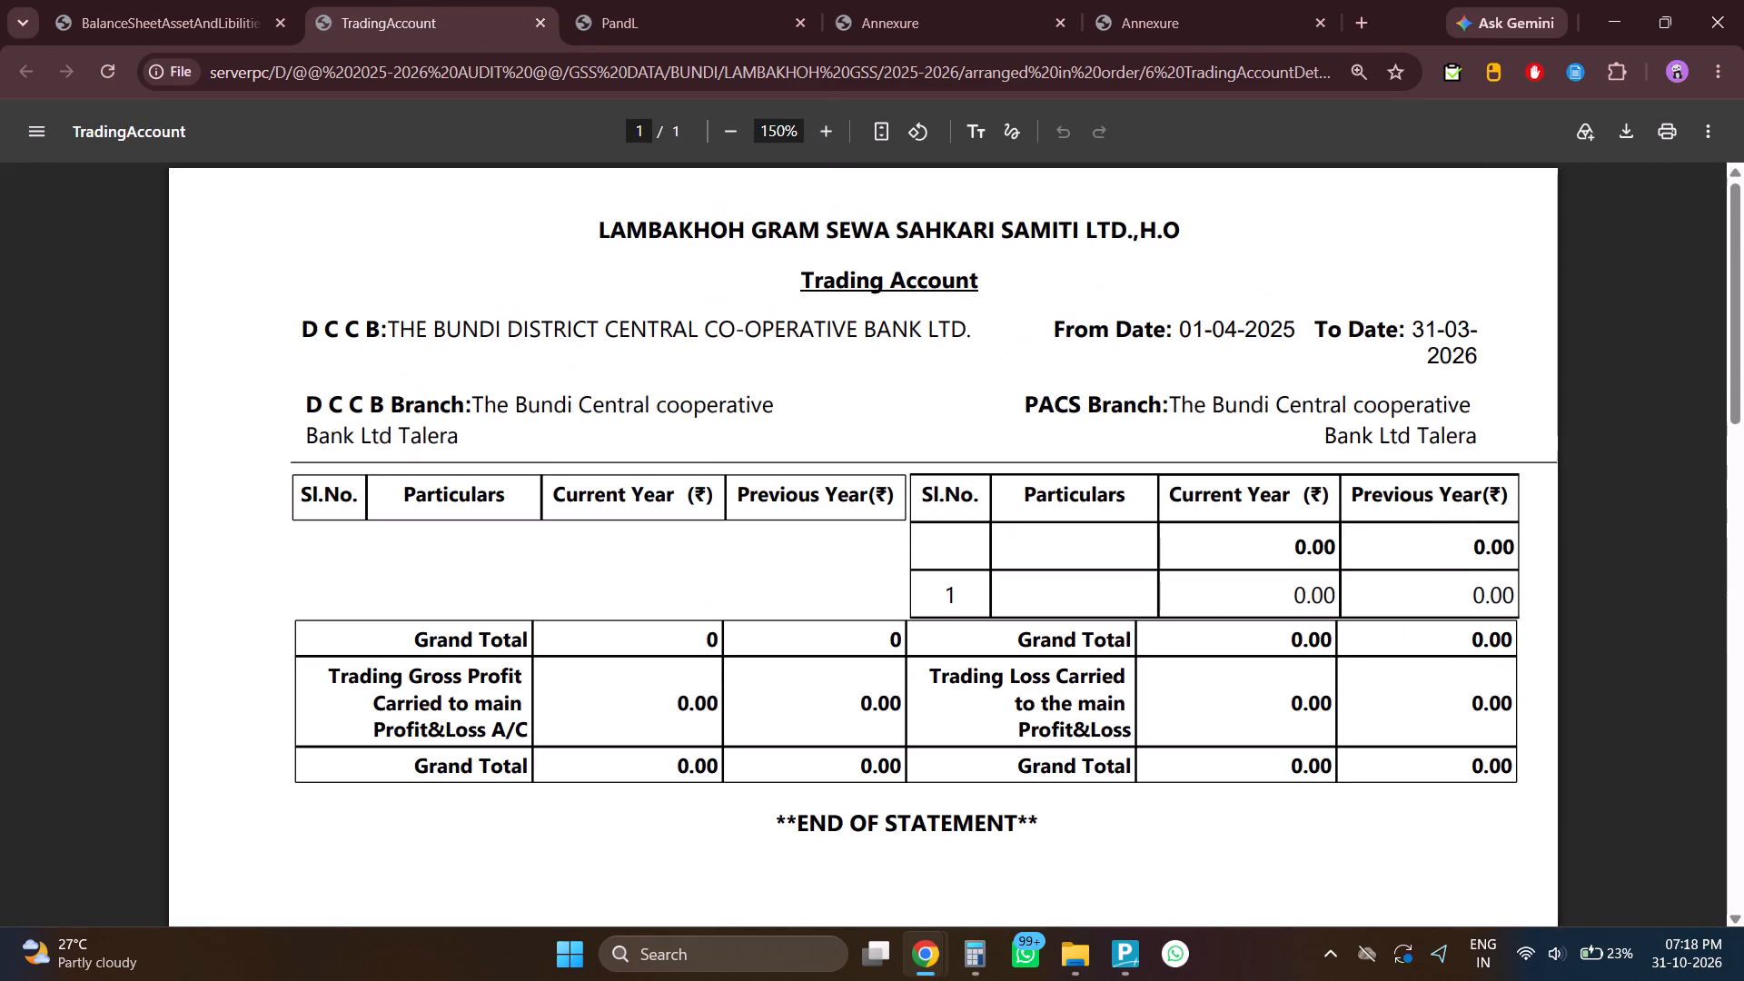
key("alt+Tab")
left_click(622, 226)
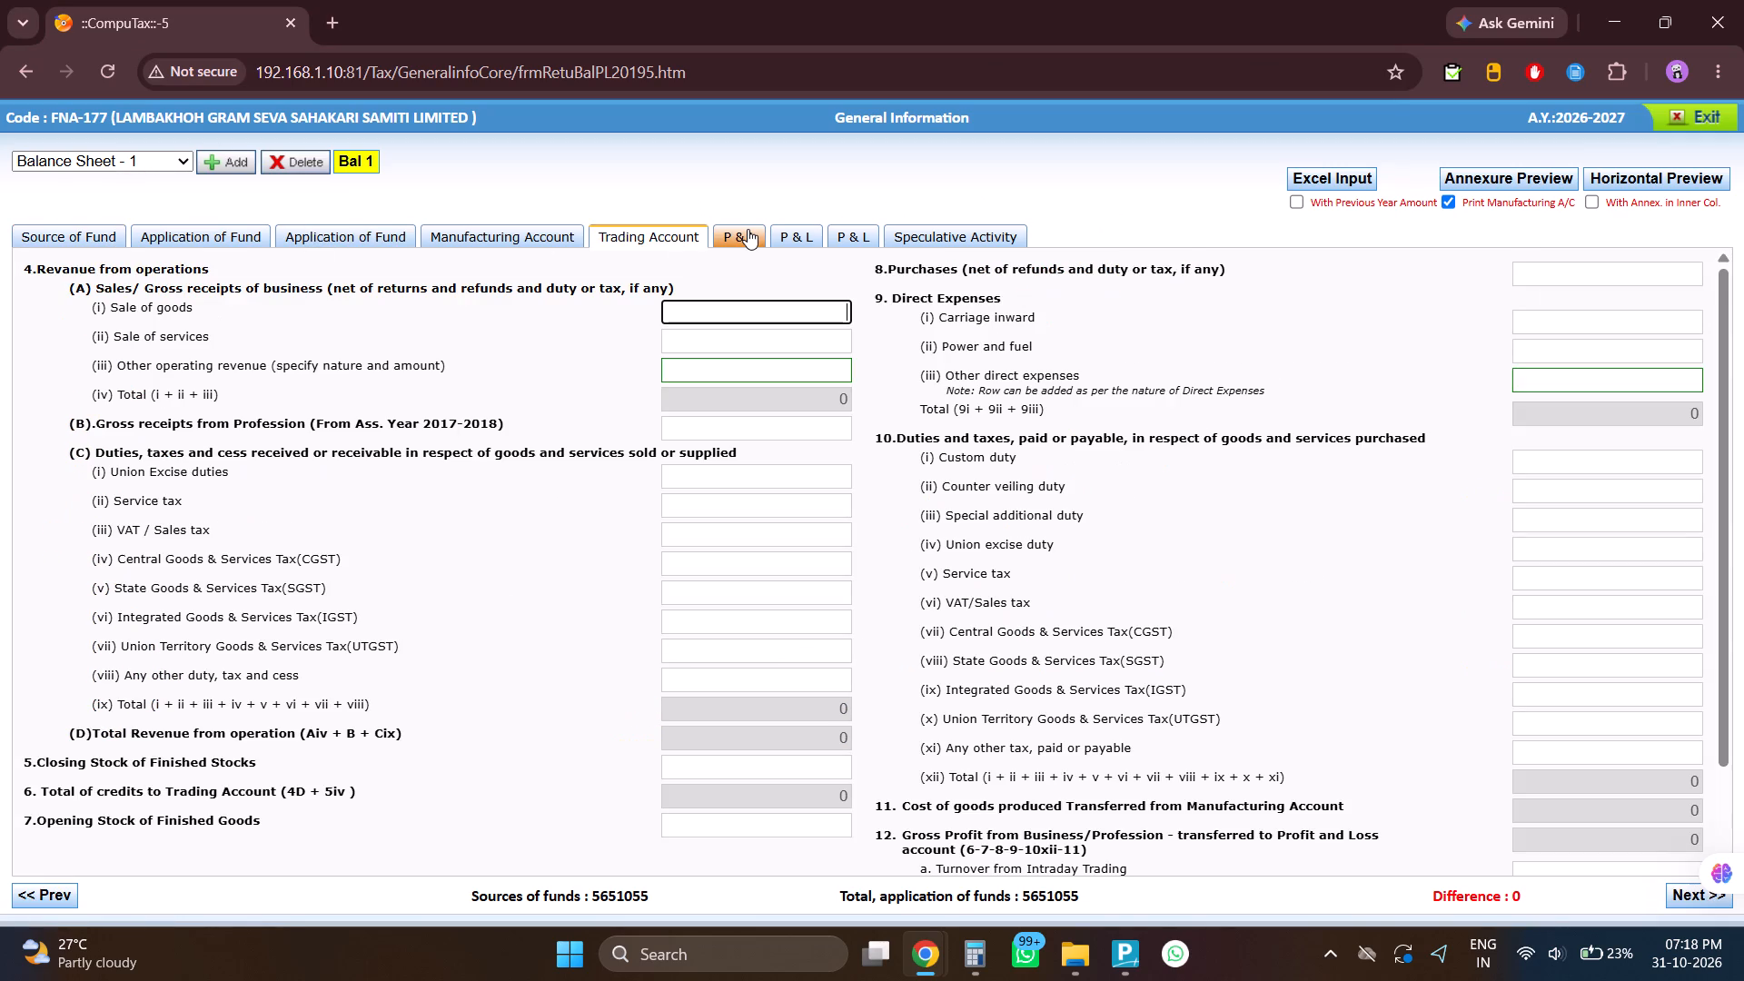
Copy the current-year Expenditure total from the PandL PDF into CompuTax's interest paid in India to others, entered as 232270.
key("alt+Tab")
left_click(677, 0)
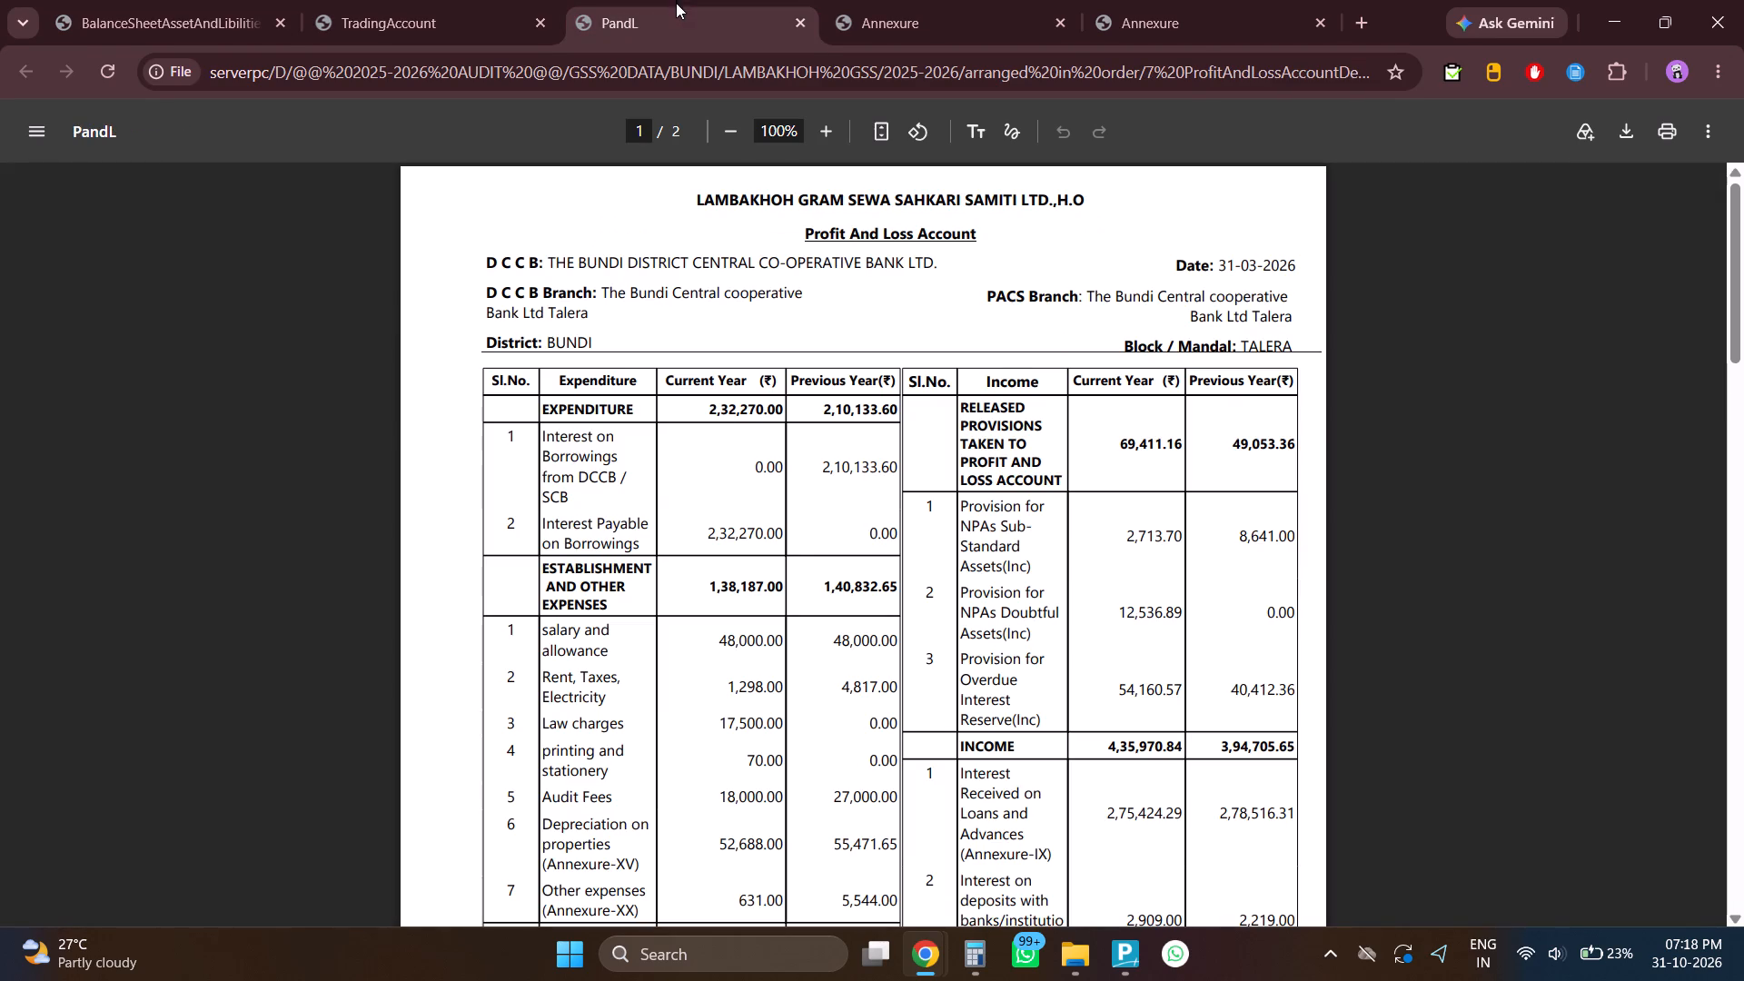
left_click(823, 133)
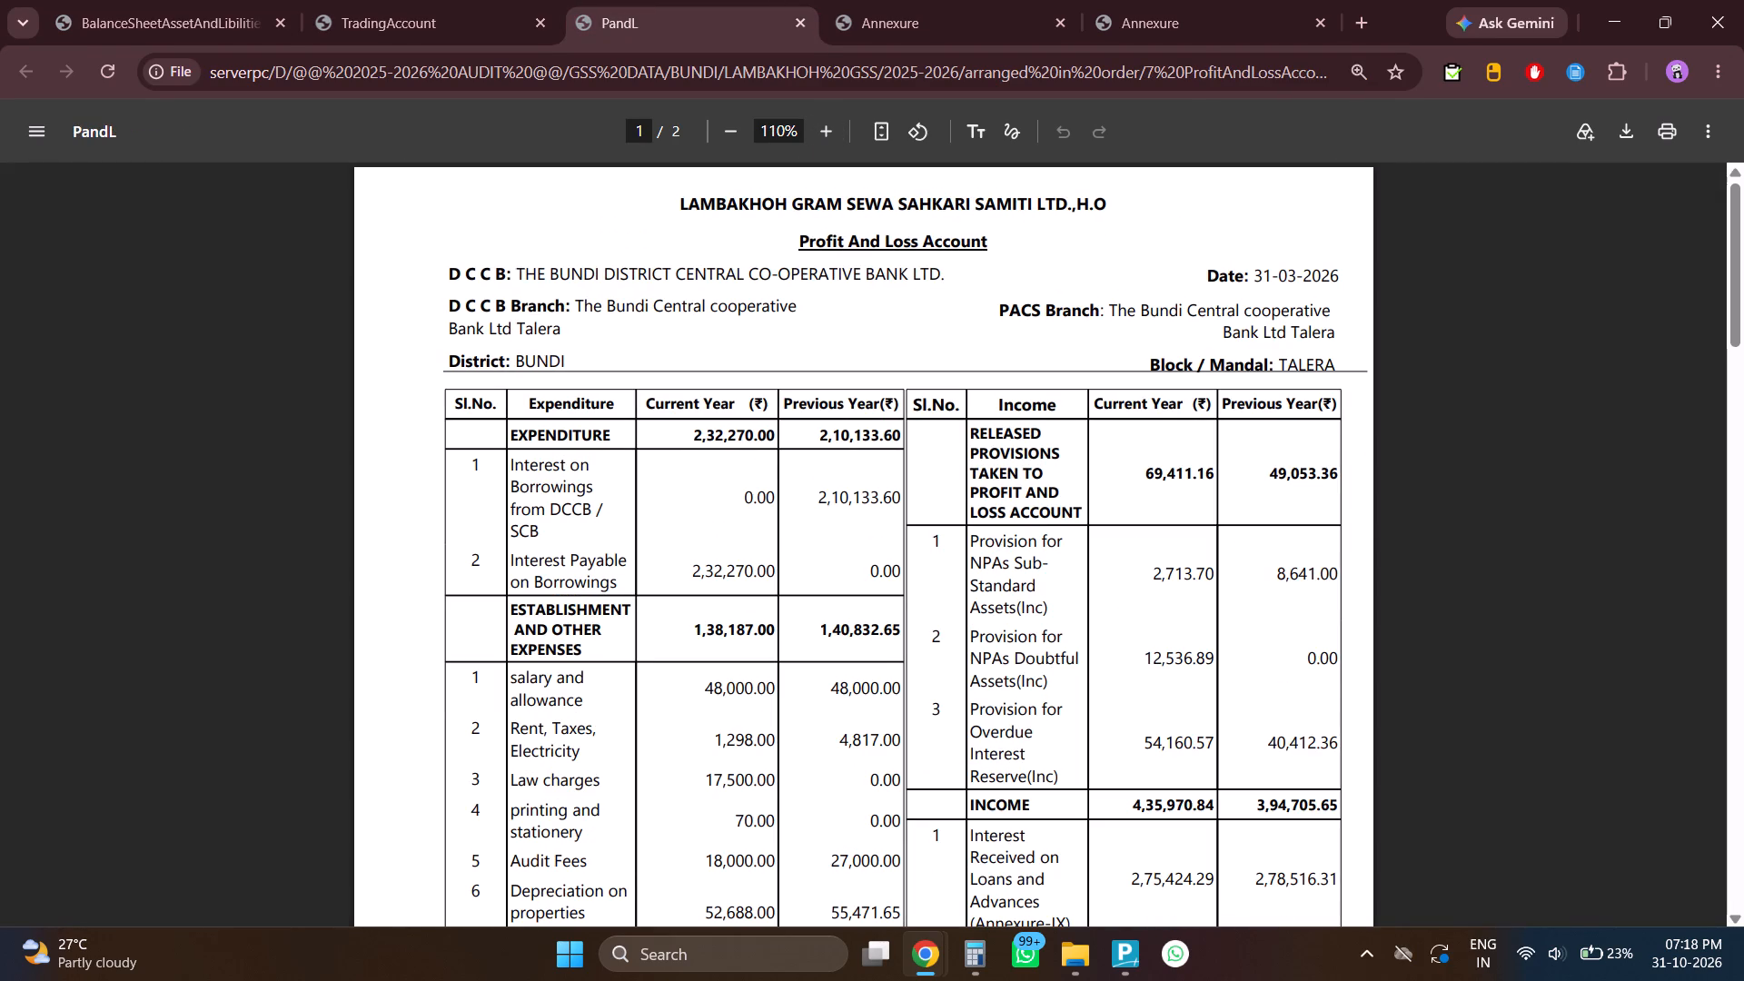
left_click_drag(694, 436, 777, 439)
key("ctrl+c")
key("ctrl+c")
key("ctrl+c")
key("ctrl+c")
key("ctrl+c")
key("ctrl+c")
key("alt+Tab")
left_click(884, 227)
left_click(852, 226)
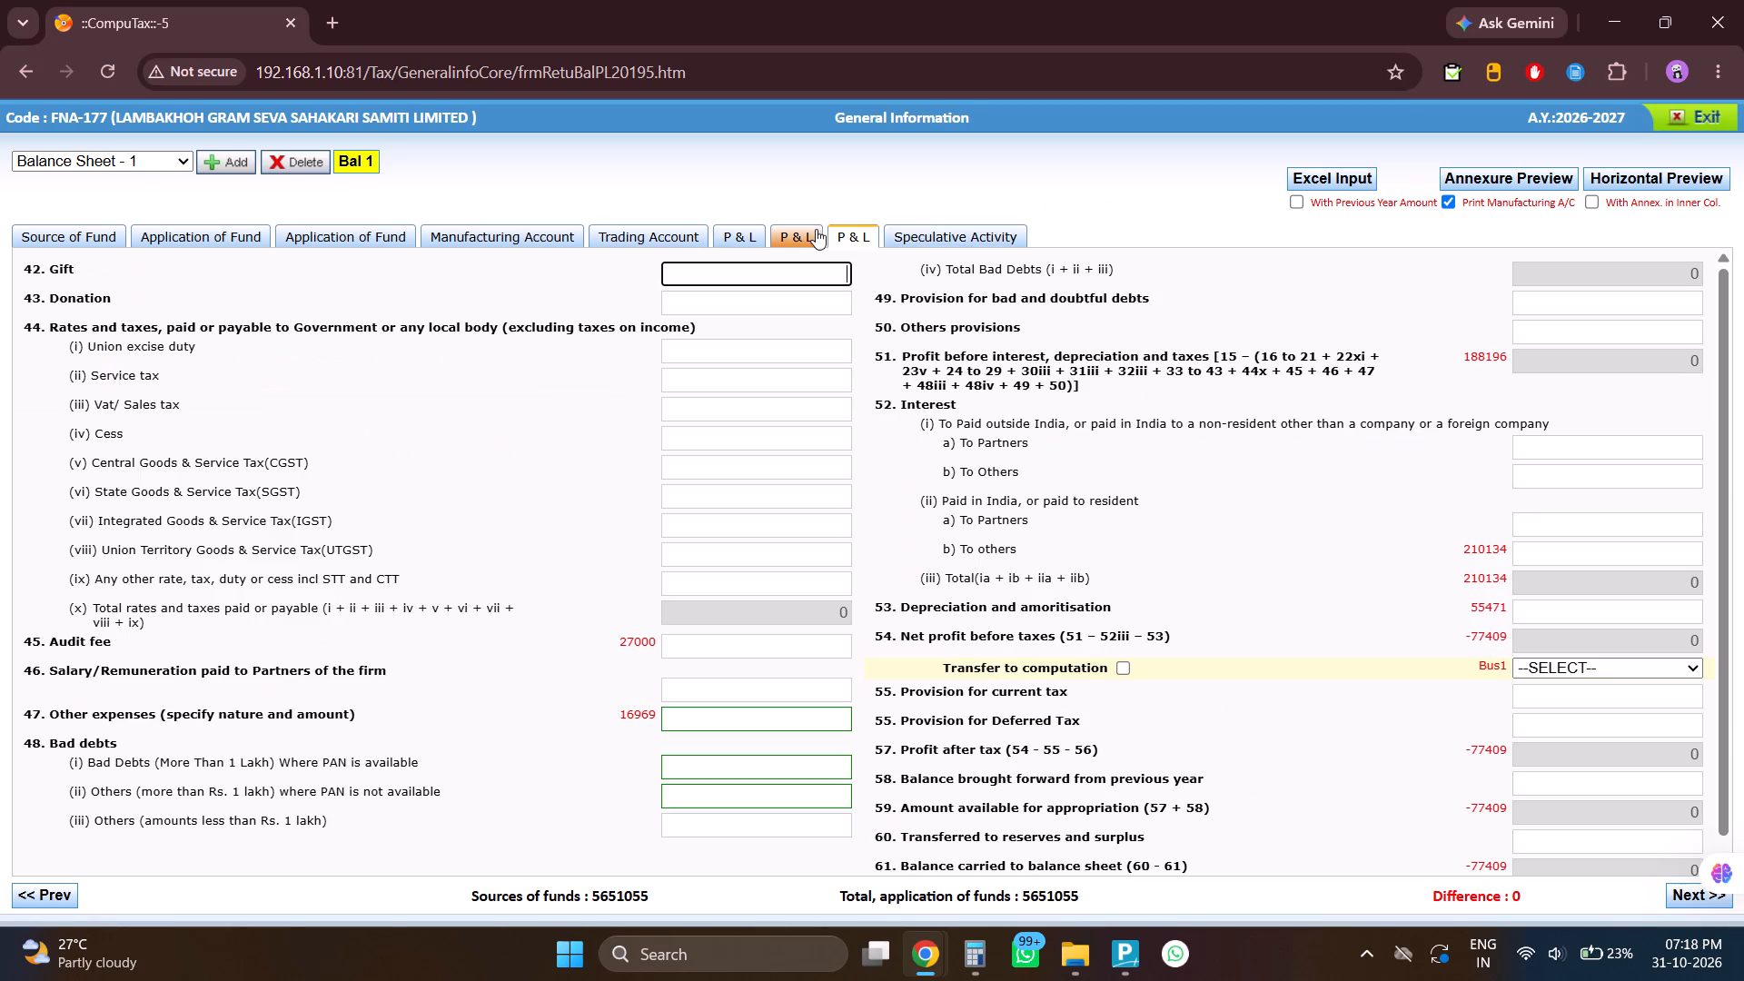
left_click(1571, 540)
left_click(1559, 550)
key("ctrl+v")
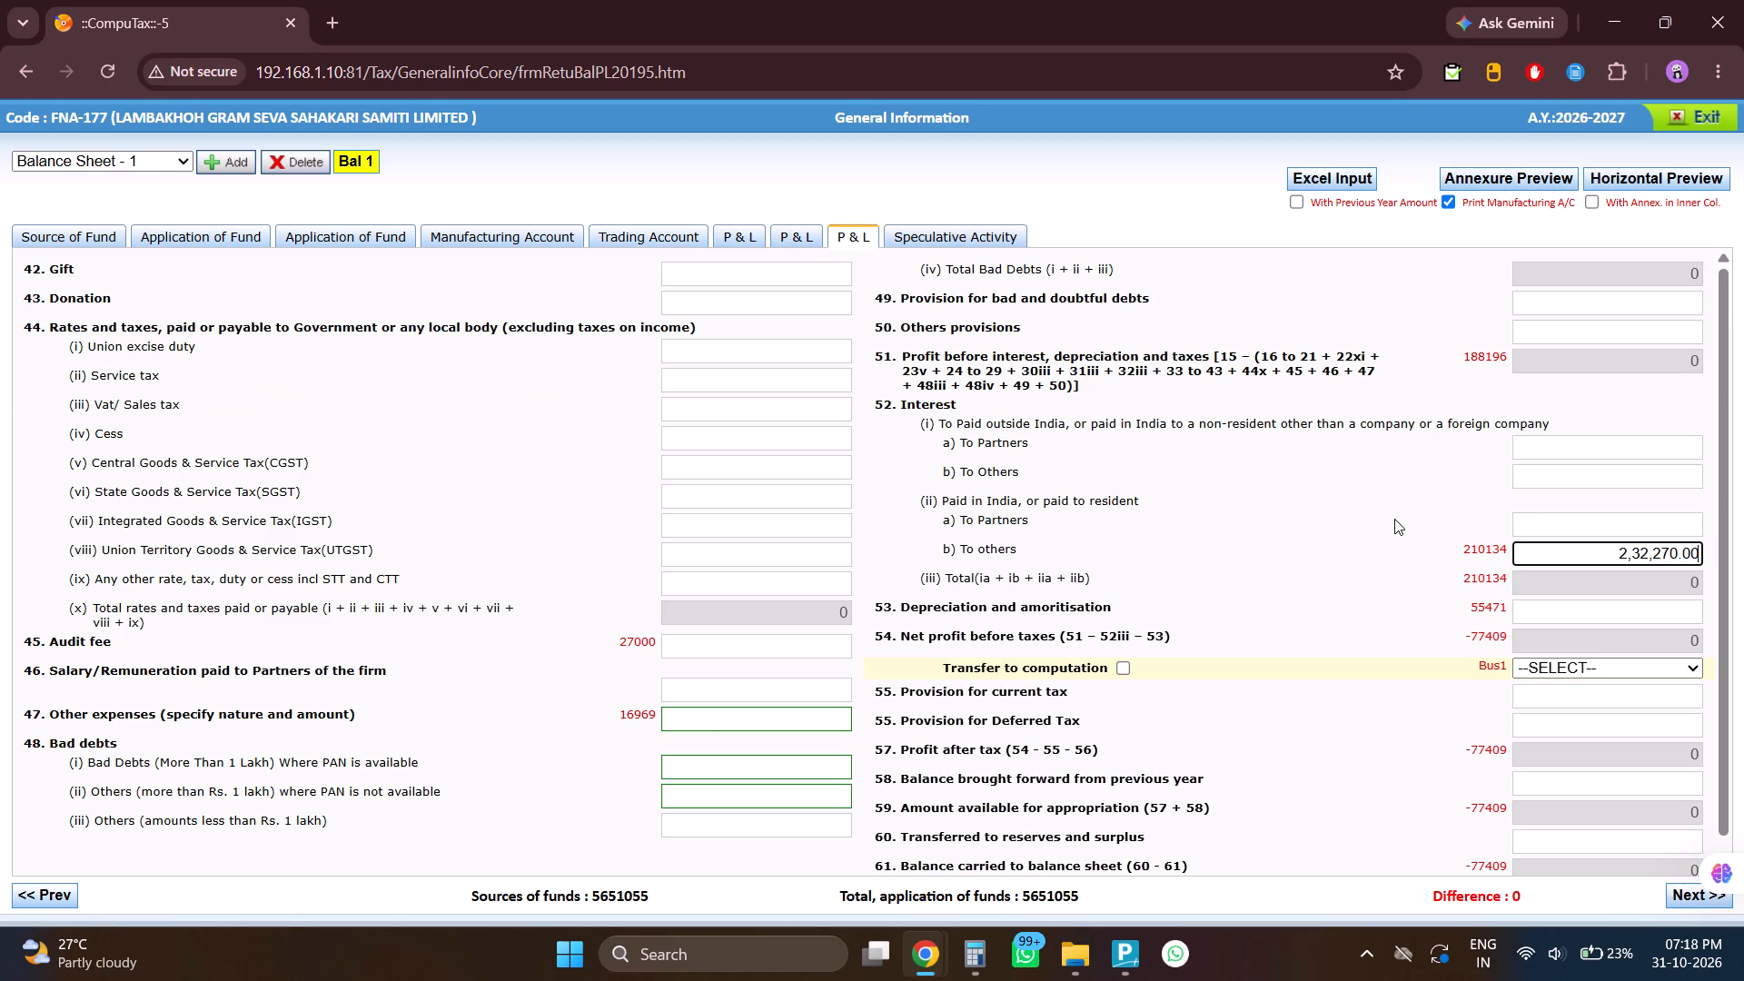
key("BackSpace")
key("BackSpace")
key("BackSpace")
left_click(1322, 543)
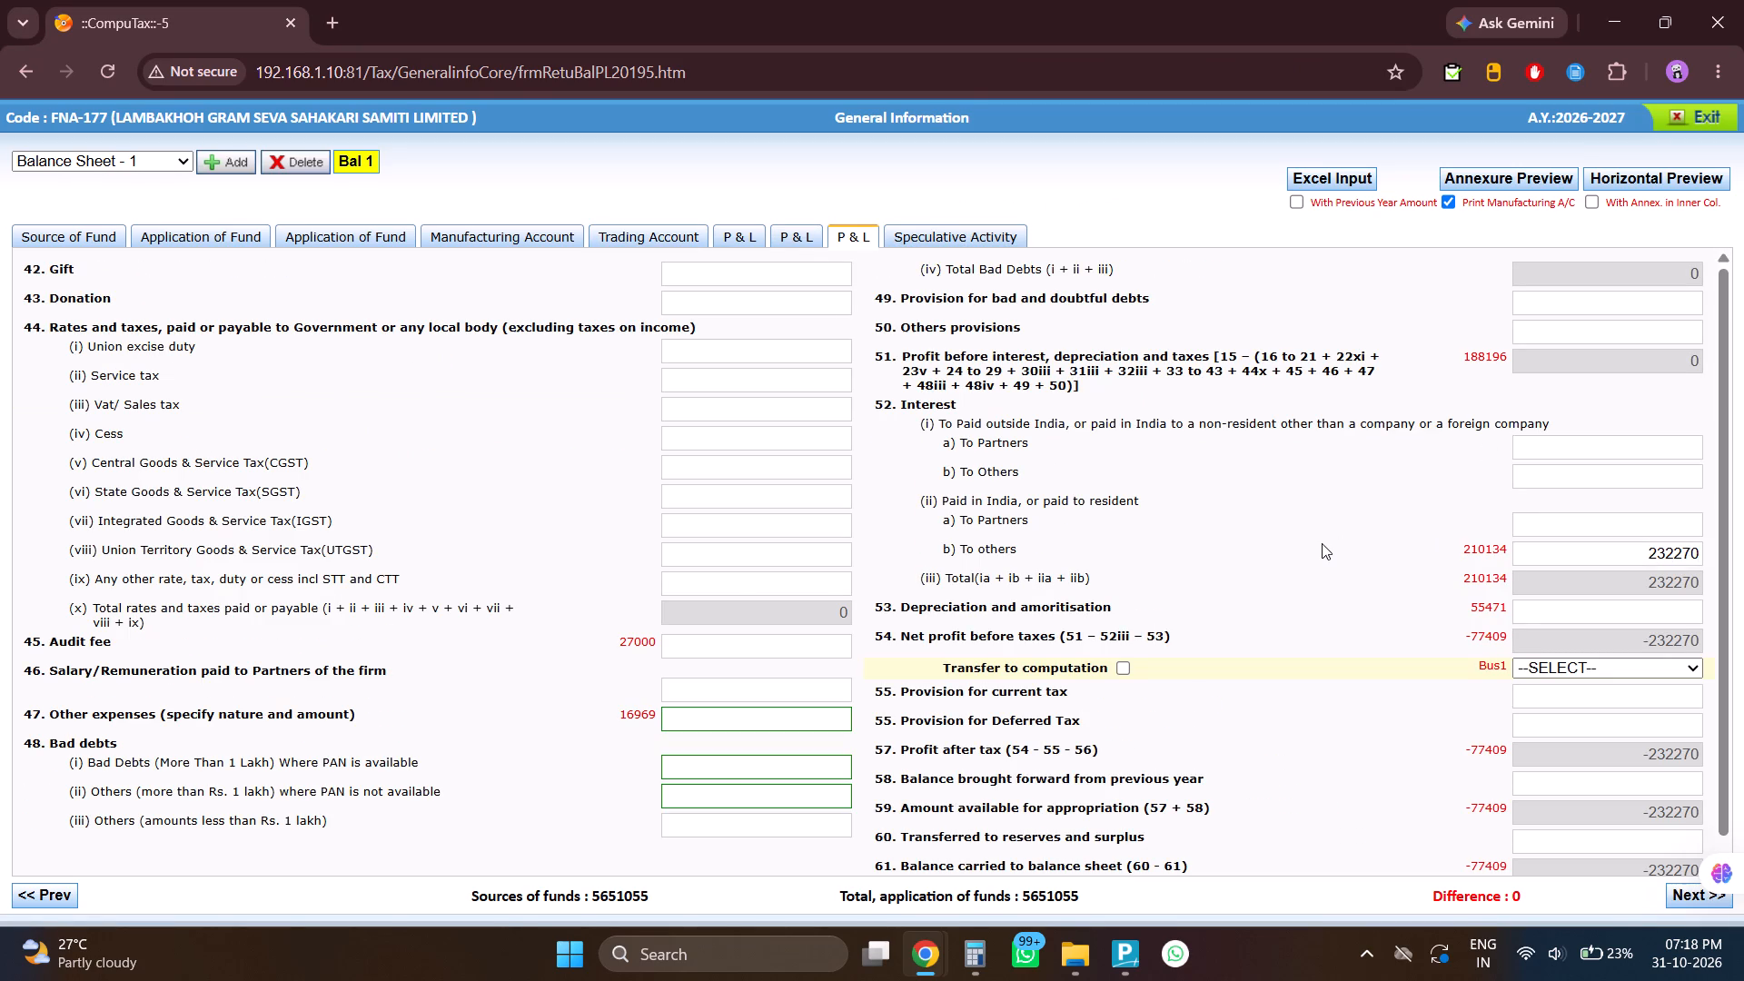
Copy the PandL PDF's current-year salary and allowance into CompuTax's Salaries and wages under Compensation to employees, entered as 48000.
key("alt+Tab")
scroll(916, 629, "down", 2)
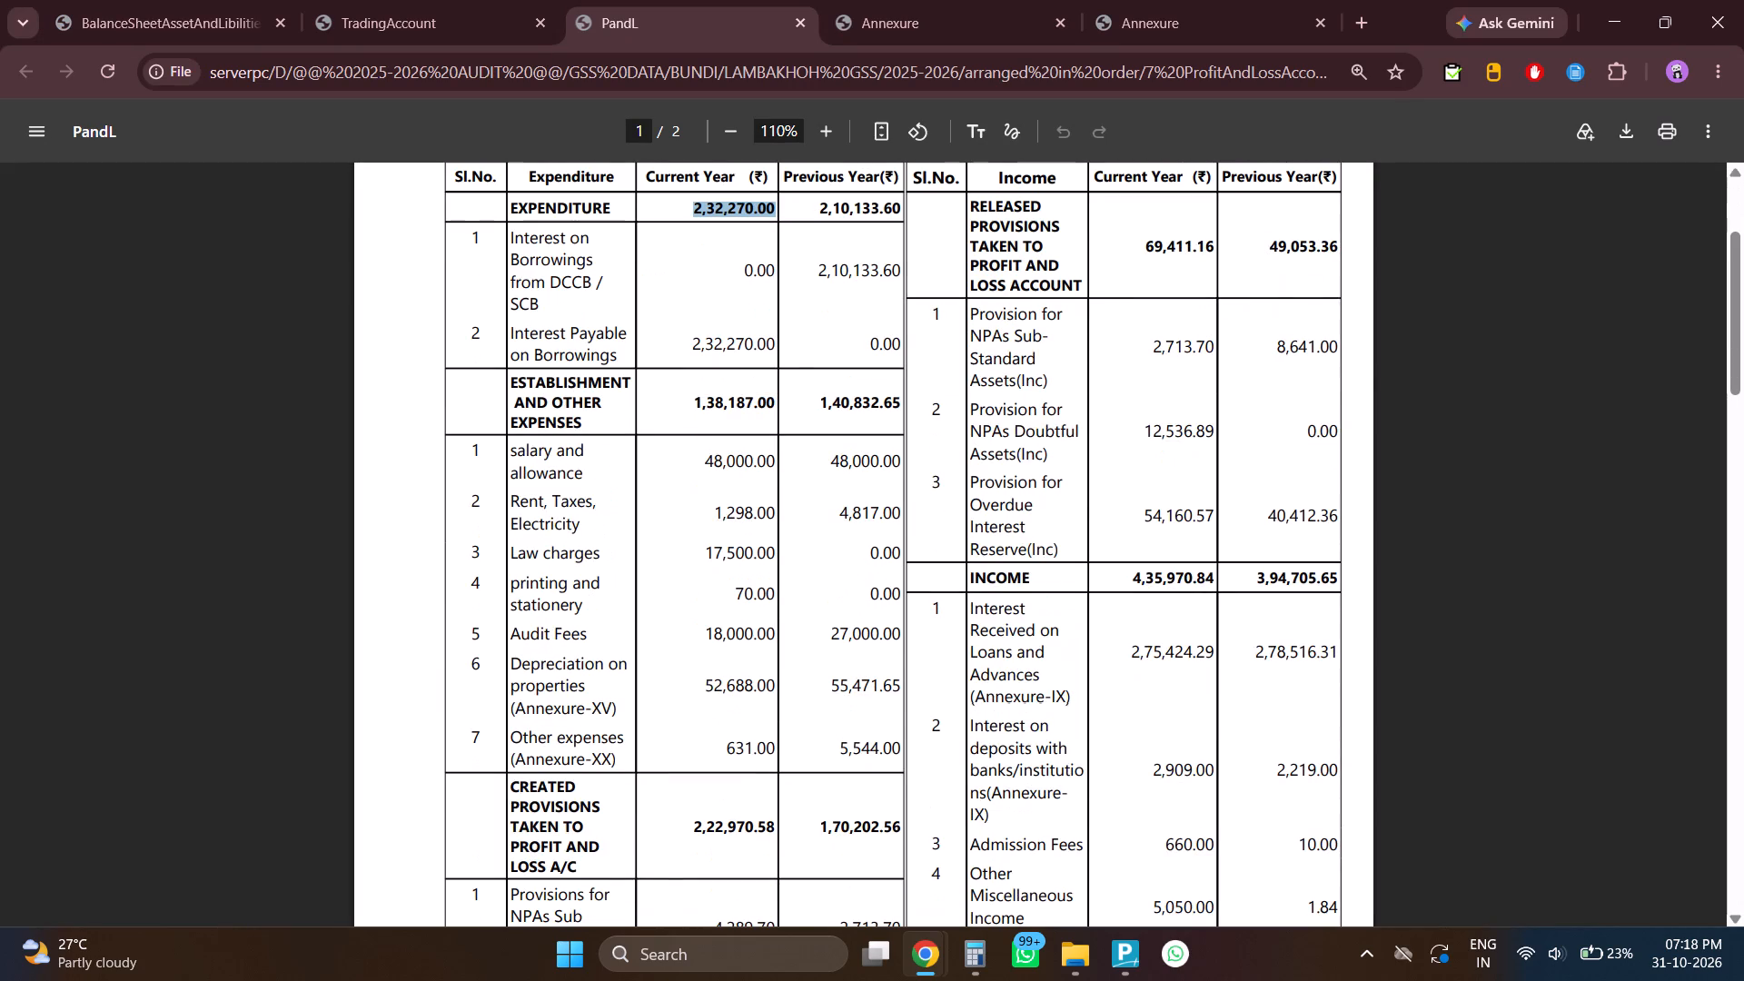
left_click_drag(699, 456, 802, 467)
key("ctrl+c")
key("alt+Tab")
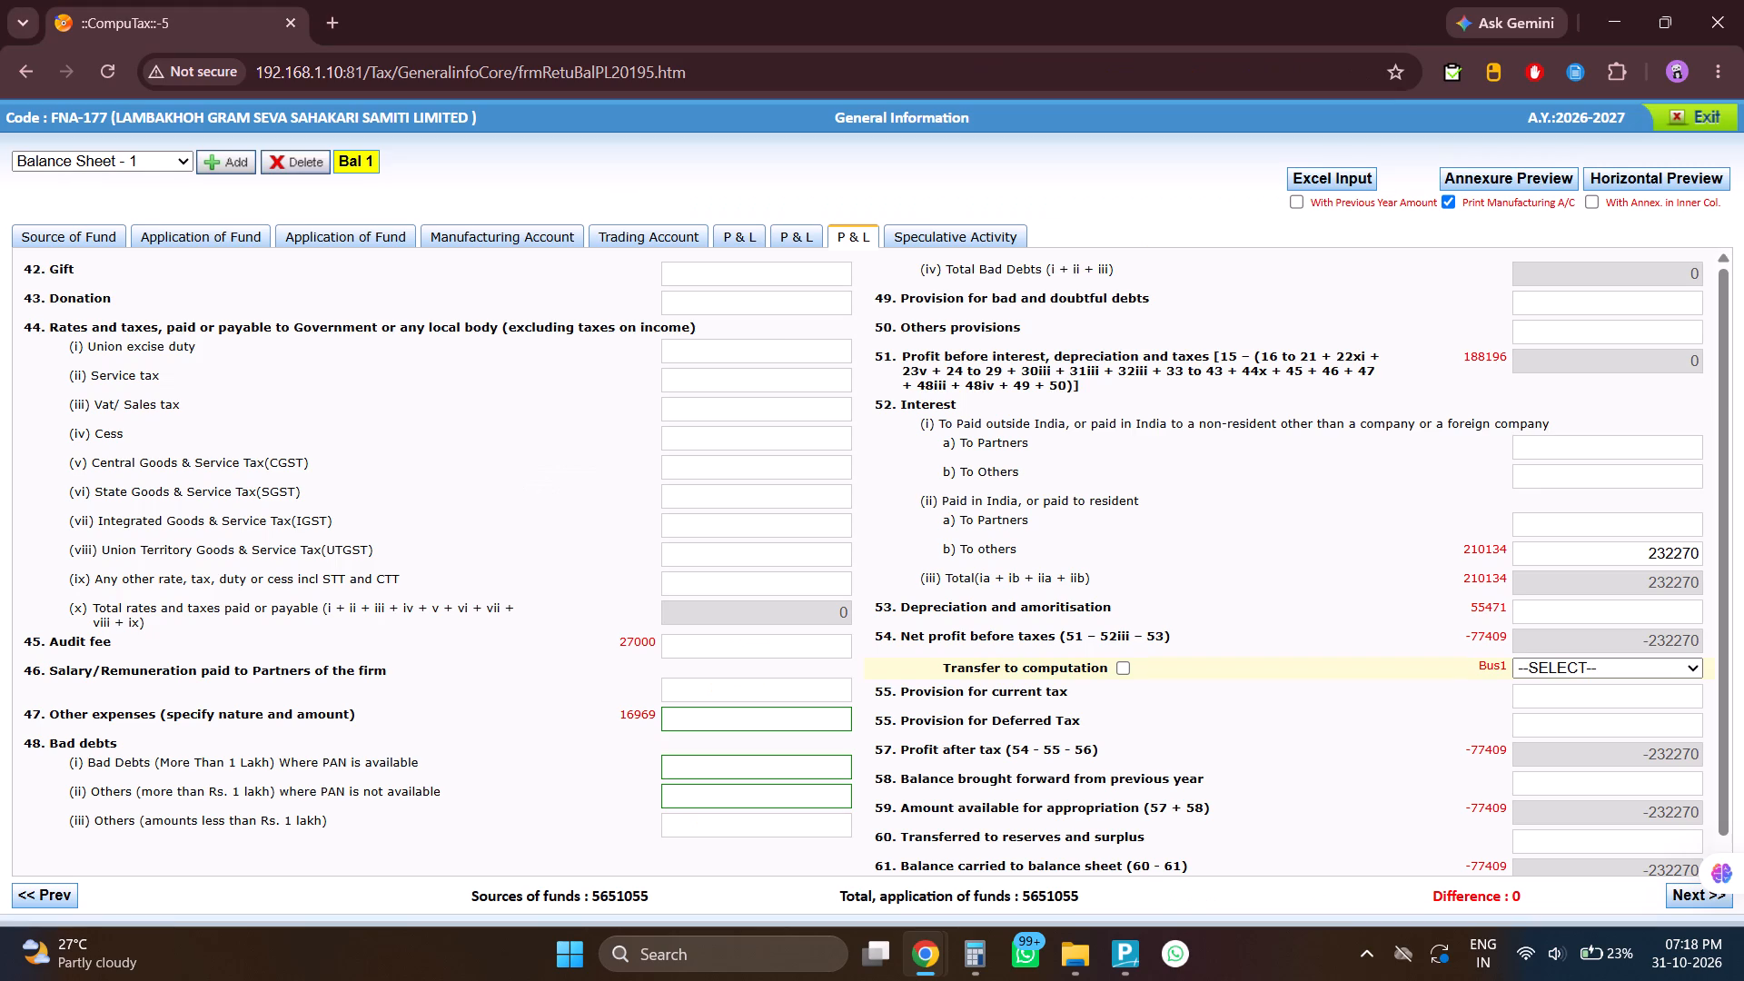
left_click(724, 236)
left_click_drag(1550, 414, 1524, 421)
key("ctrl+v")
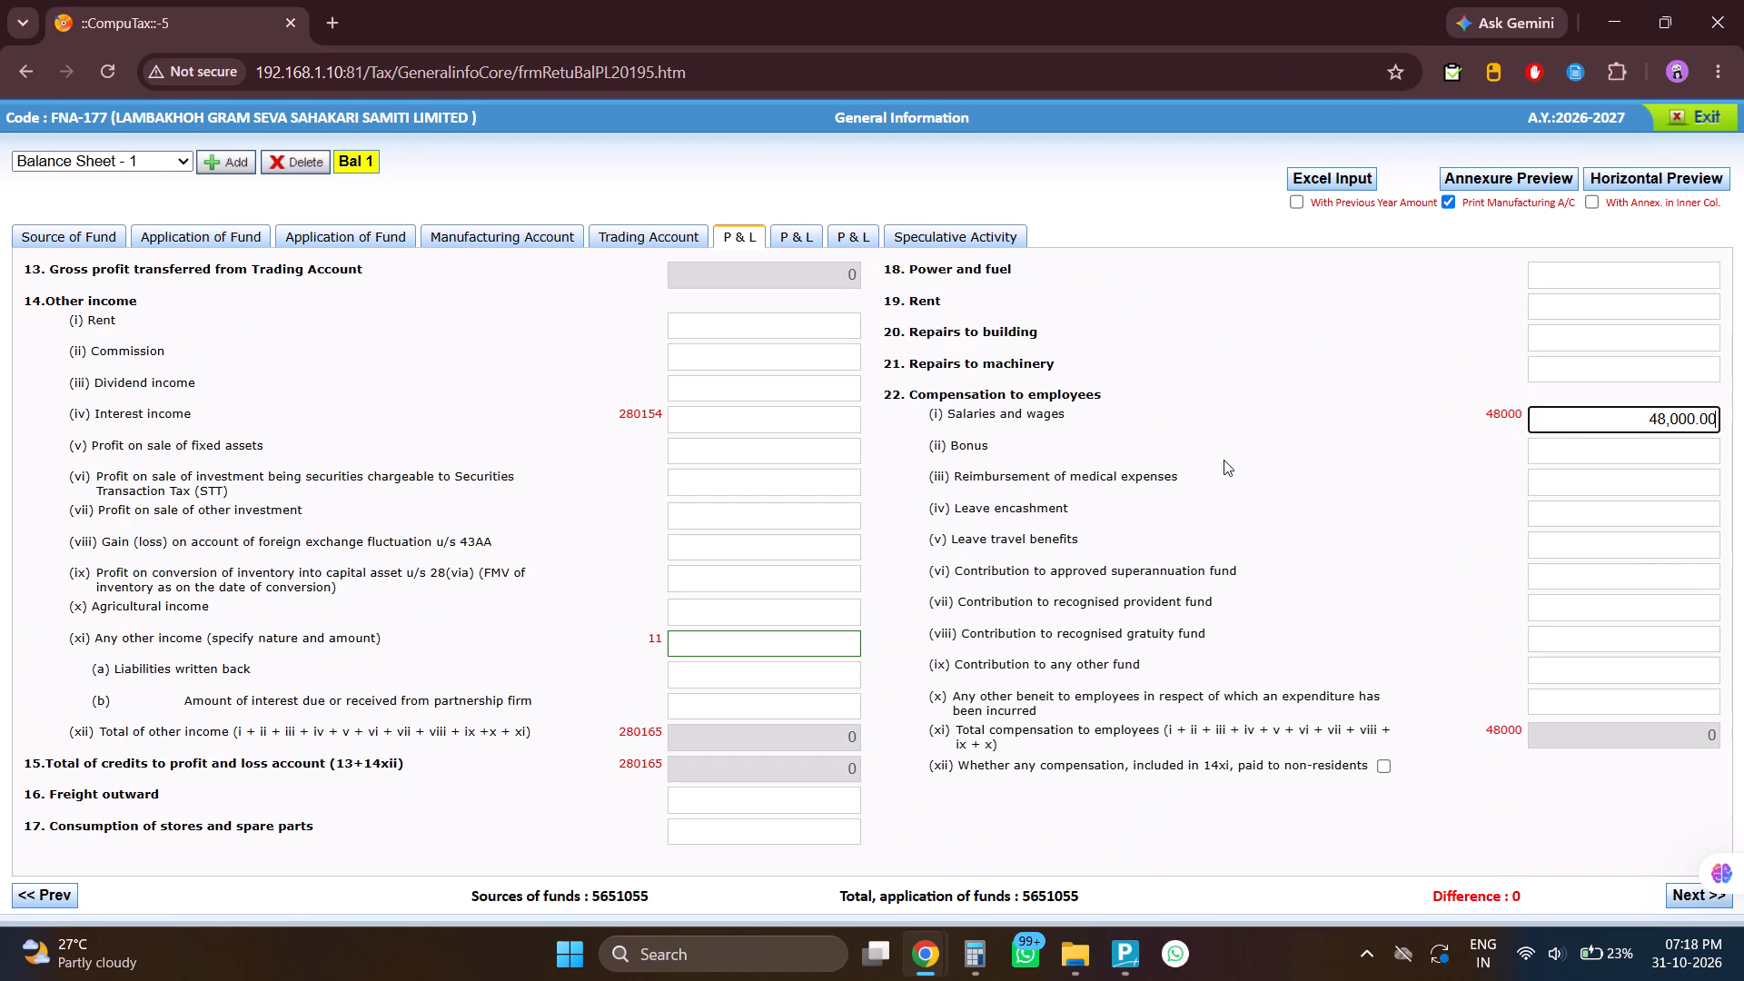
key("BackSpace")
key("BackSpace")
key("BackSpace")
left_click(1224, 460)
Copy the PandL PDF's current-year Audit Fees into CompuTax's item 45, Audit fee, entered as 18000.
key("alt+Tab")
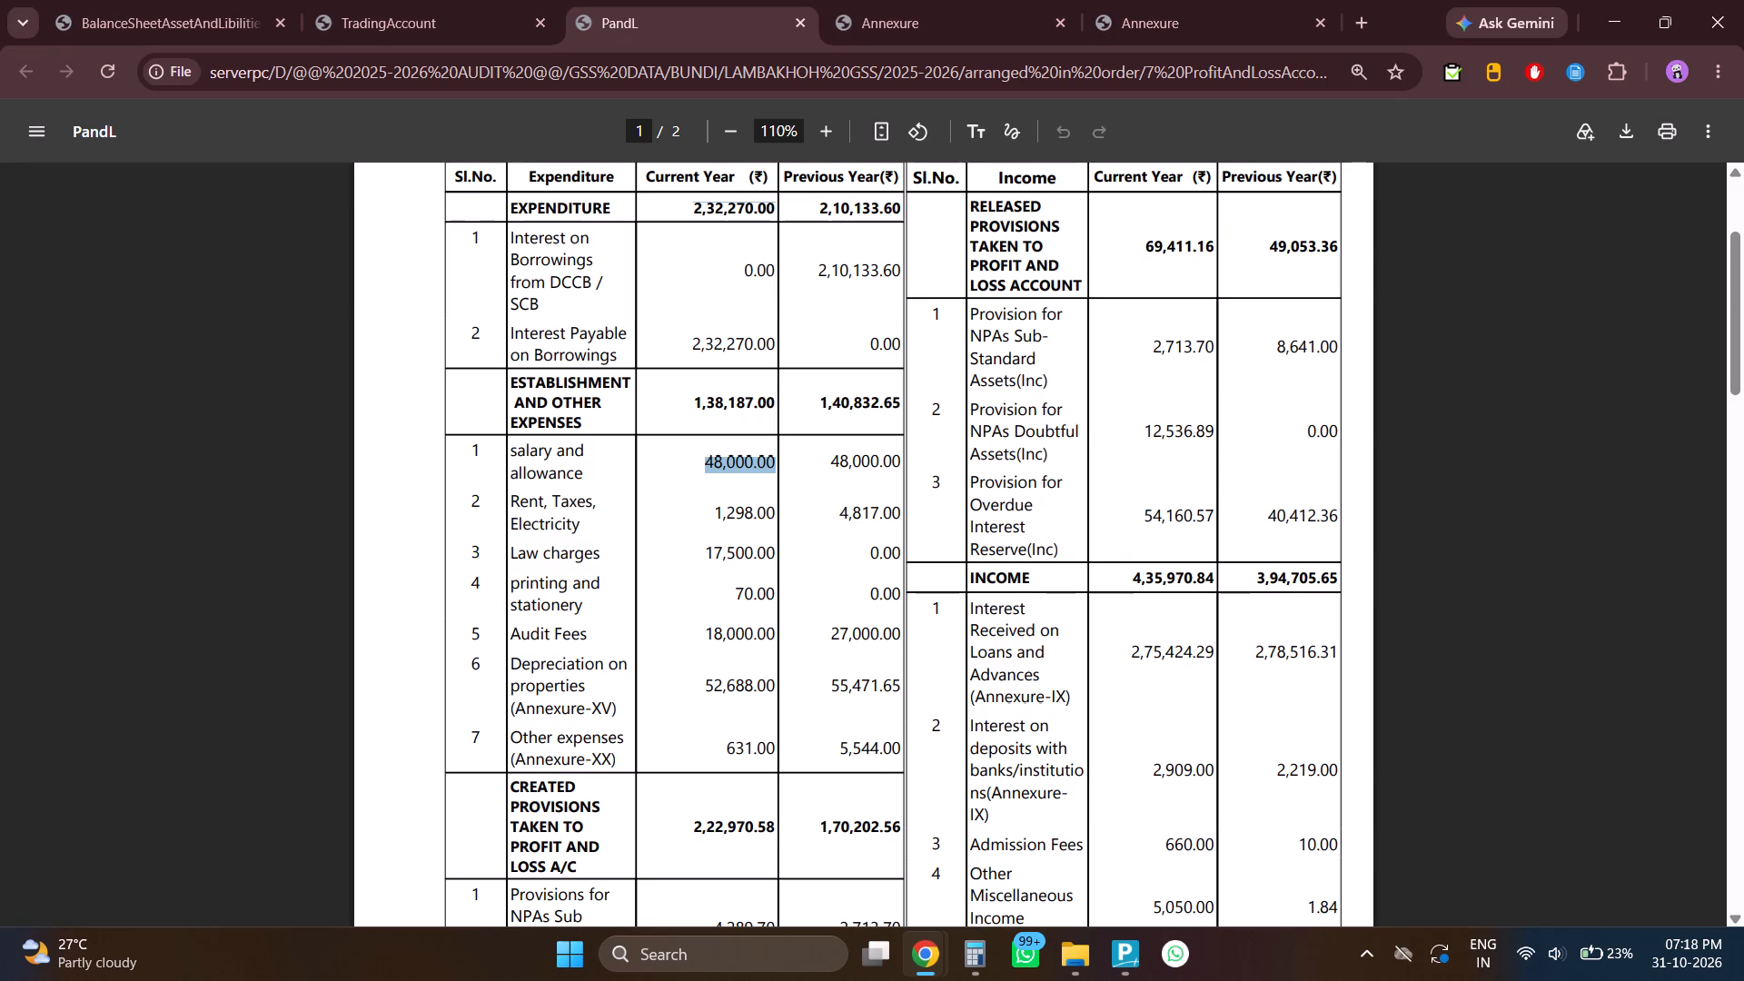
scroll(1194, 564, "down", 1)
left_click_drag(705, 517, 765, 518)
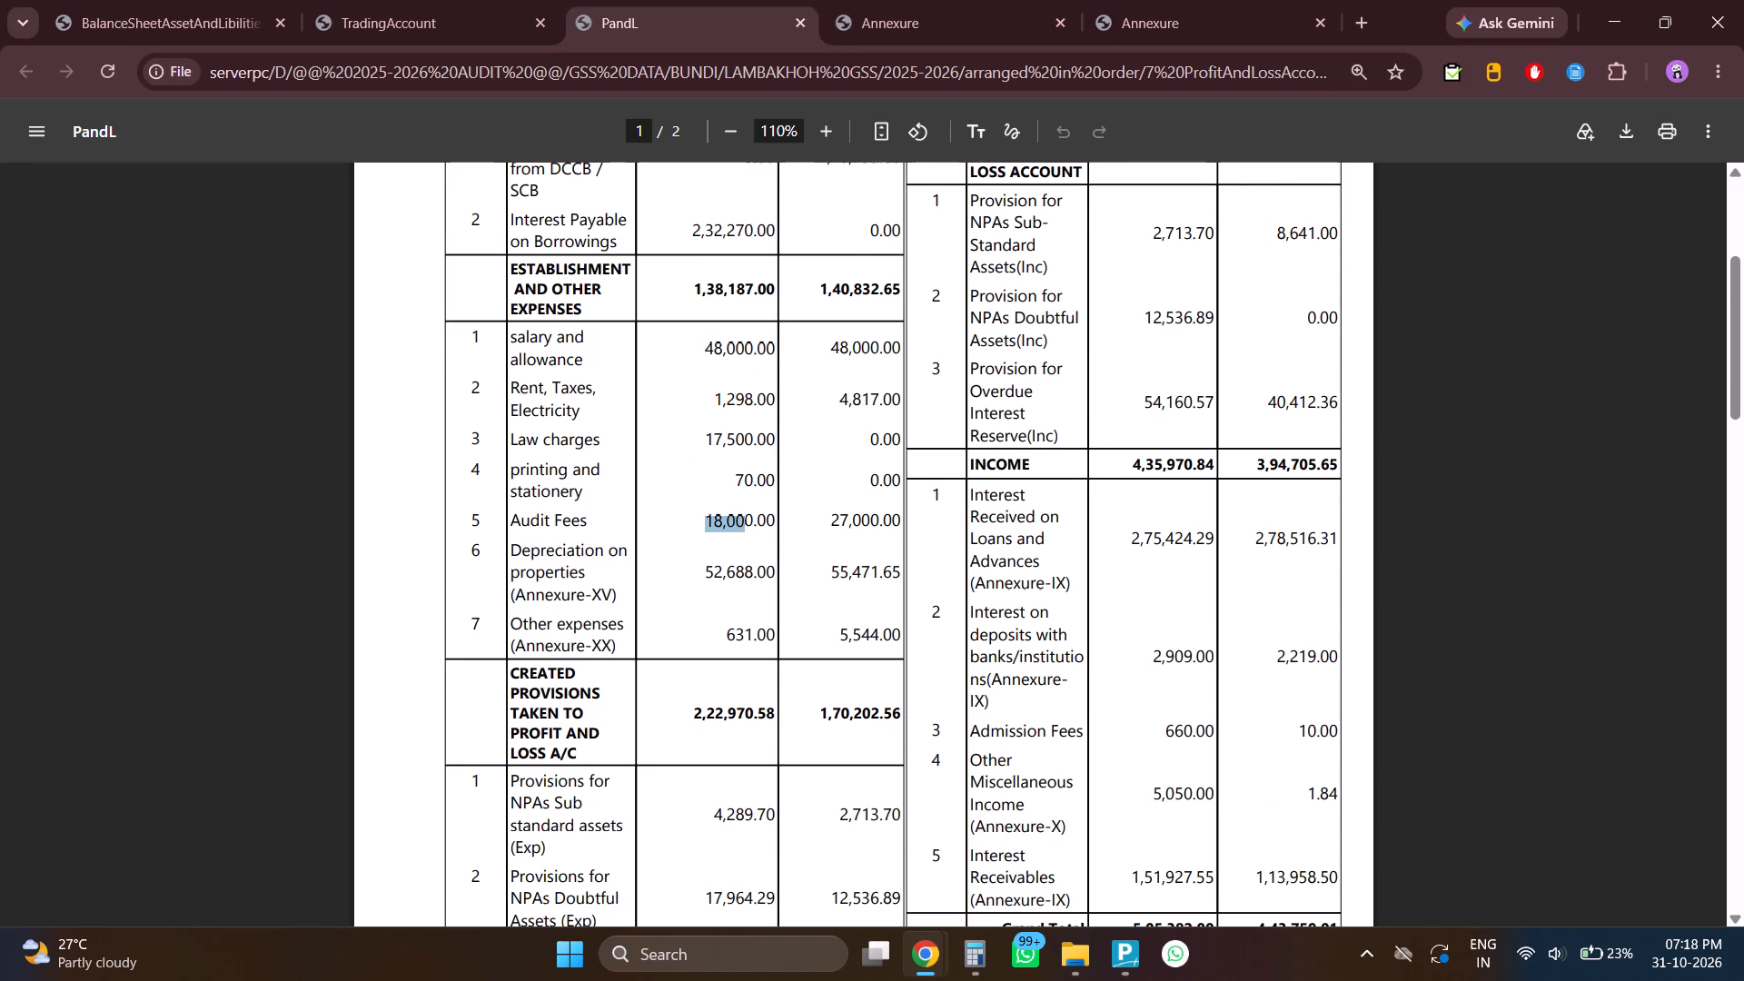
left_click_drag(765, 518, 784, 518)
key("ctrl+c")
key("alt+Tab")
left_click(867, 238)
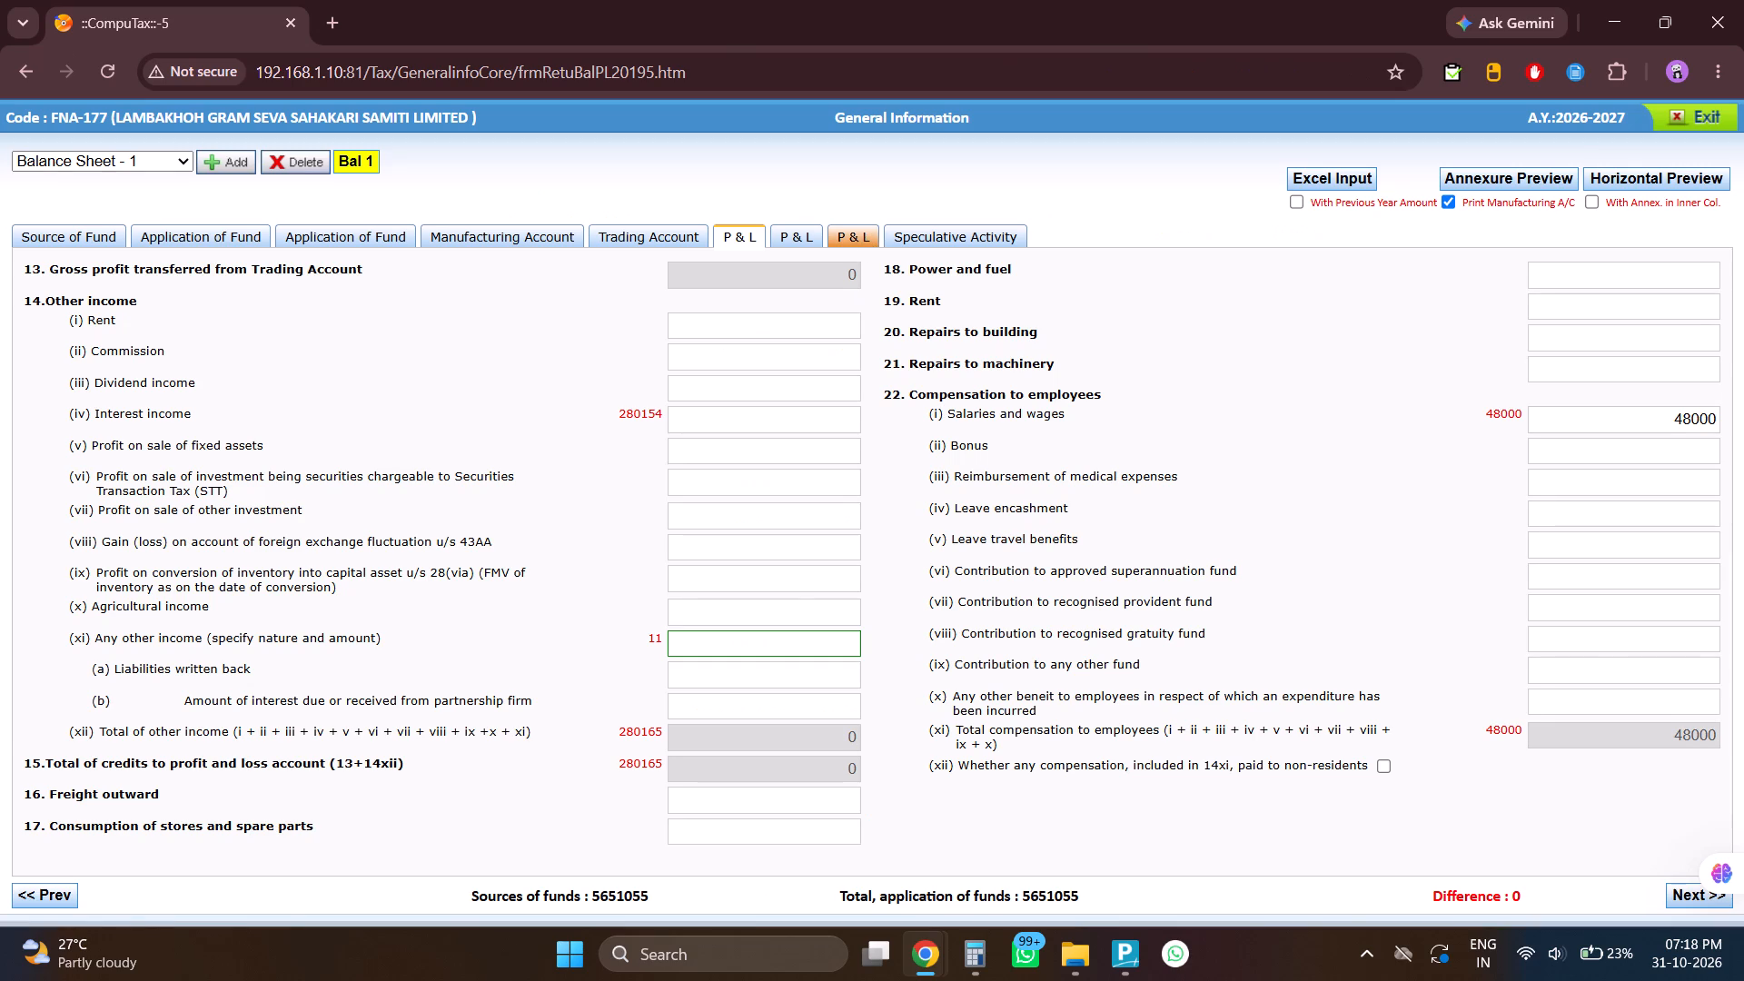
left_click(748, 641)
key("ctrl+v")
key("BackSpace")
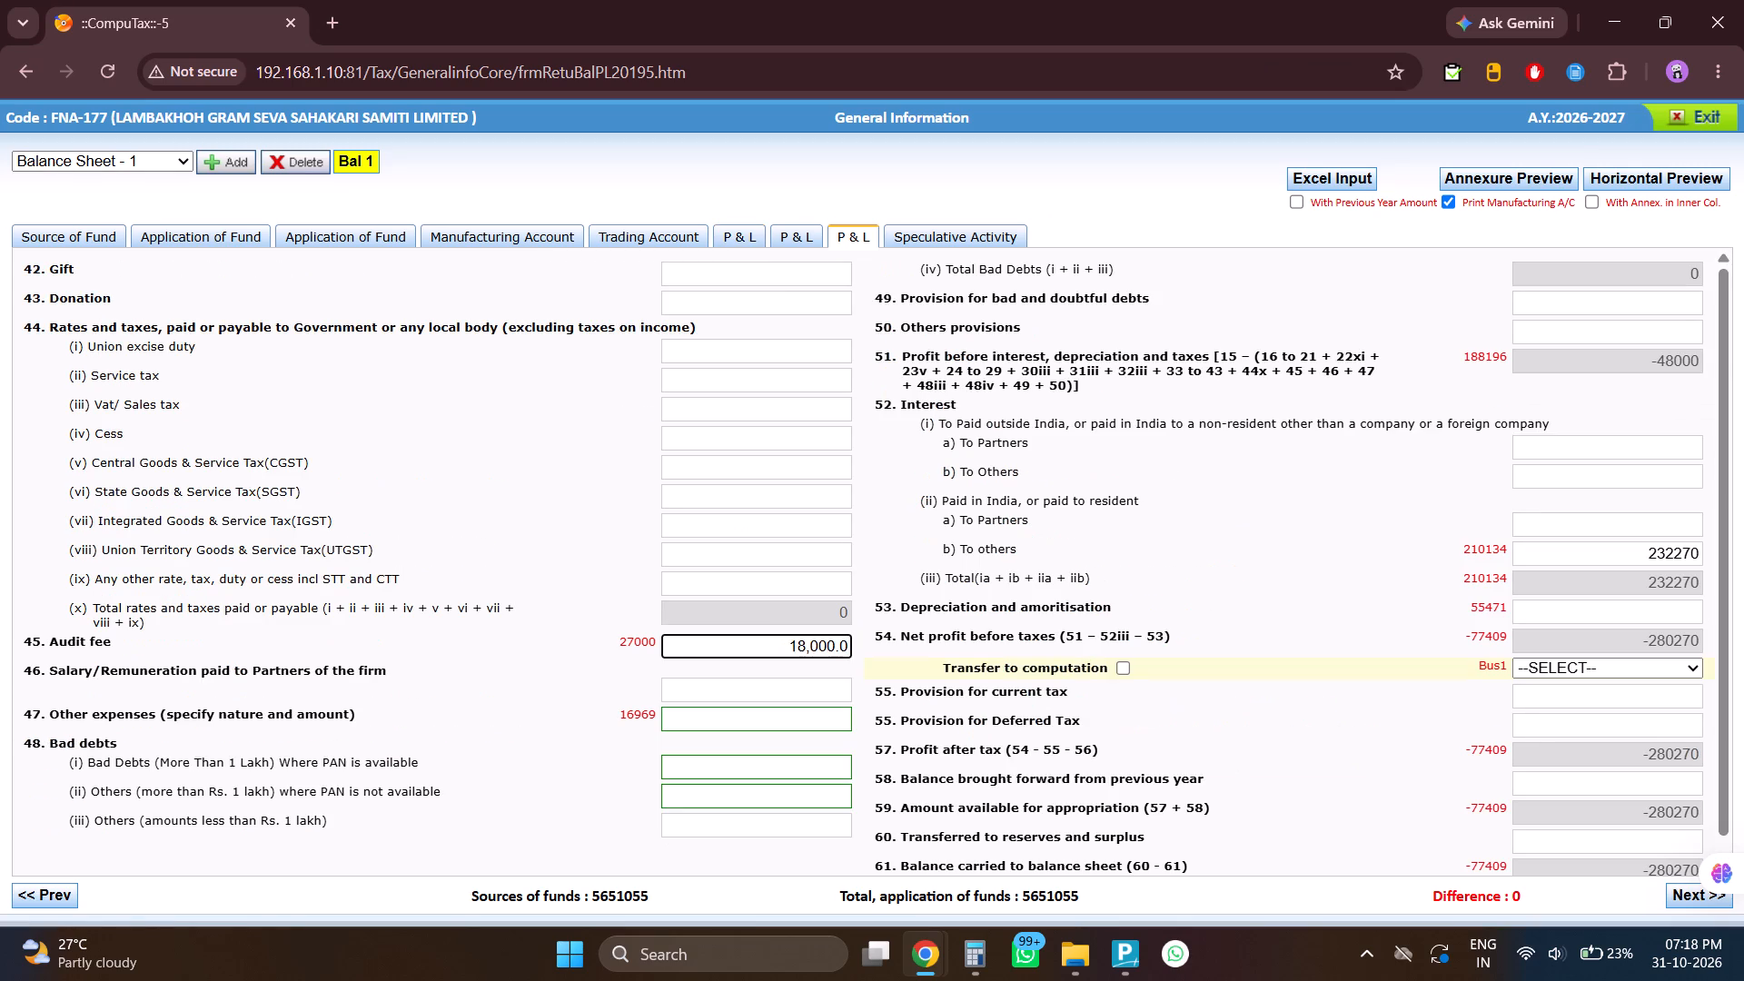
key("BackSpace")
key("BackSpace")
left_click(1244, 512)
Copy the PandL PDF's current-year depreciation on properties into CompuTax's item 53, Depreciation and amortisation, entered as 52688.
key("alt+Tab")
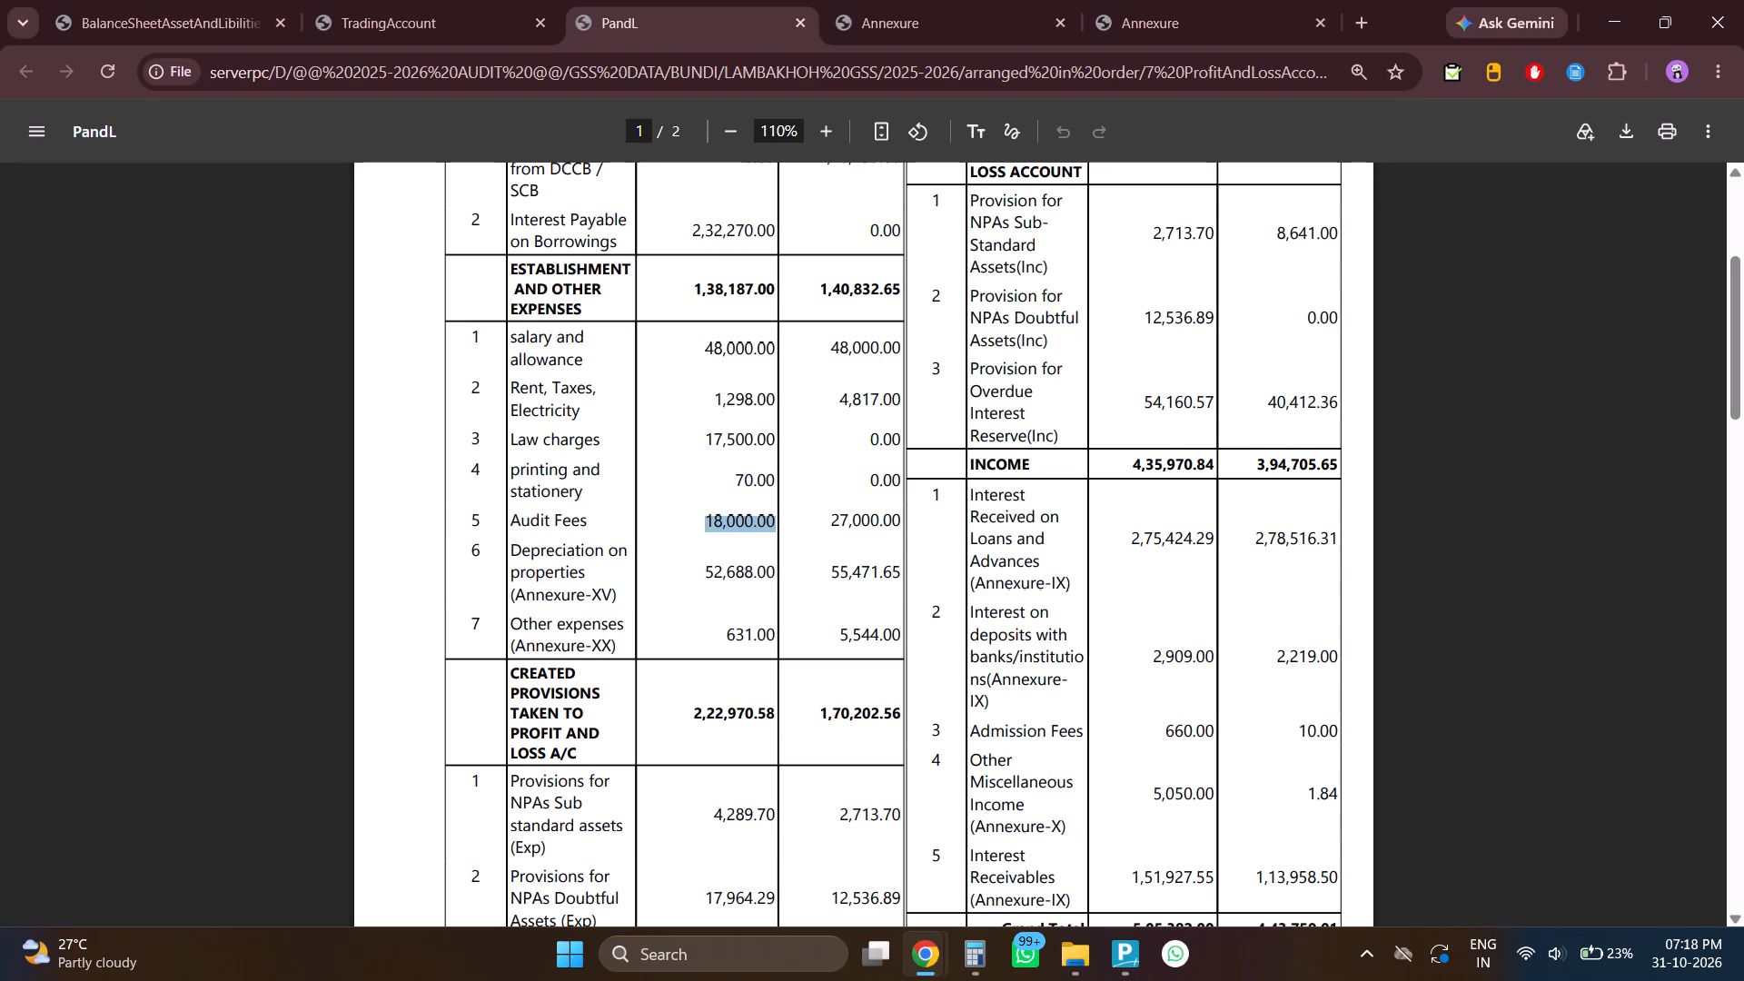
left_click_drag(694, 566, 772, 573)
key("ctrl+c")
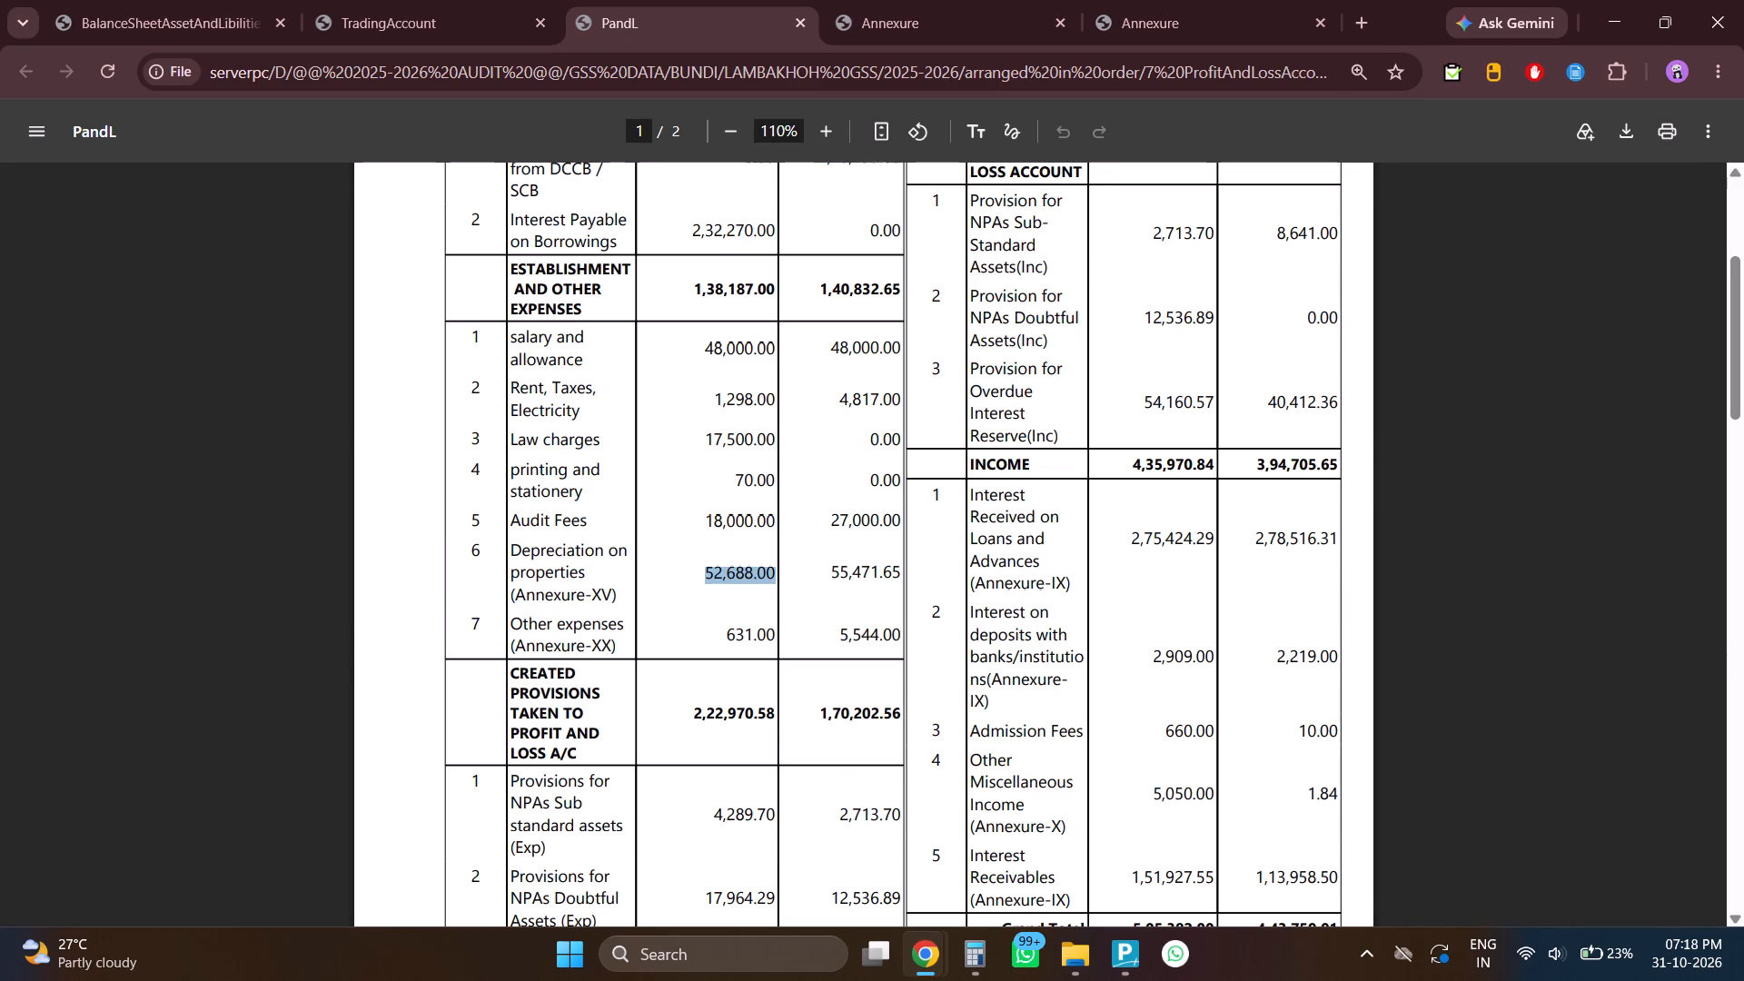
key("alt+Tab")
left_click(1574, 597)
left_click(1558, 612)
key("ctrl+v")
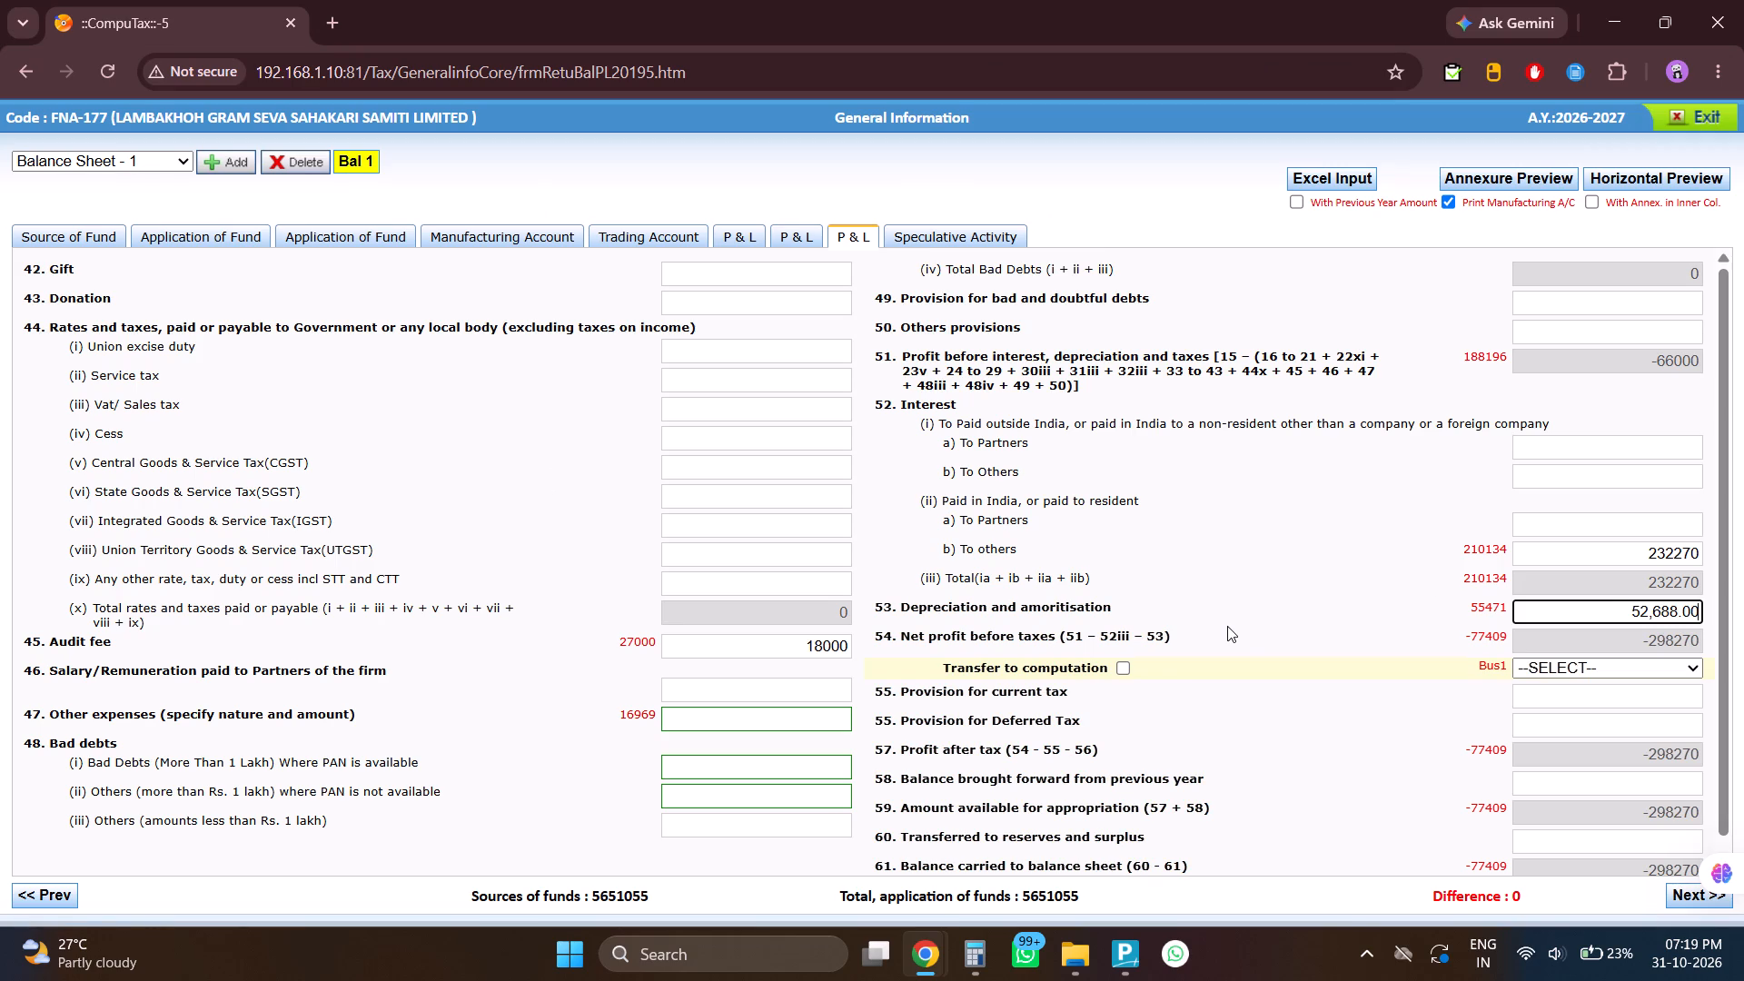
key("BackSpace")
key("BackSpace")
key("BackSpace")
left_click(1227, 626)
Open the annexure for CompuTax's item 47, Other expenses, beside the PandL PDF and enter 1298 for RENT, TAXES AND ELECTRICITY EXP.
key("alt+Tab")
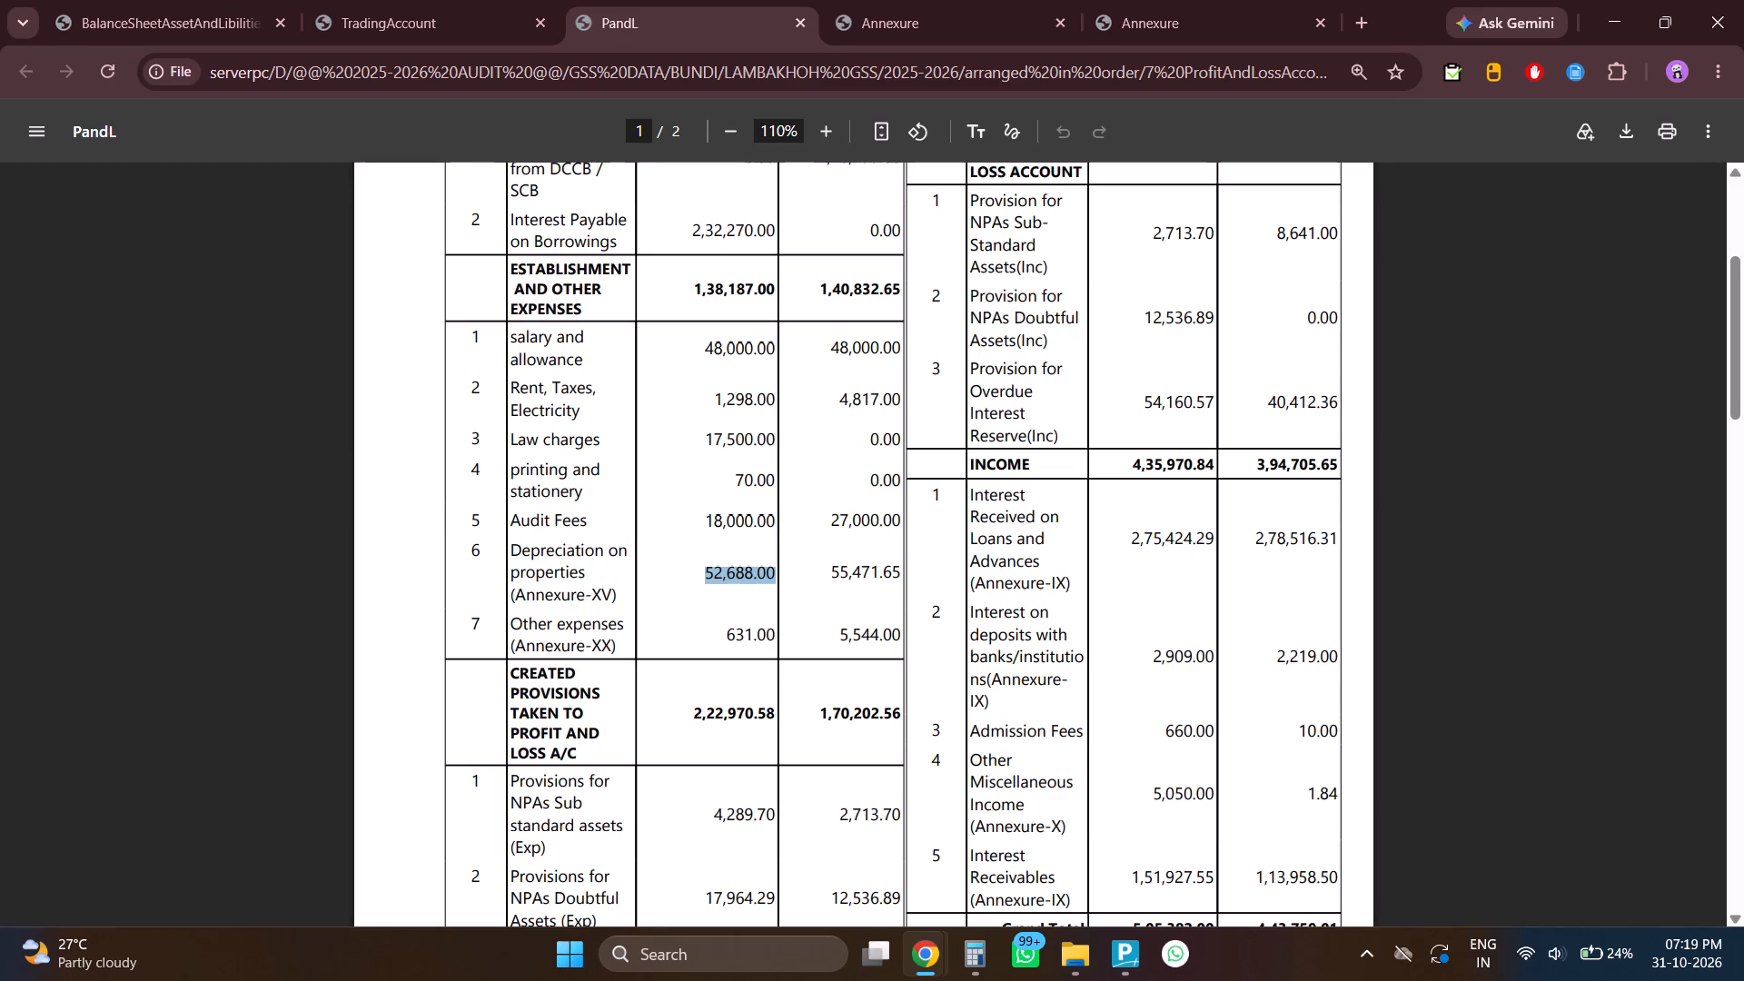
key("alt+Tab")
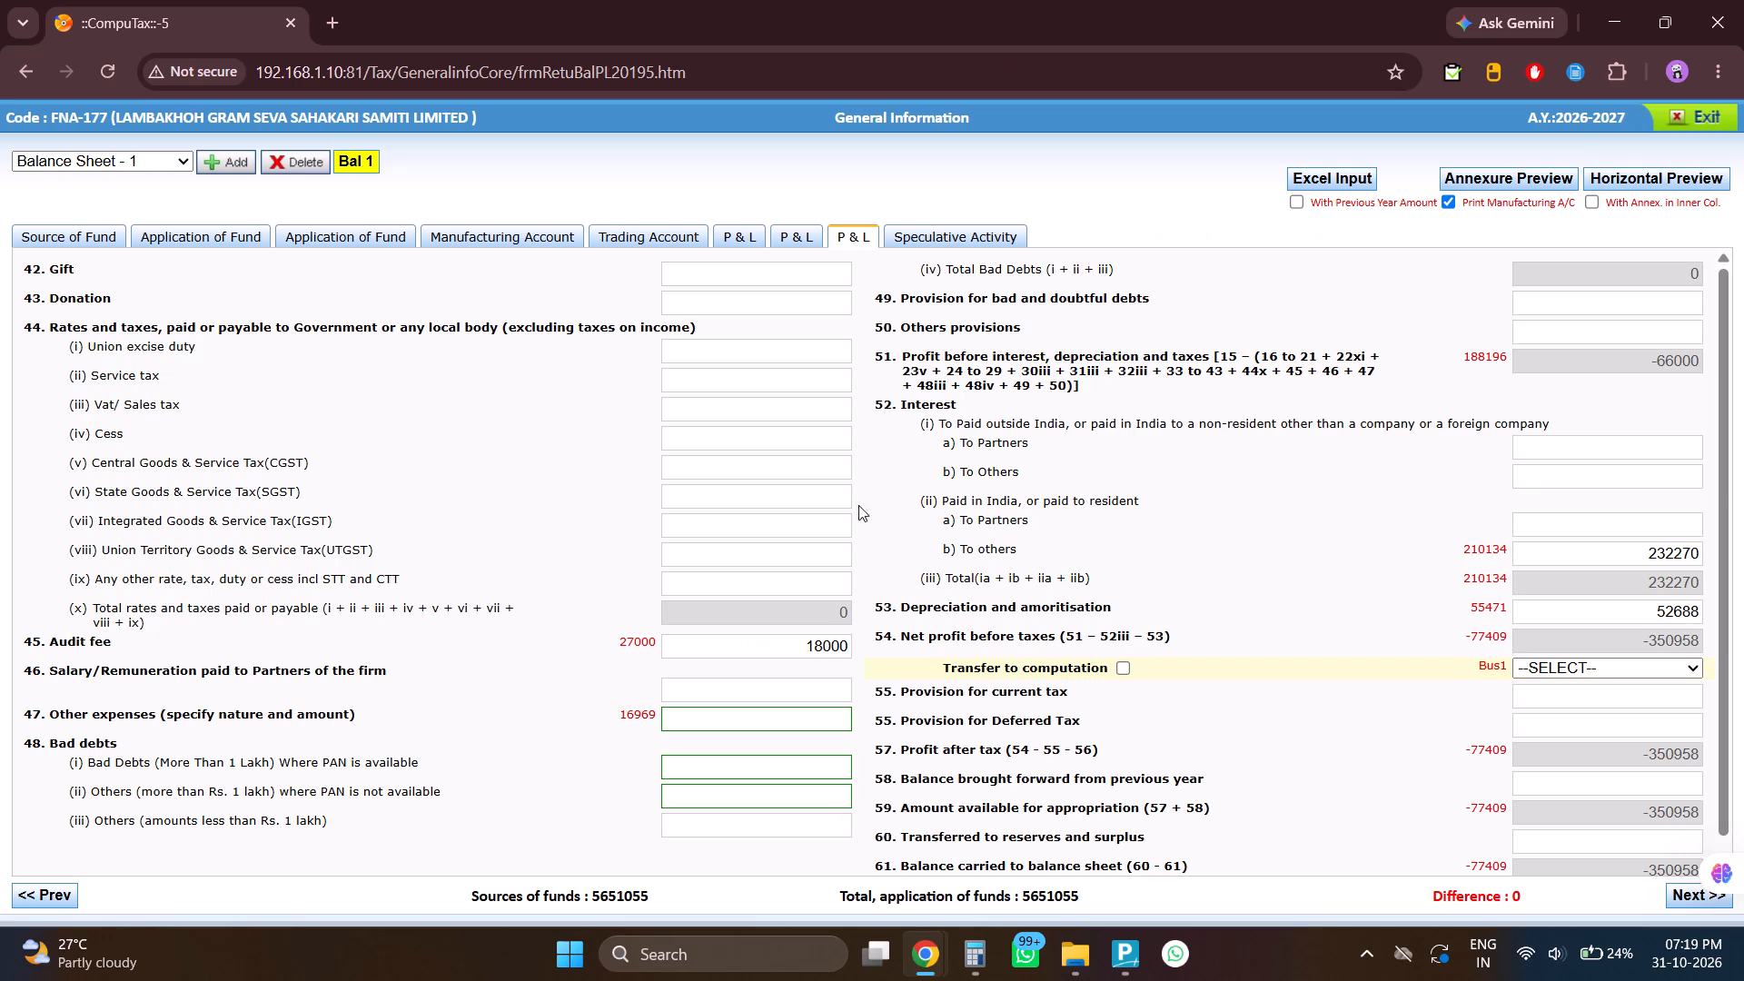
double_click(834, 723)
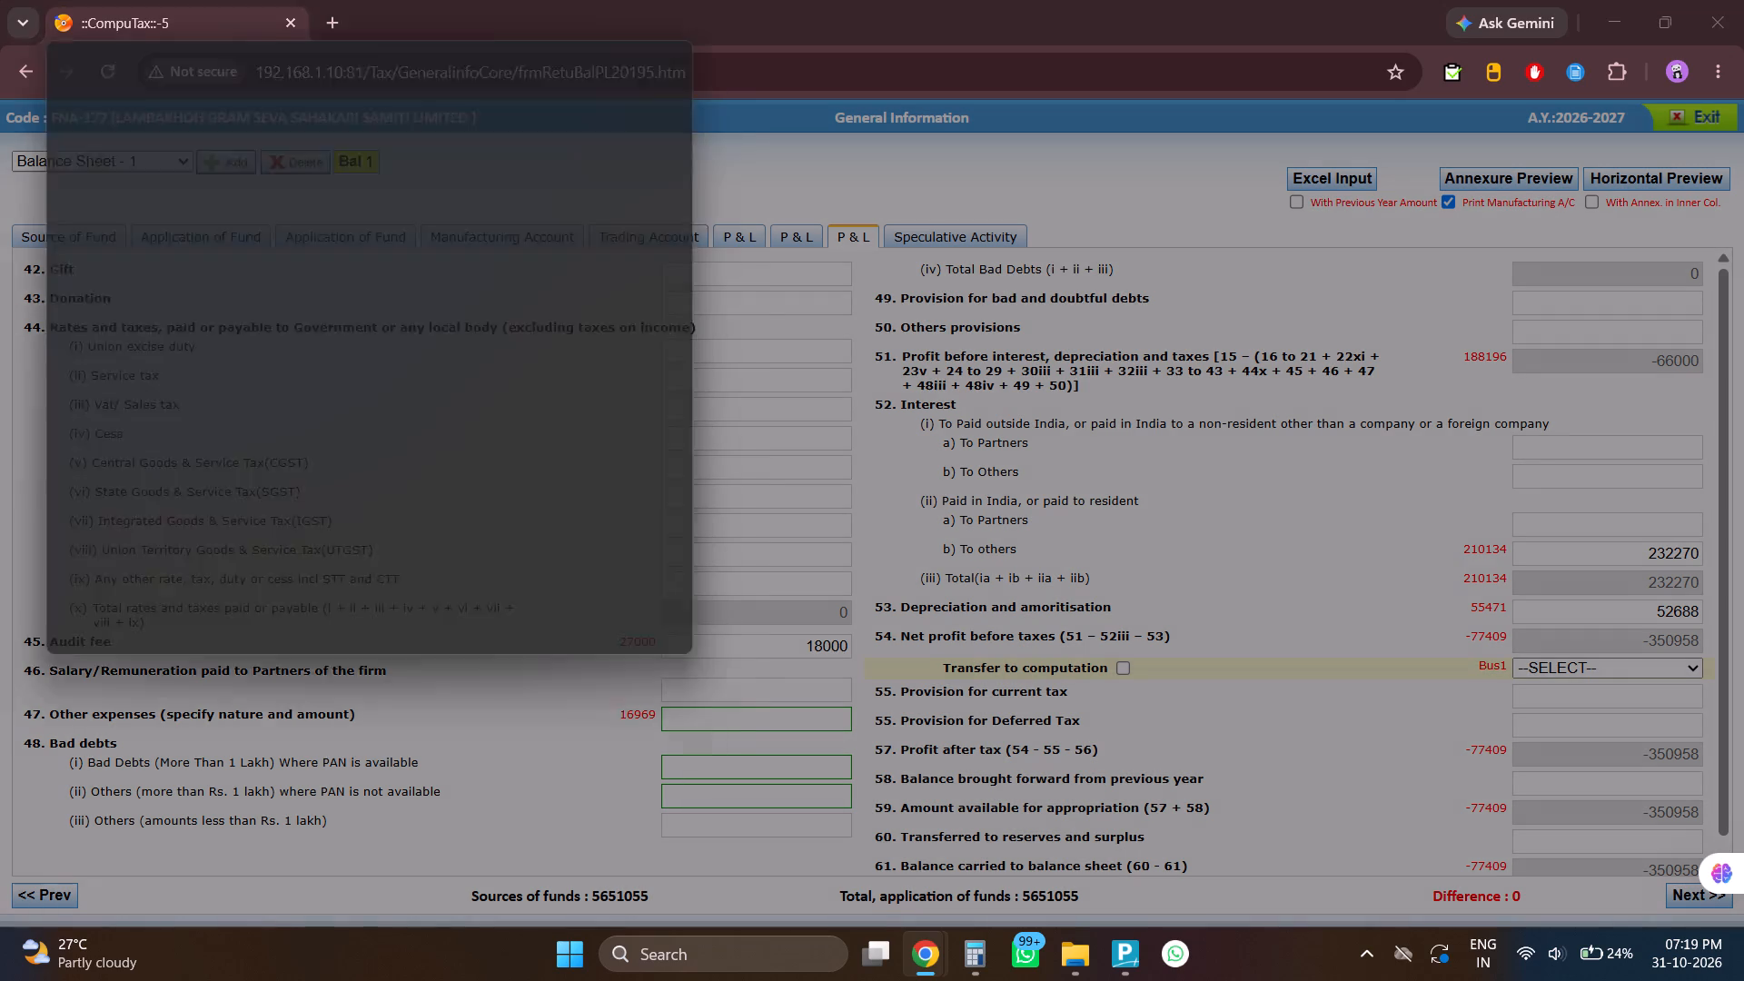
key("alt+Tab")
key("alt+Tab")
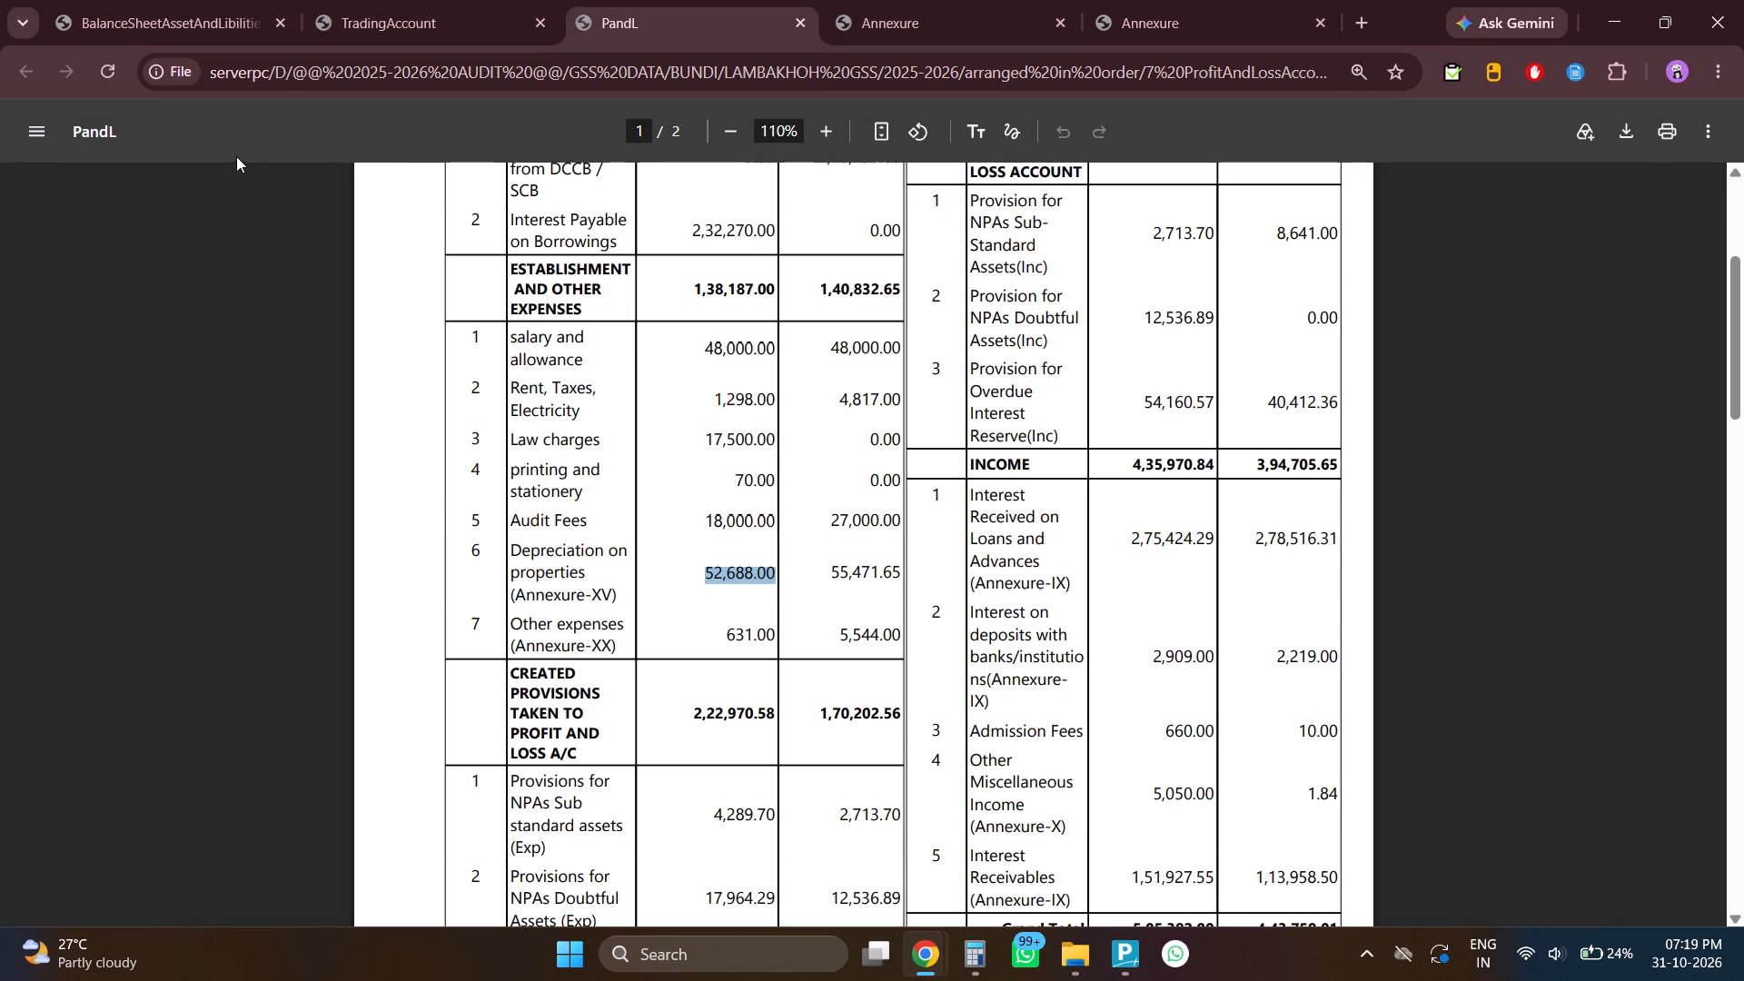
double_click(713, 135)
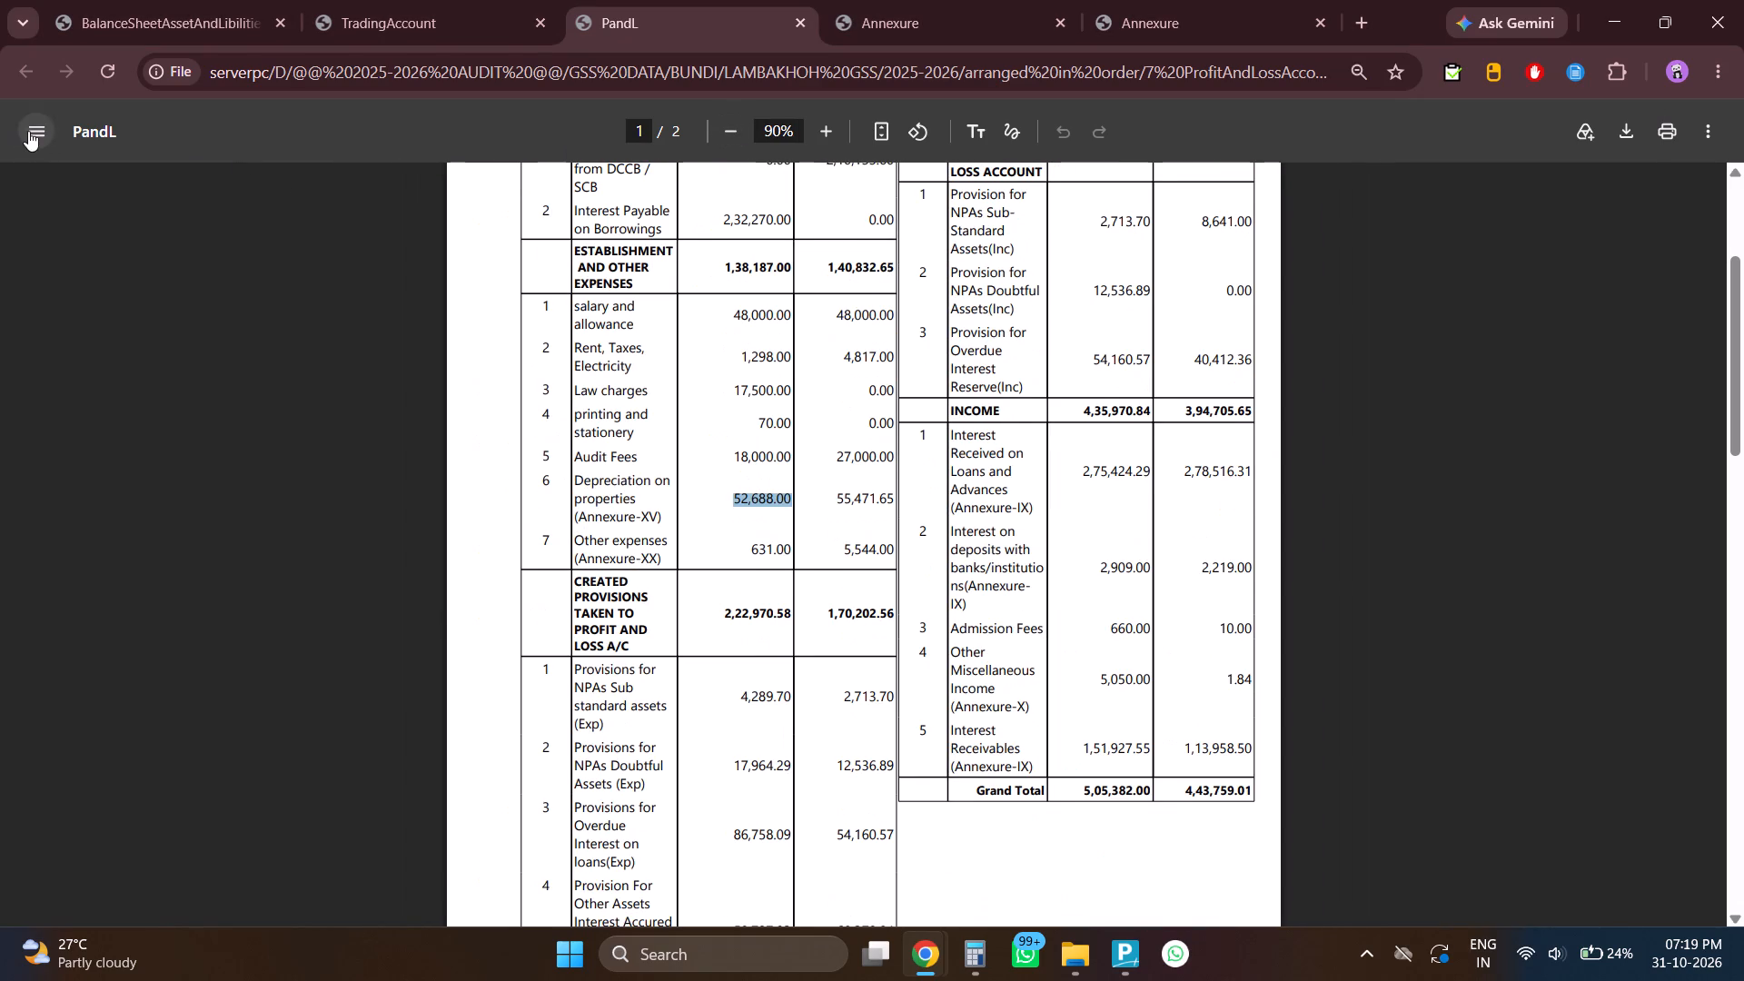
left_click(28, 131)
key("alt+Tab")
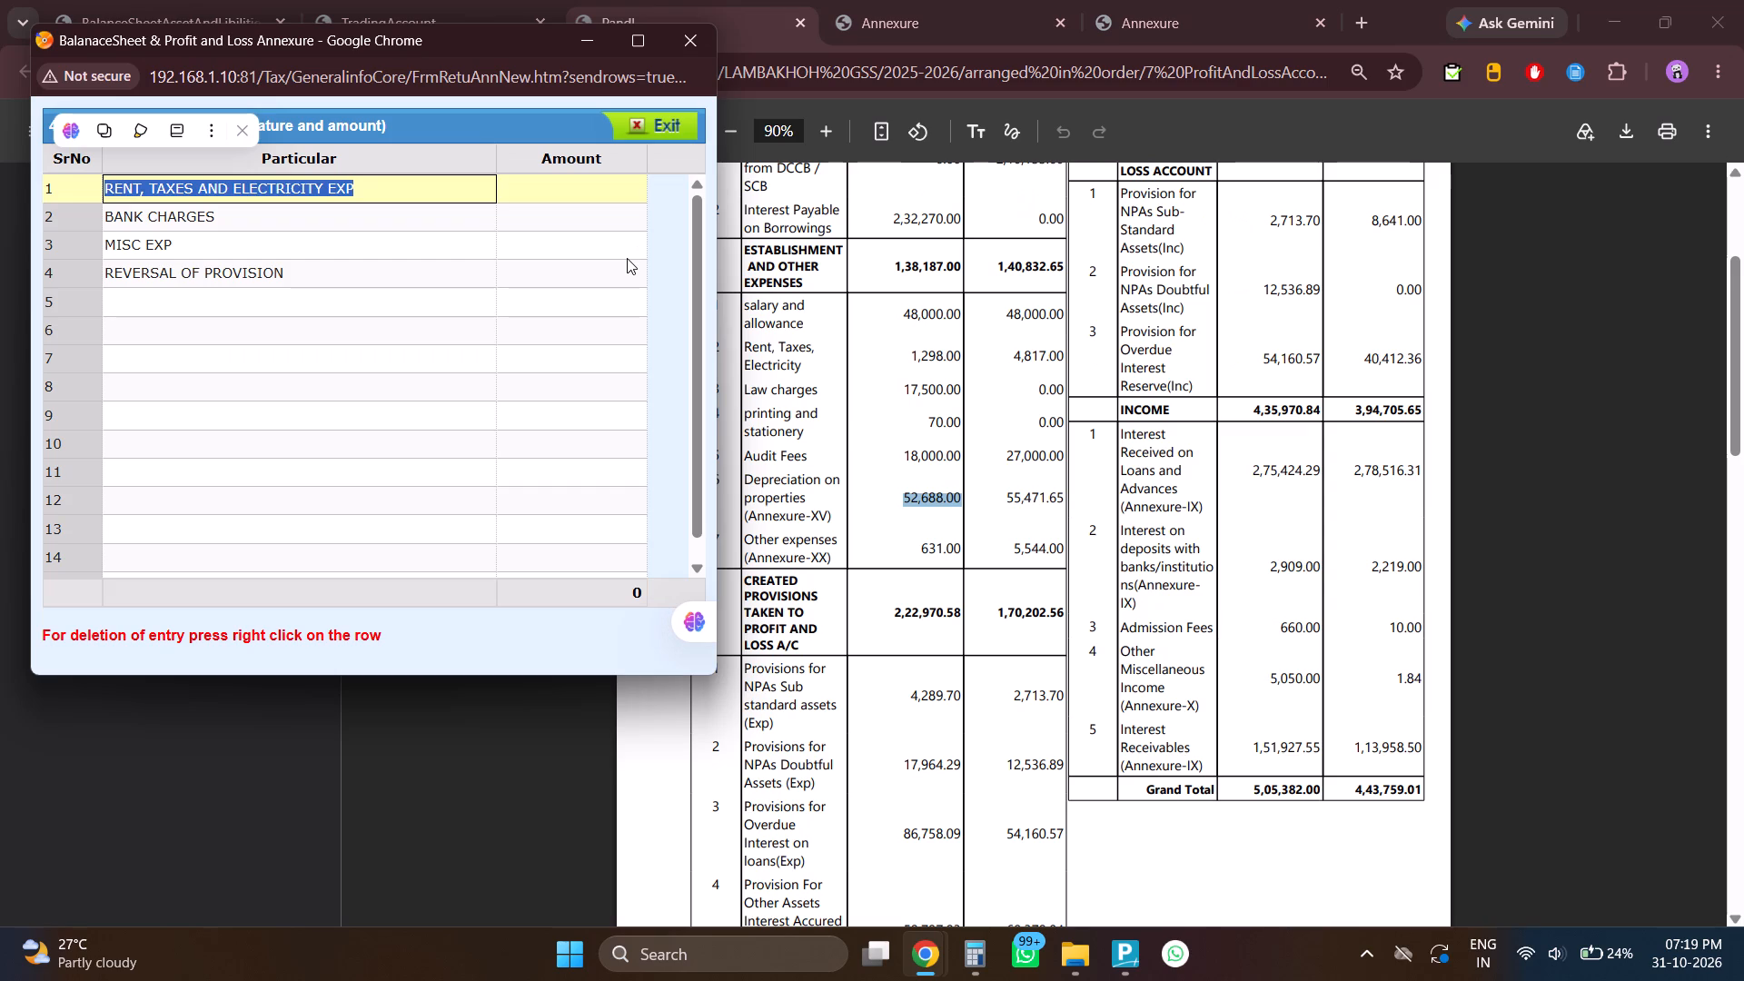
key("Tab")
type("1298")
key("Tab")
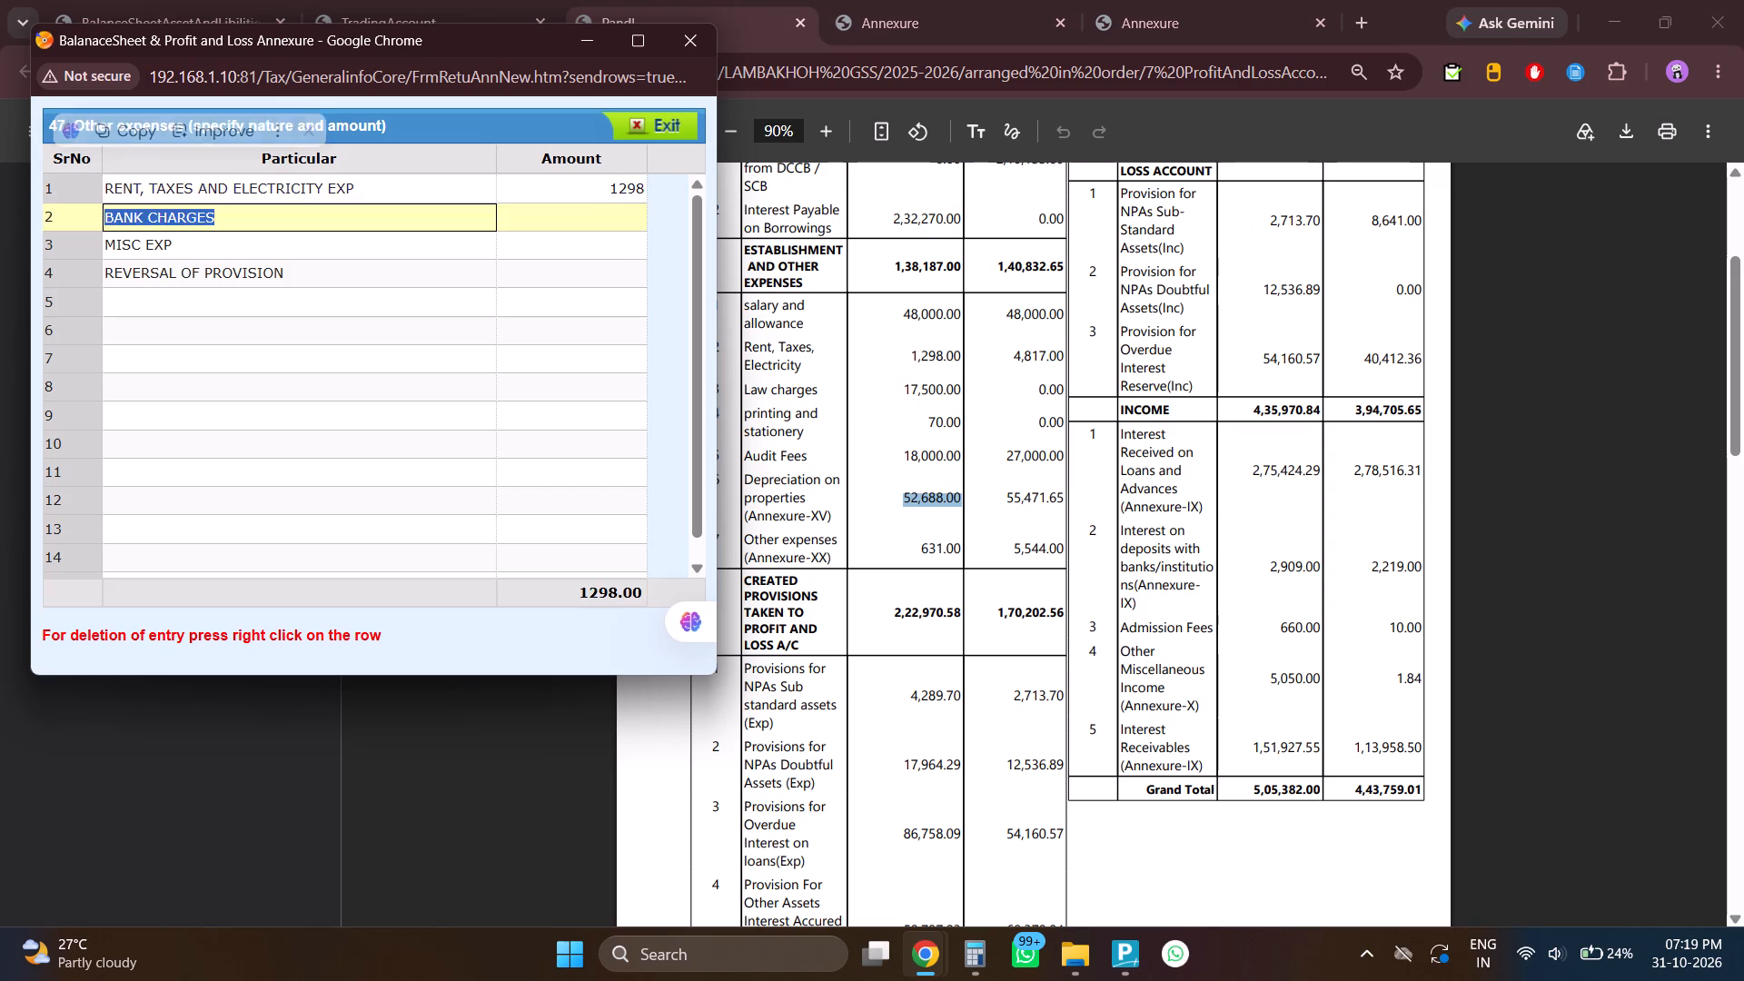
Replace the annexure's second and third particulars with LAW CHARGES of 17500 and PRINTING AND STATIONARY of 70.
type("LAW CH")
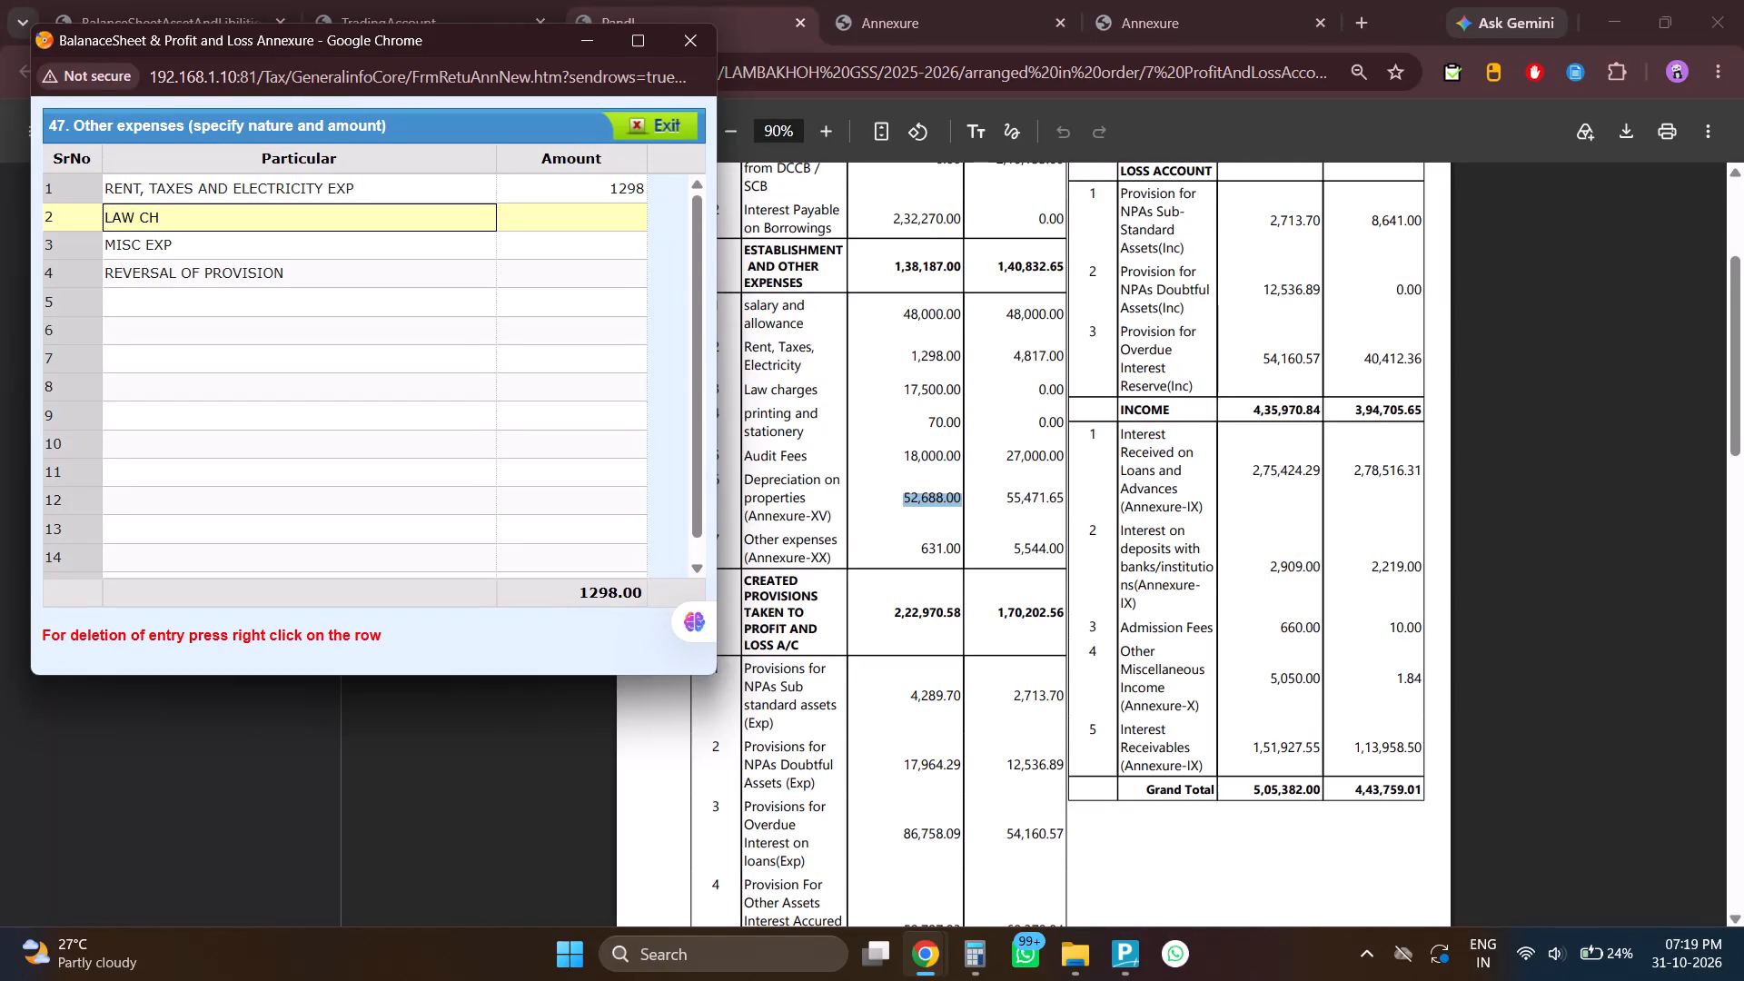
key("r")
key("BackSpace")
type("ARGES")
key("Tab")
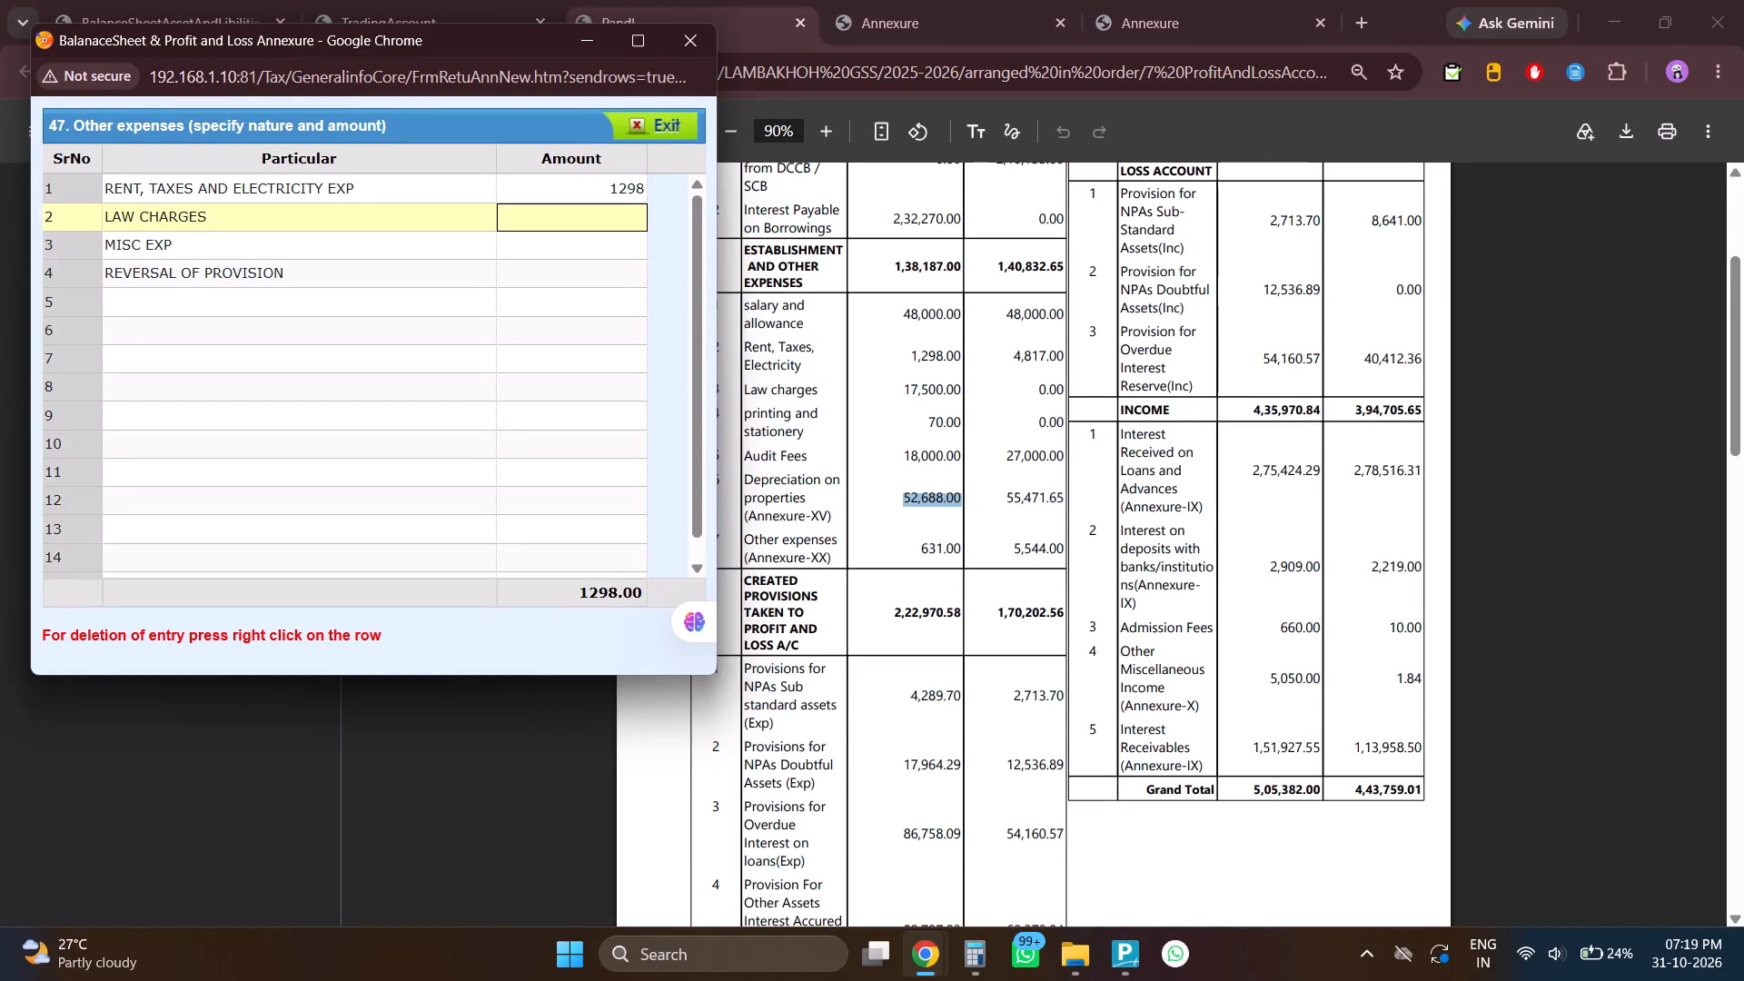
type("17500")
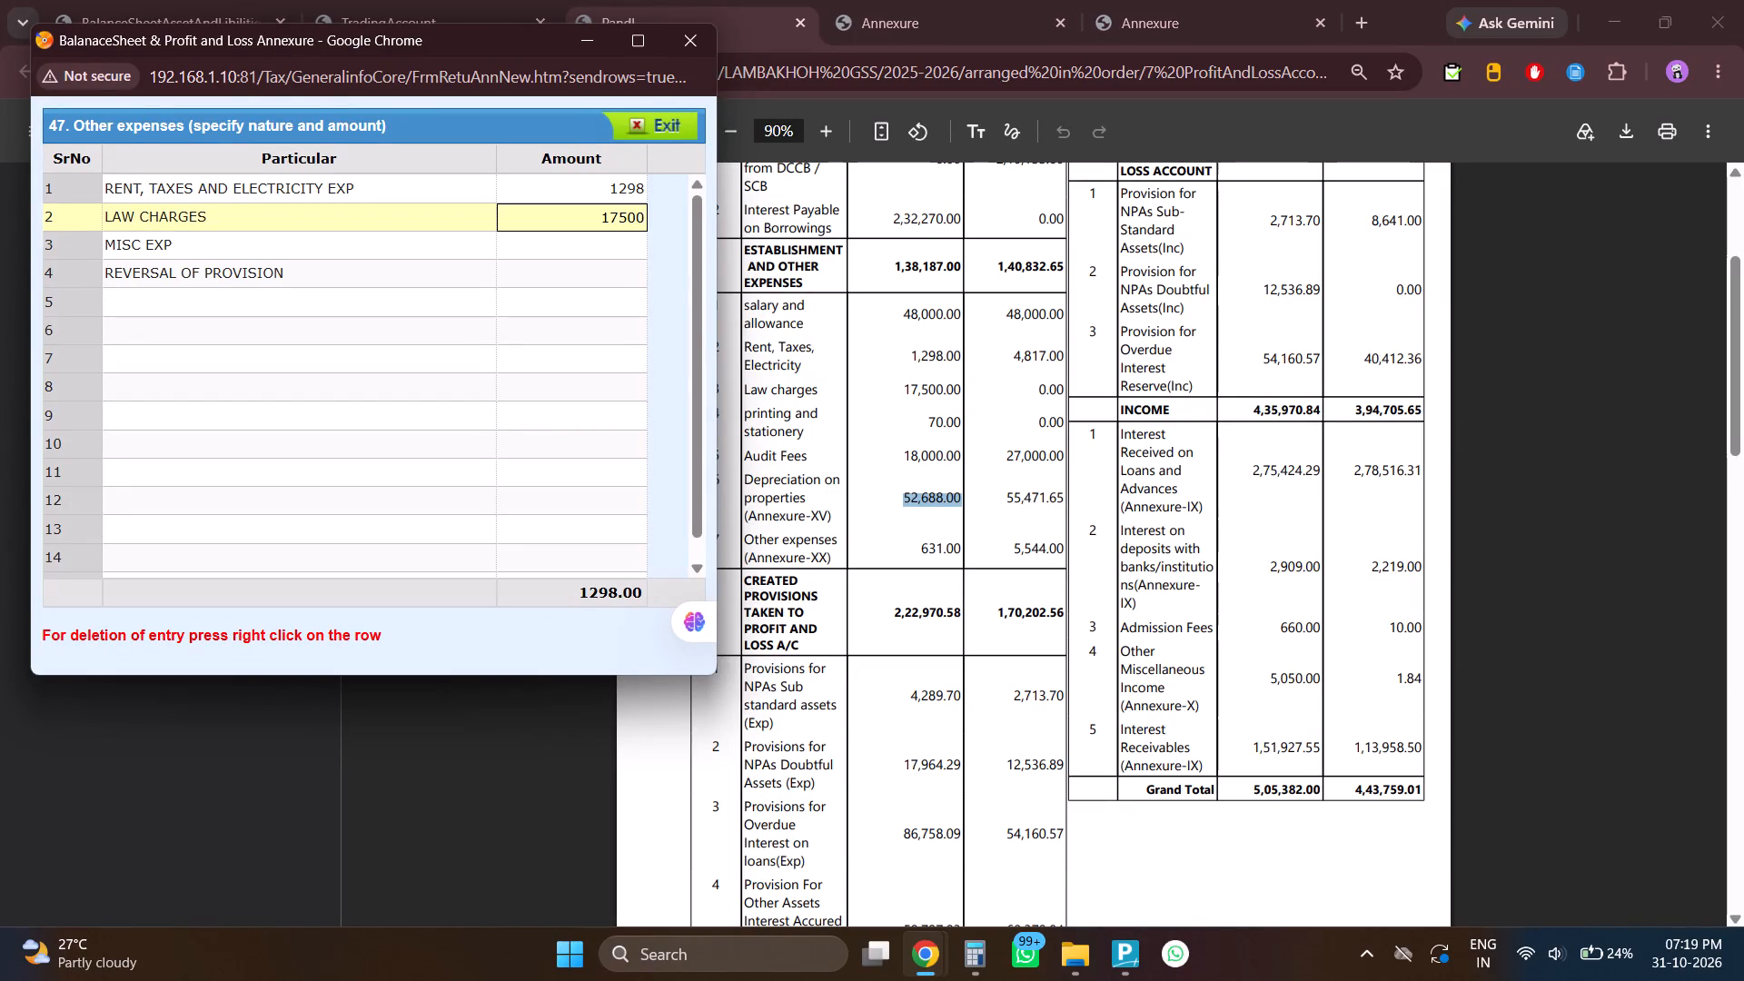
key("Tab")
type("PRINTING AND STATIONARY")
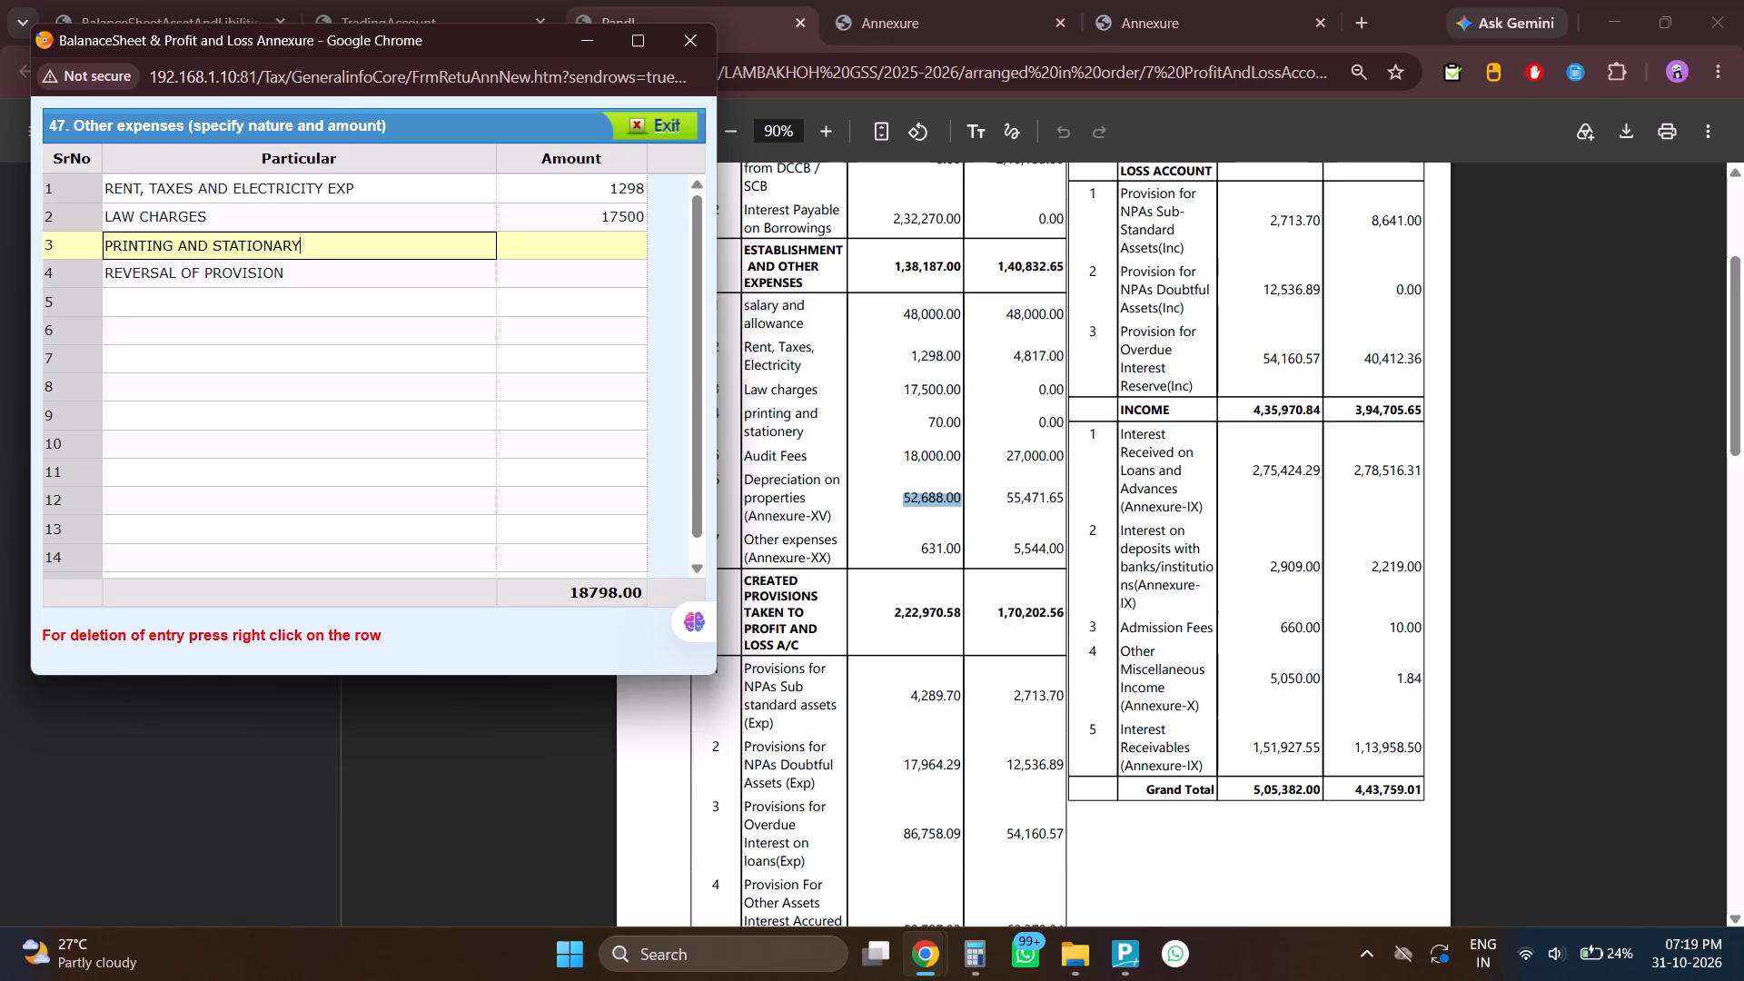
key("Tab")
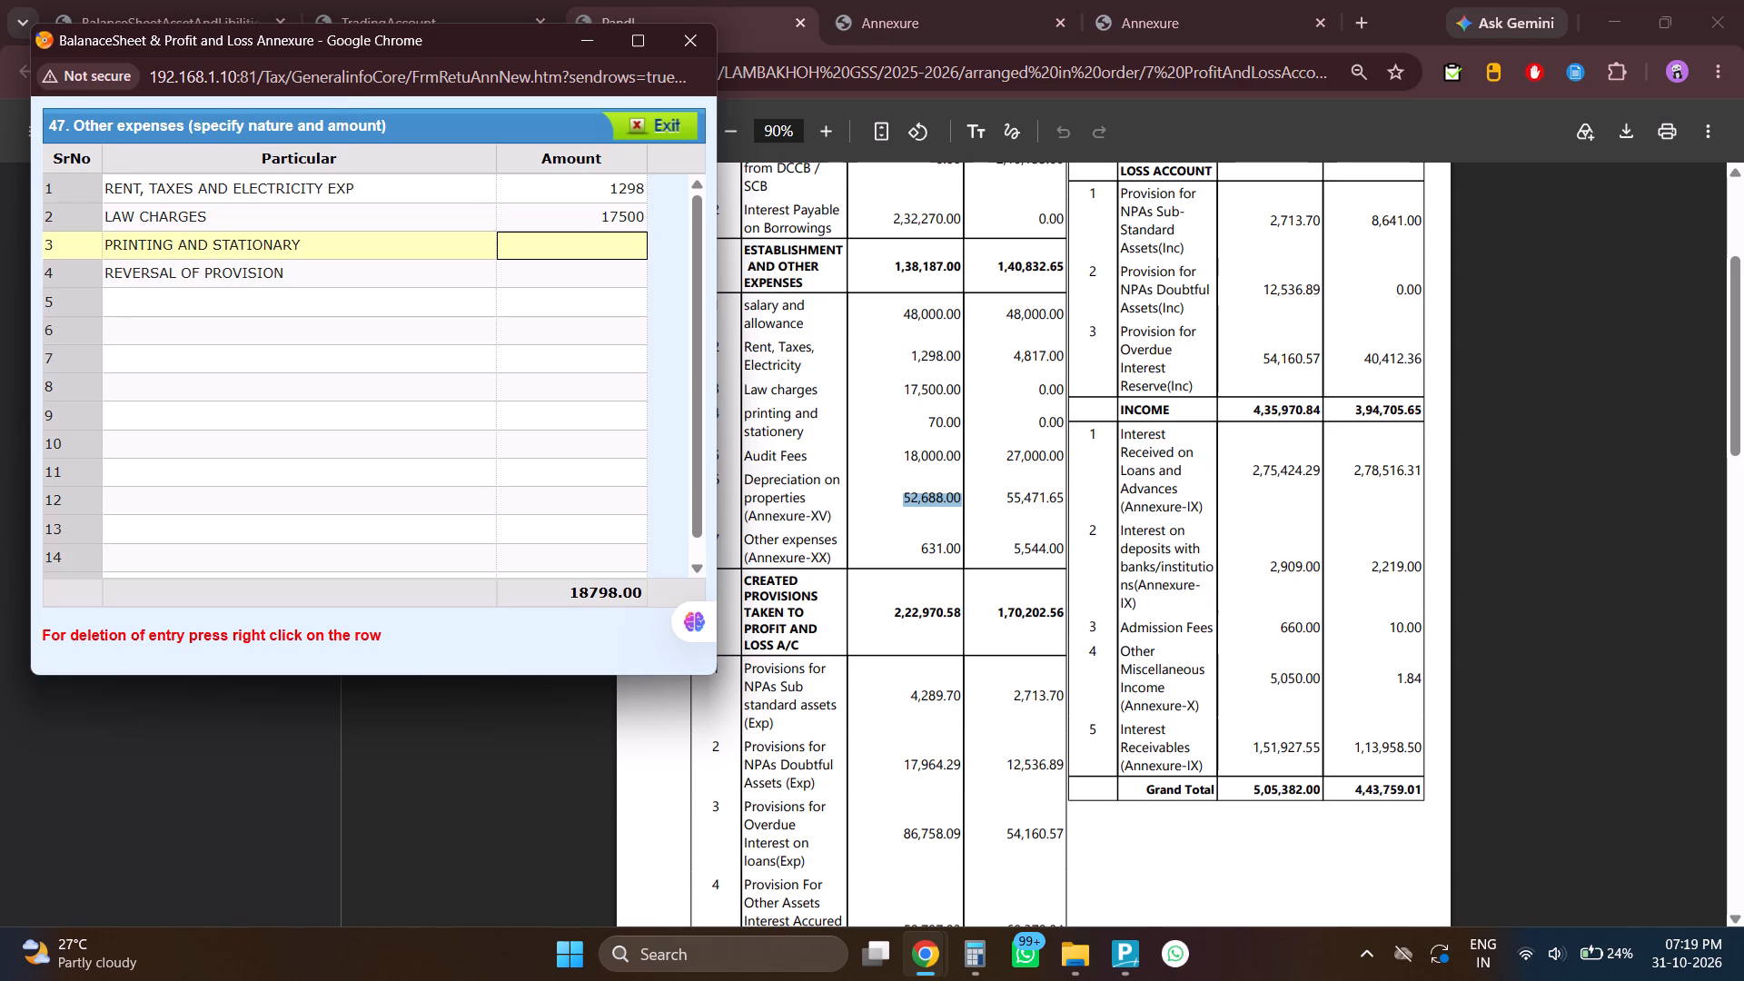
type("70")
key("Tab")
Using the Annexure-XX Other Expences PDF, replace the annexure's REVERSAL OF PROVISION row with BANK CHARGES of 131.
key("alt+Tab")
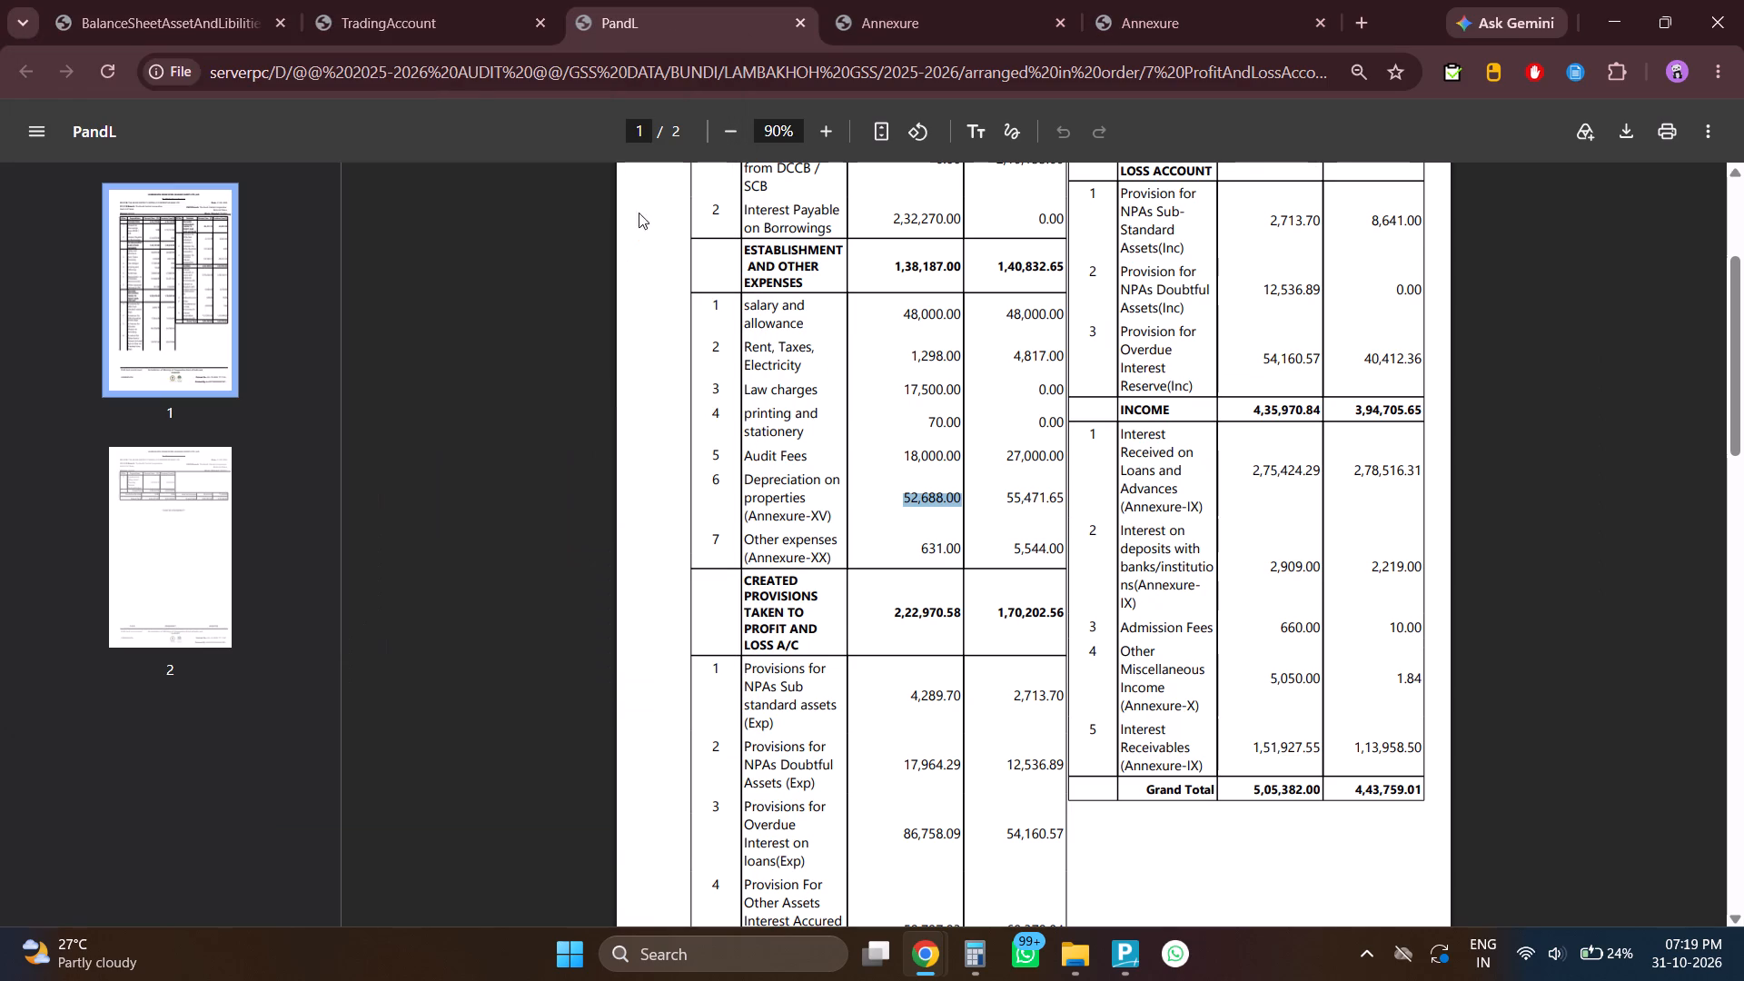
left_click(911, 0)
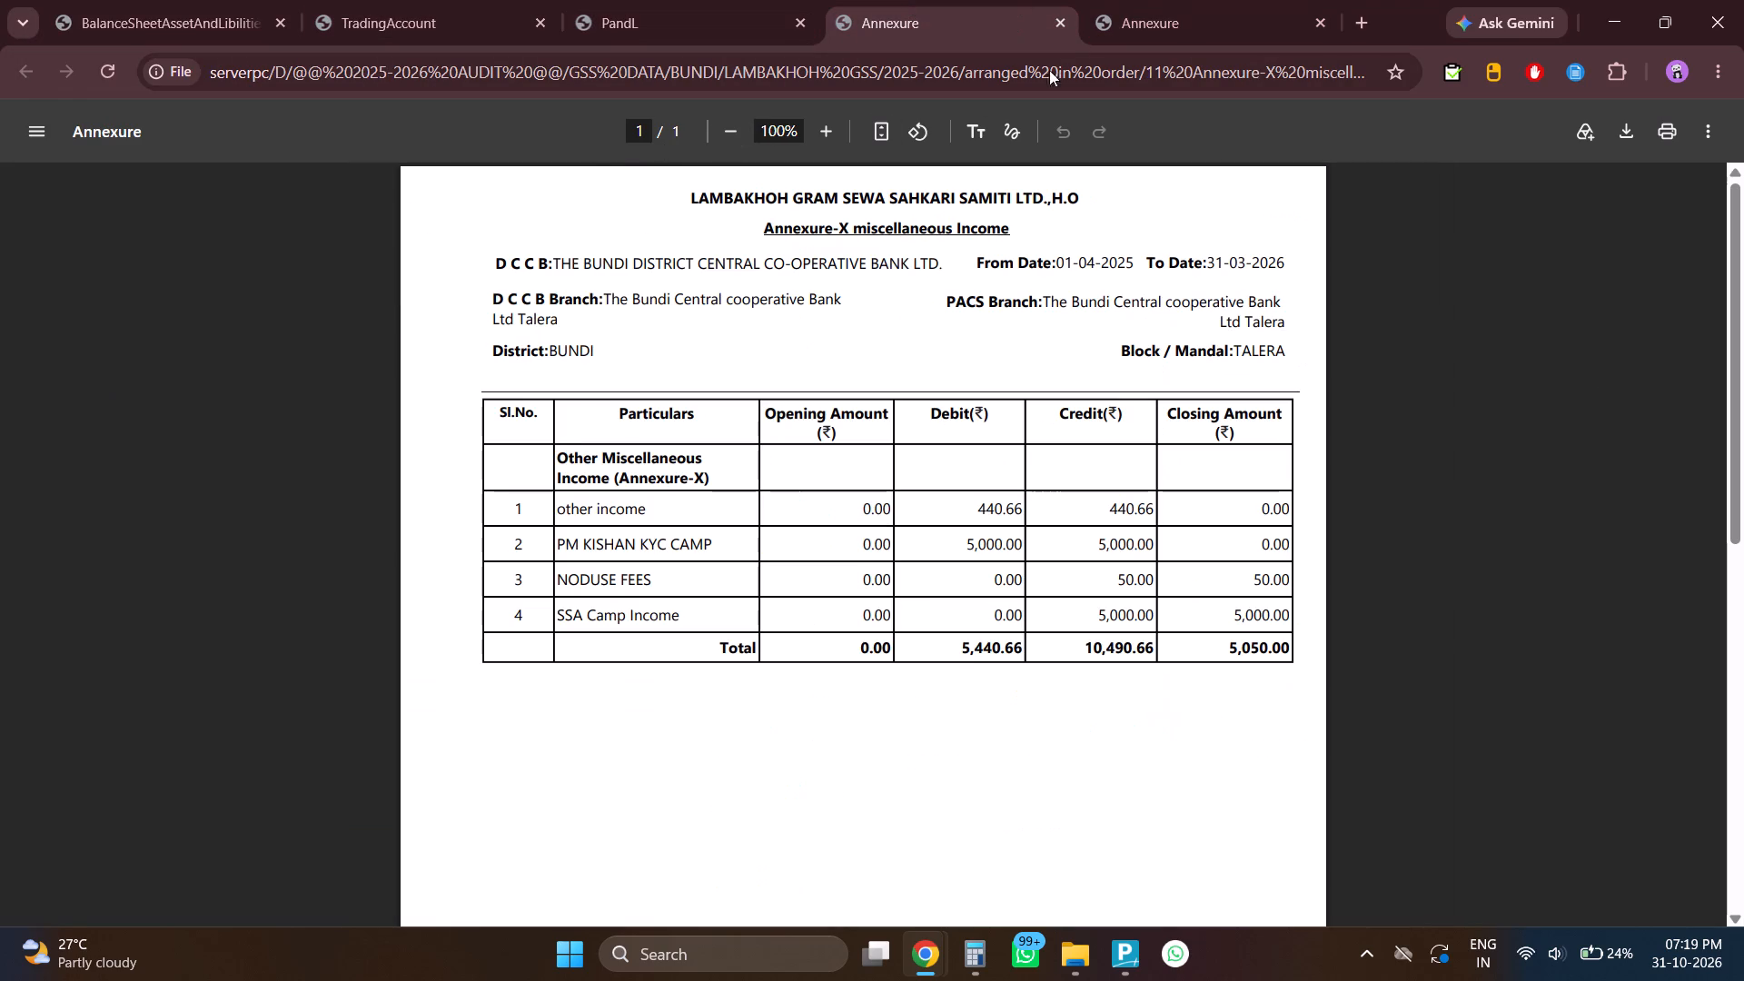
left_click(1160, 0)
left_click(715, 120)
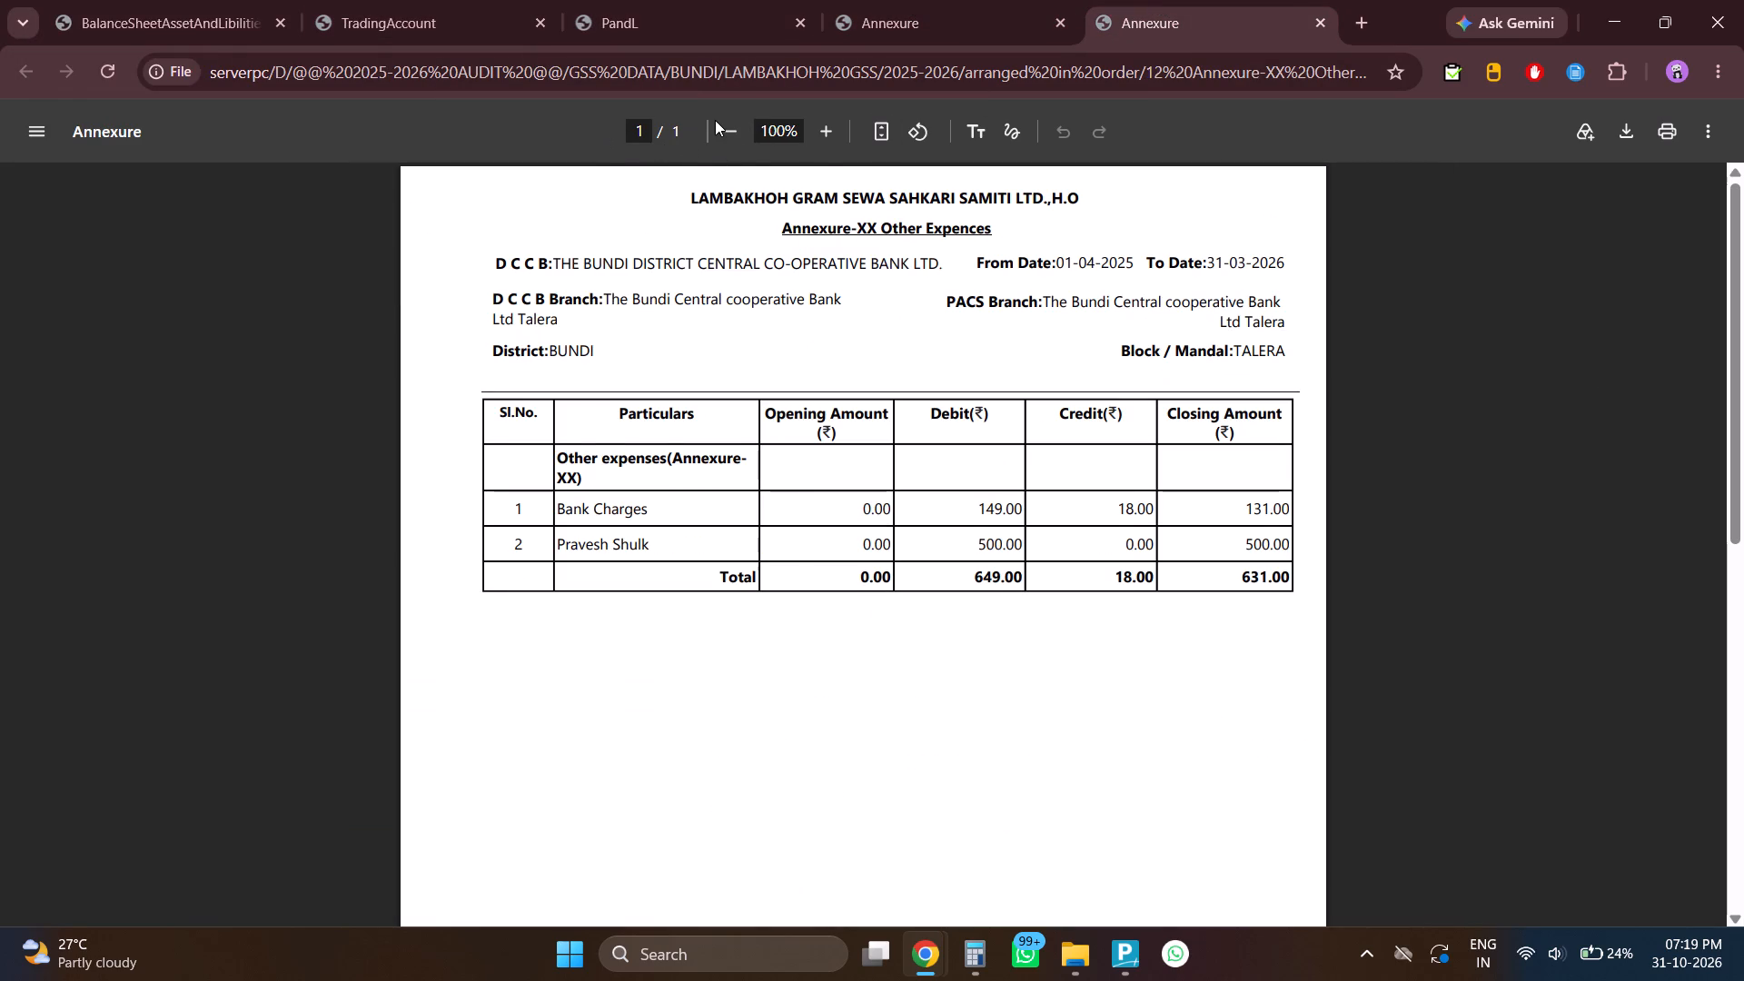
left_click(725, 141)
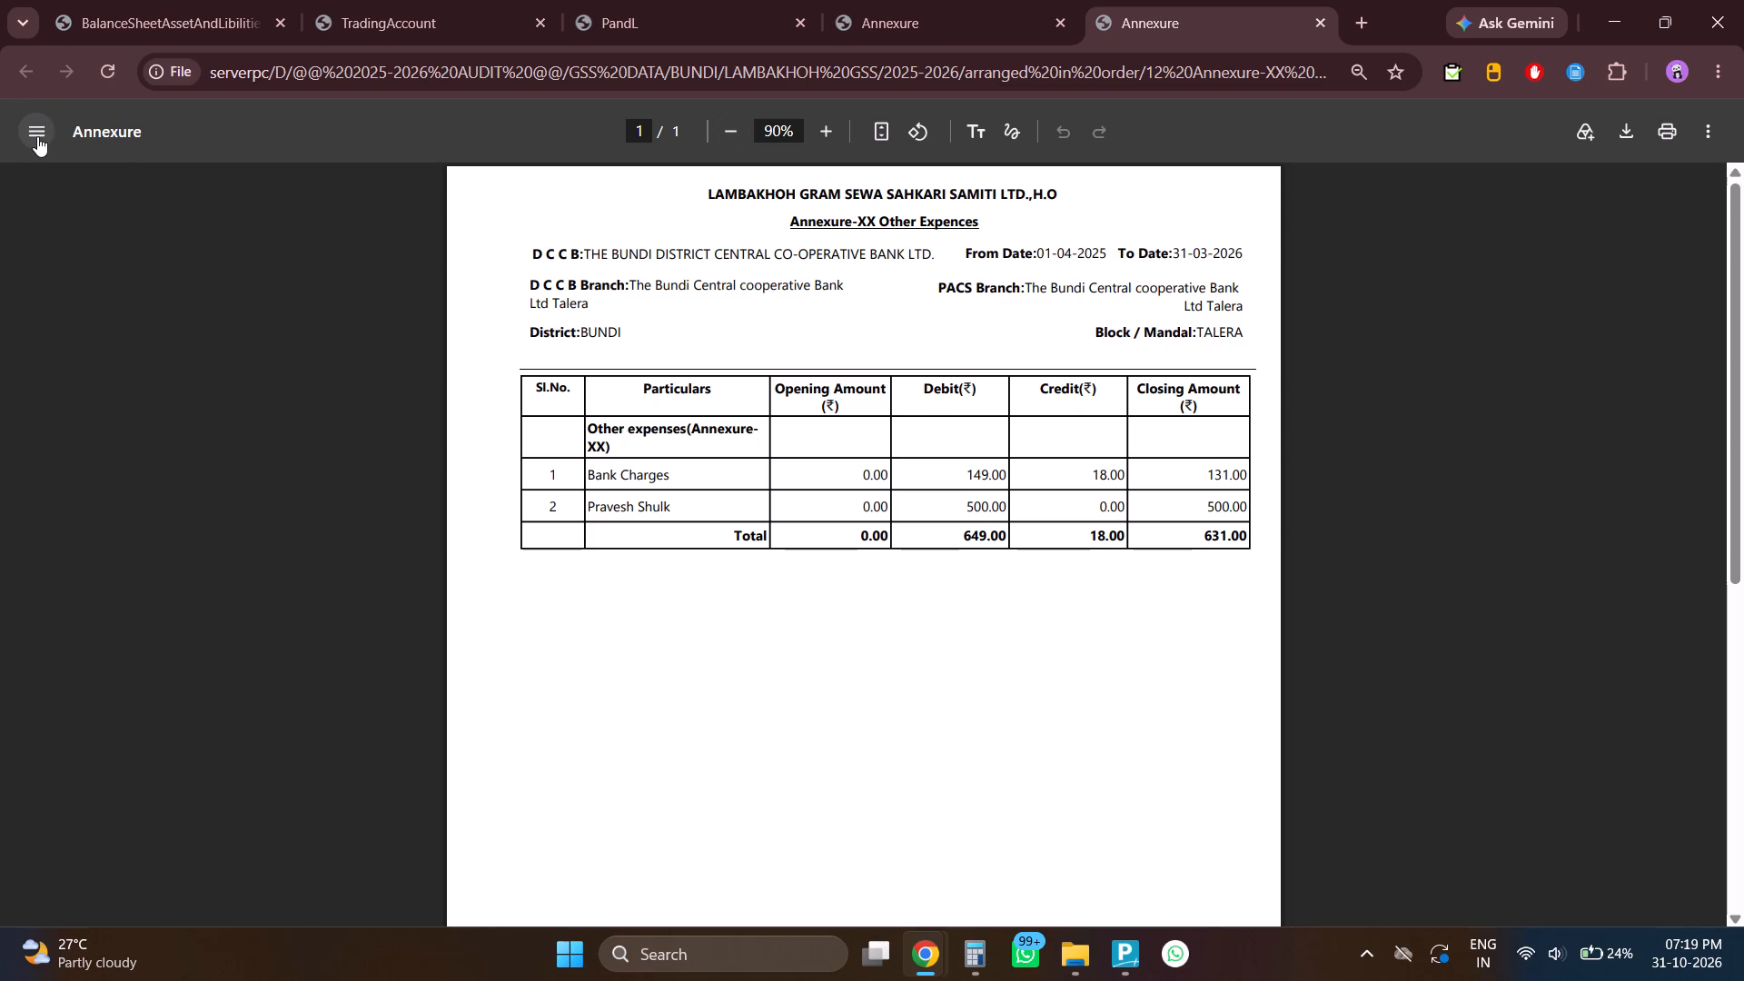
left_click(39, 134)
key("alt+Tab")
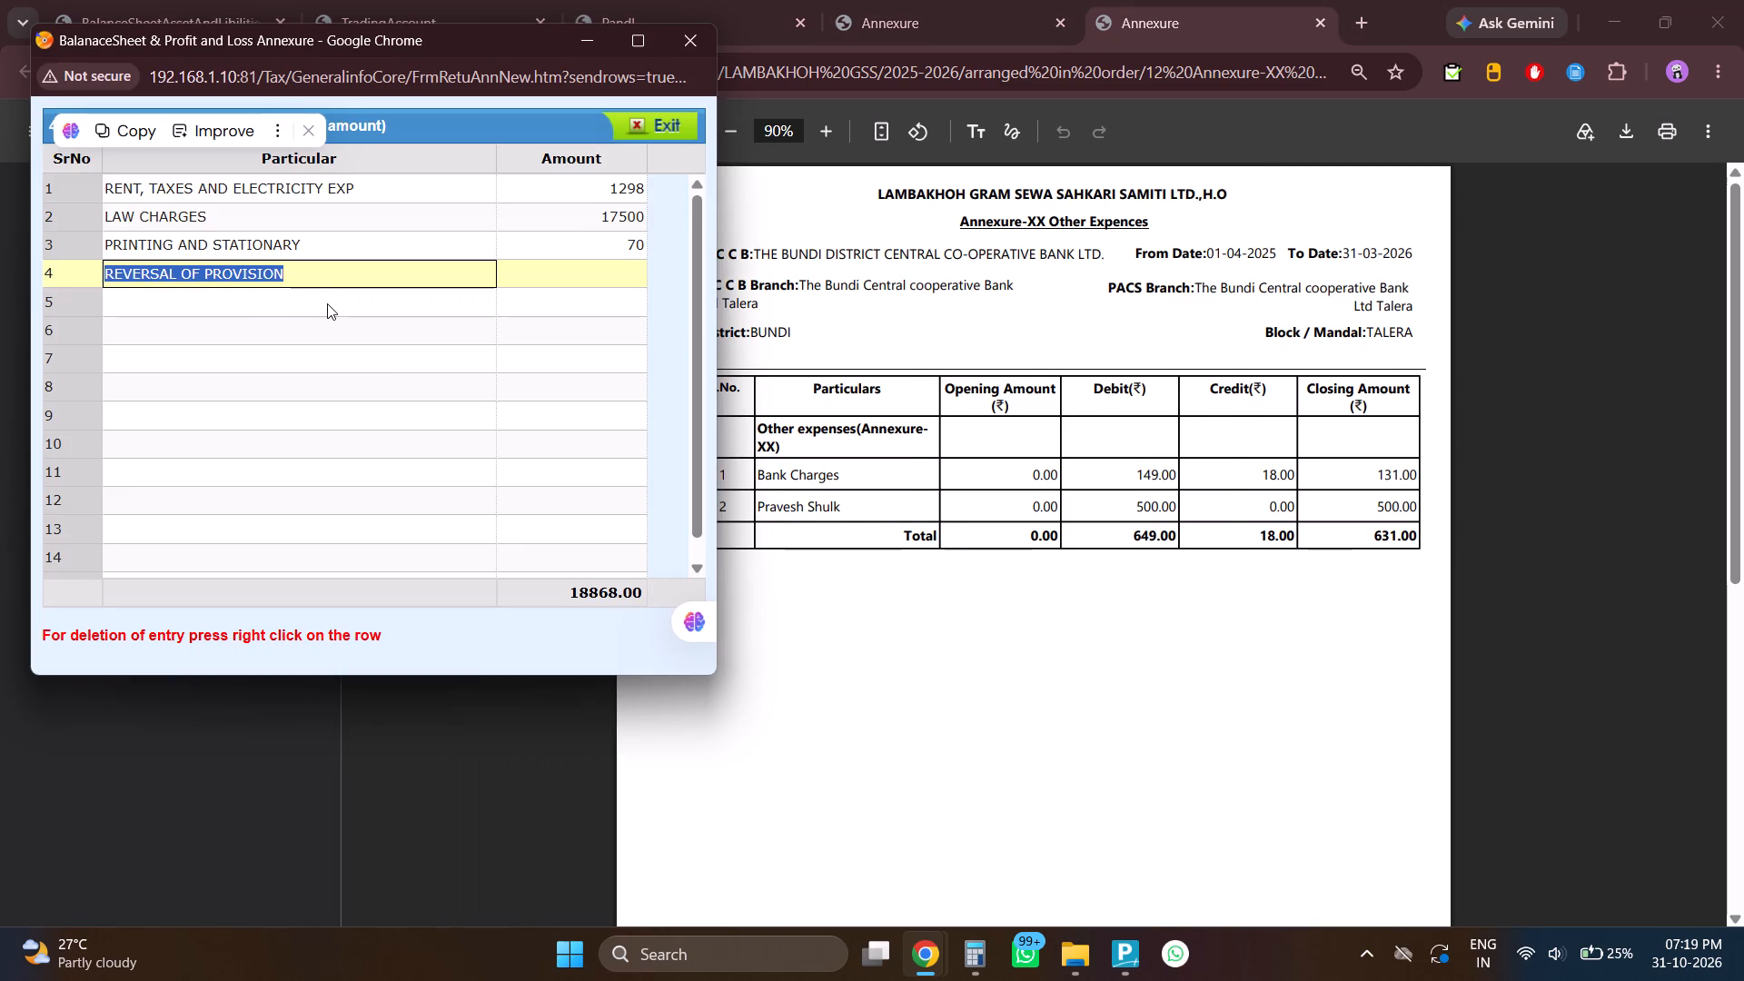
type("BANK CHARGES")
key("Tab")
type("131")
key("Tab")
Add PRAVESH SHULK of 500 as the fifth Other expenses row and close the annexure.
type("PRAVESH SHULK")
key("Tab")
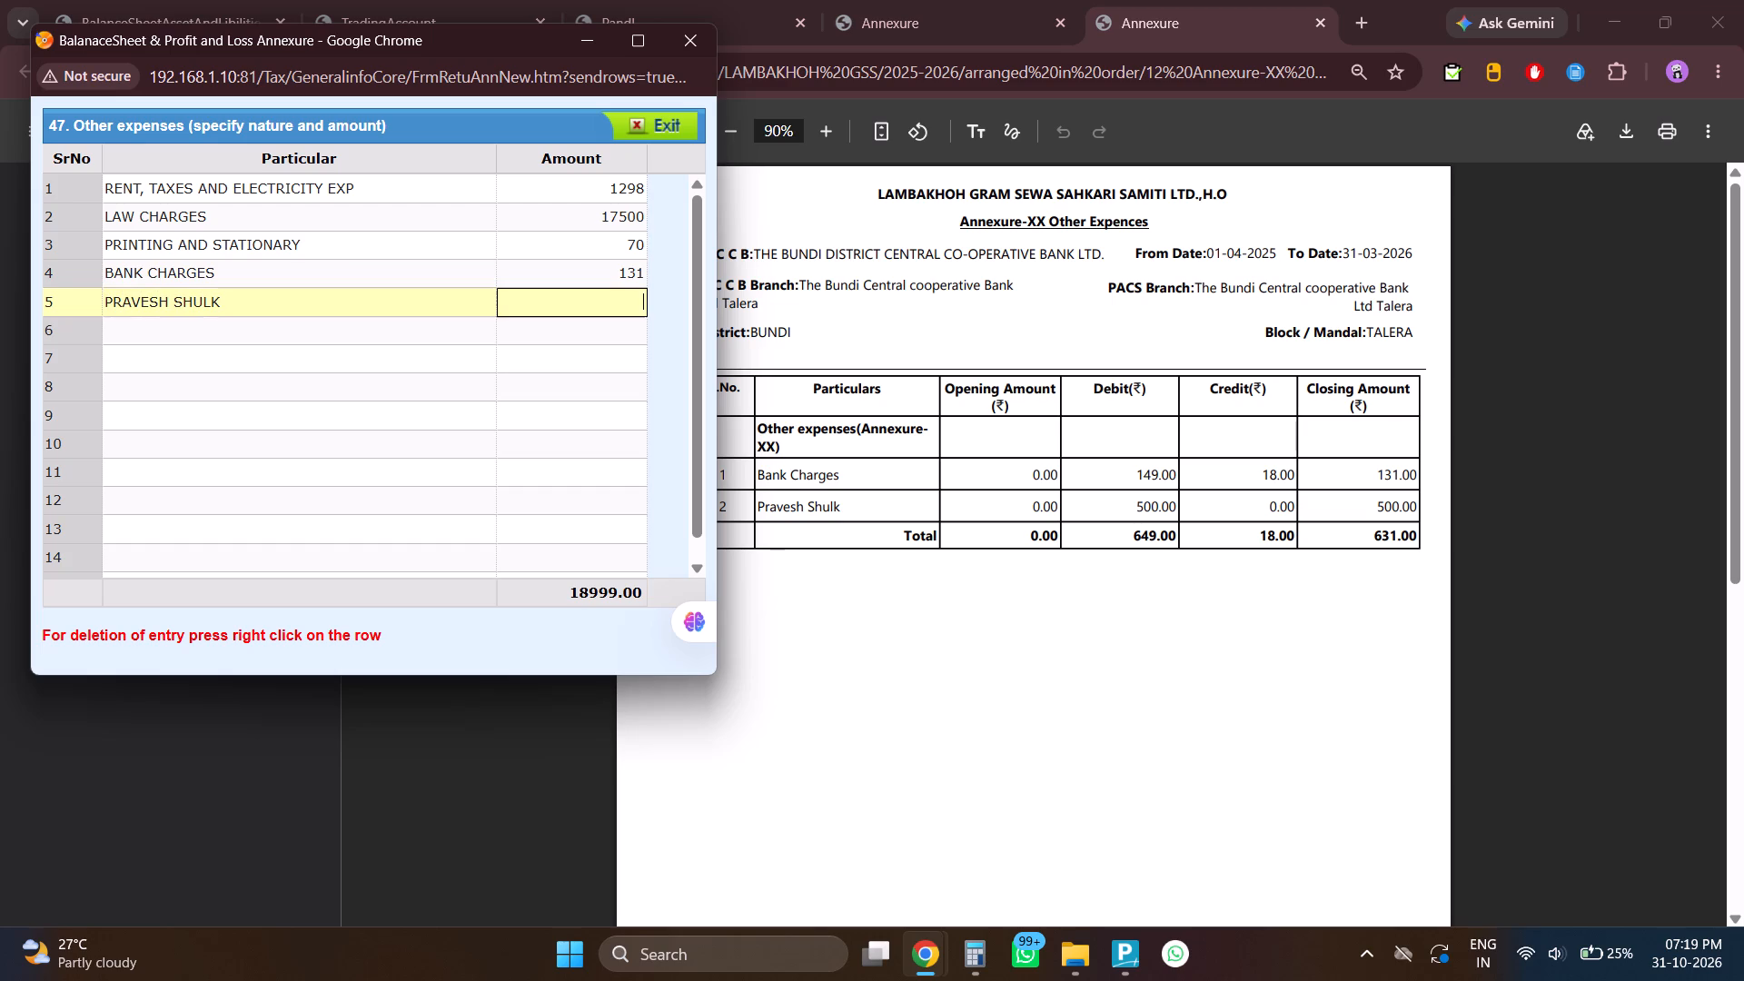
type("500")
key("Tab")
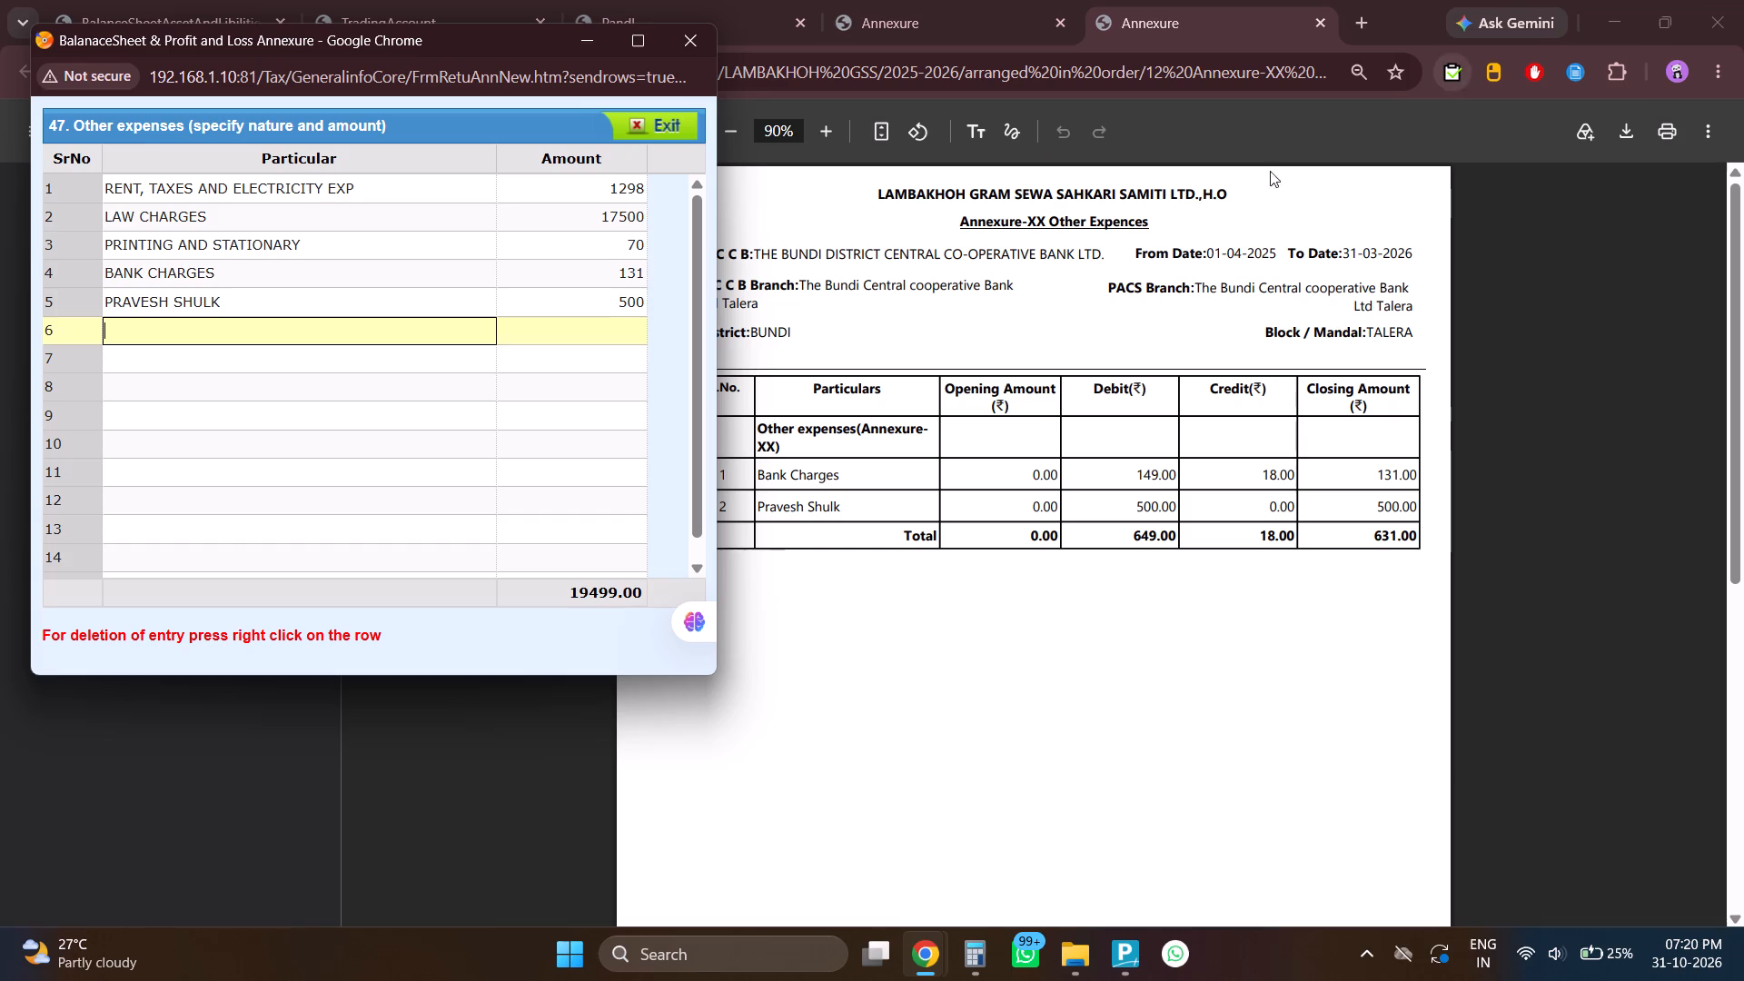
left_click(643, 124)
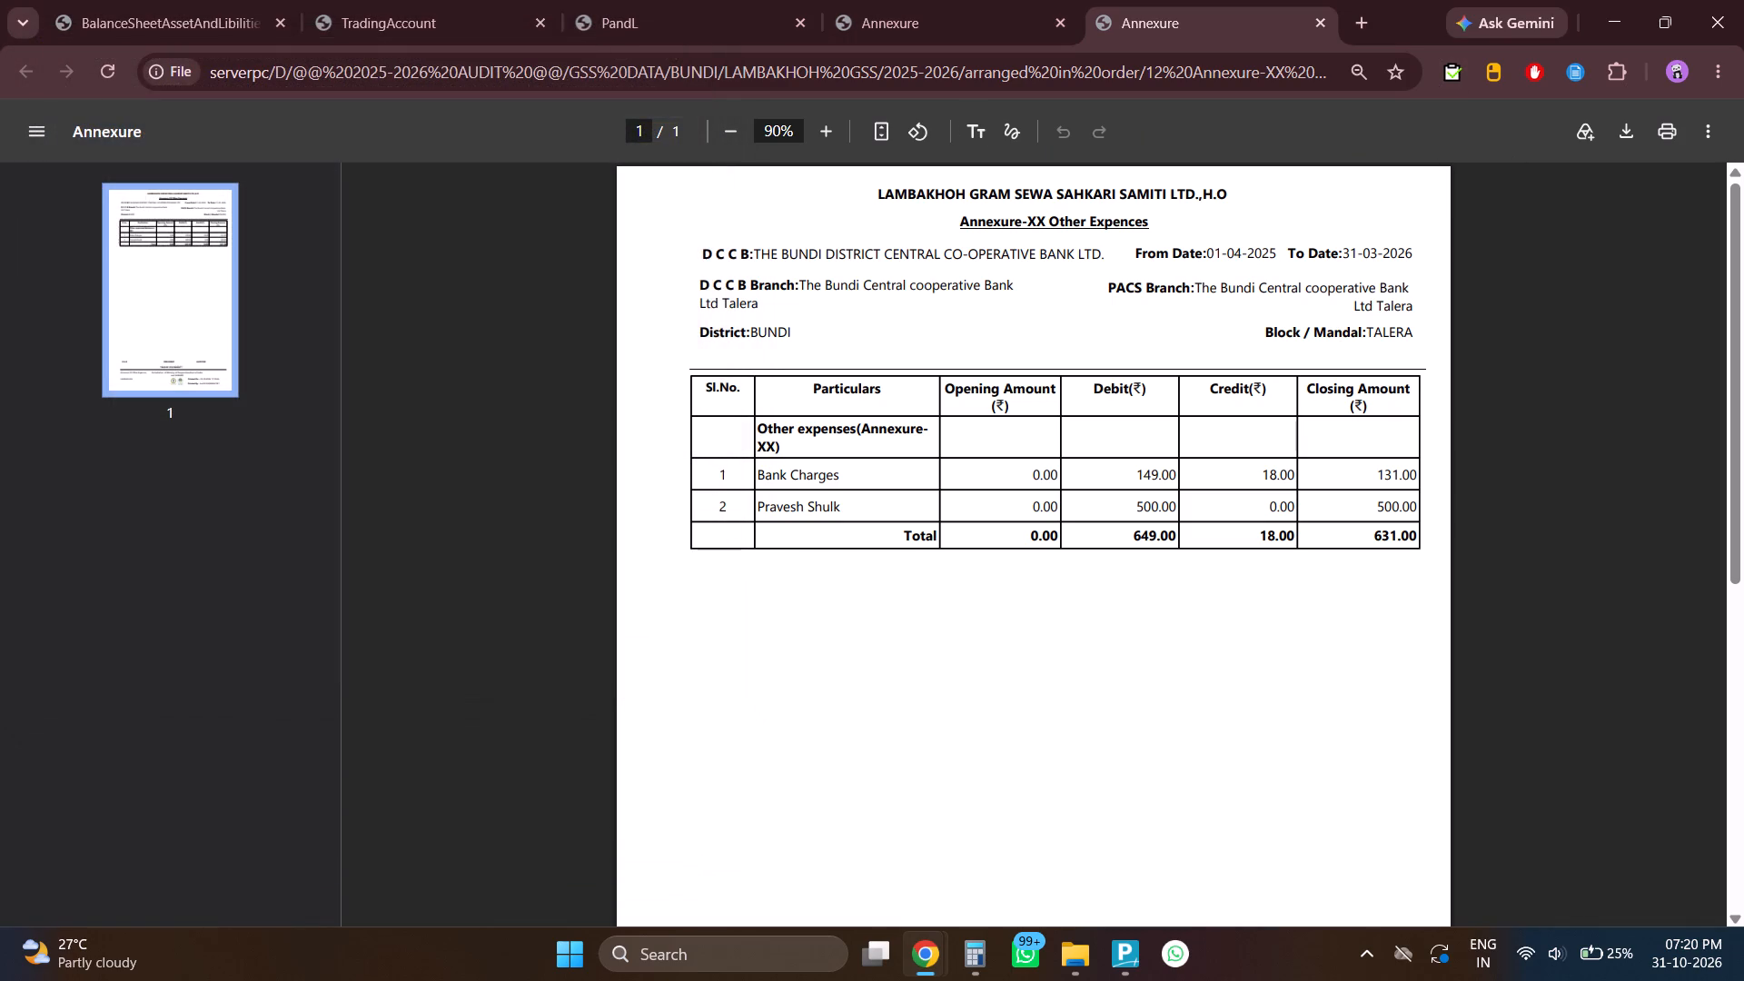
Examine the current-year income entries in the PandL PDF against CompuTax's profit and loss form.
left_click(662, 4)
left_click(946, 0)
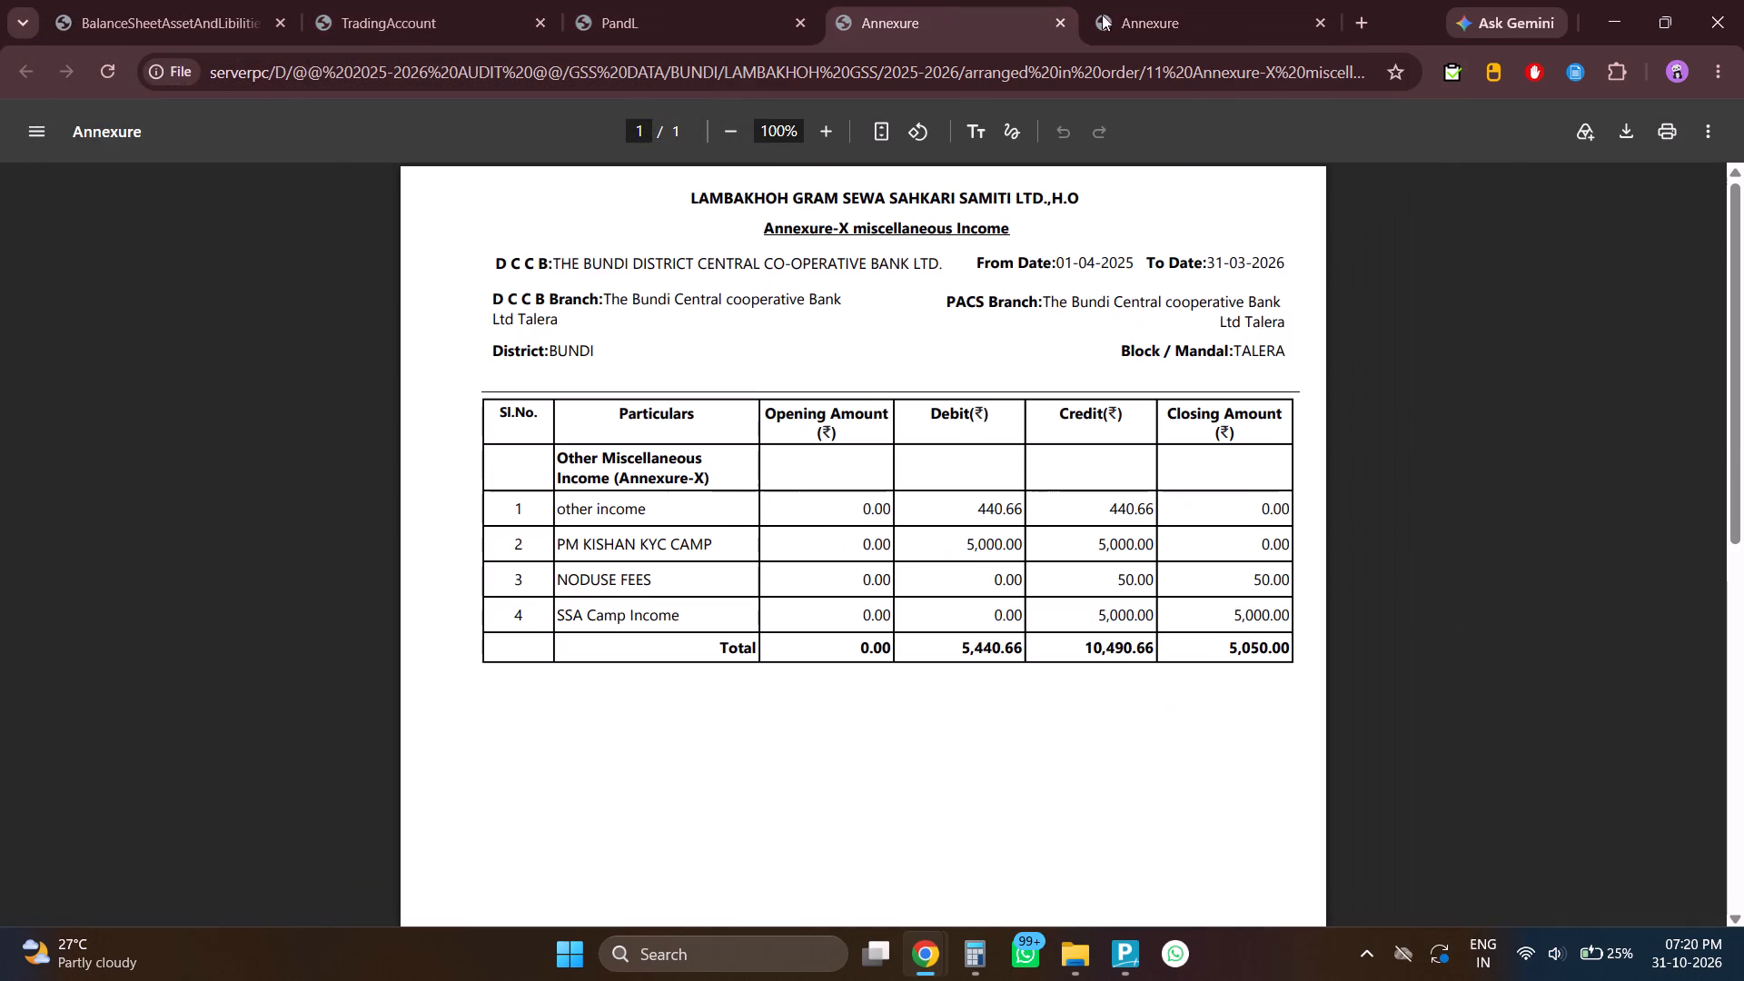
left_click(1235, 19)
left_click(377, 0)
left_click(624, 0)
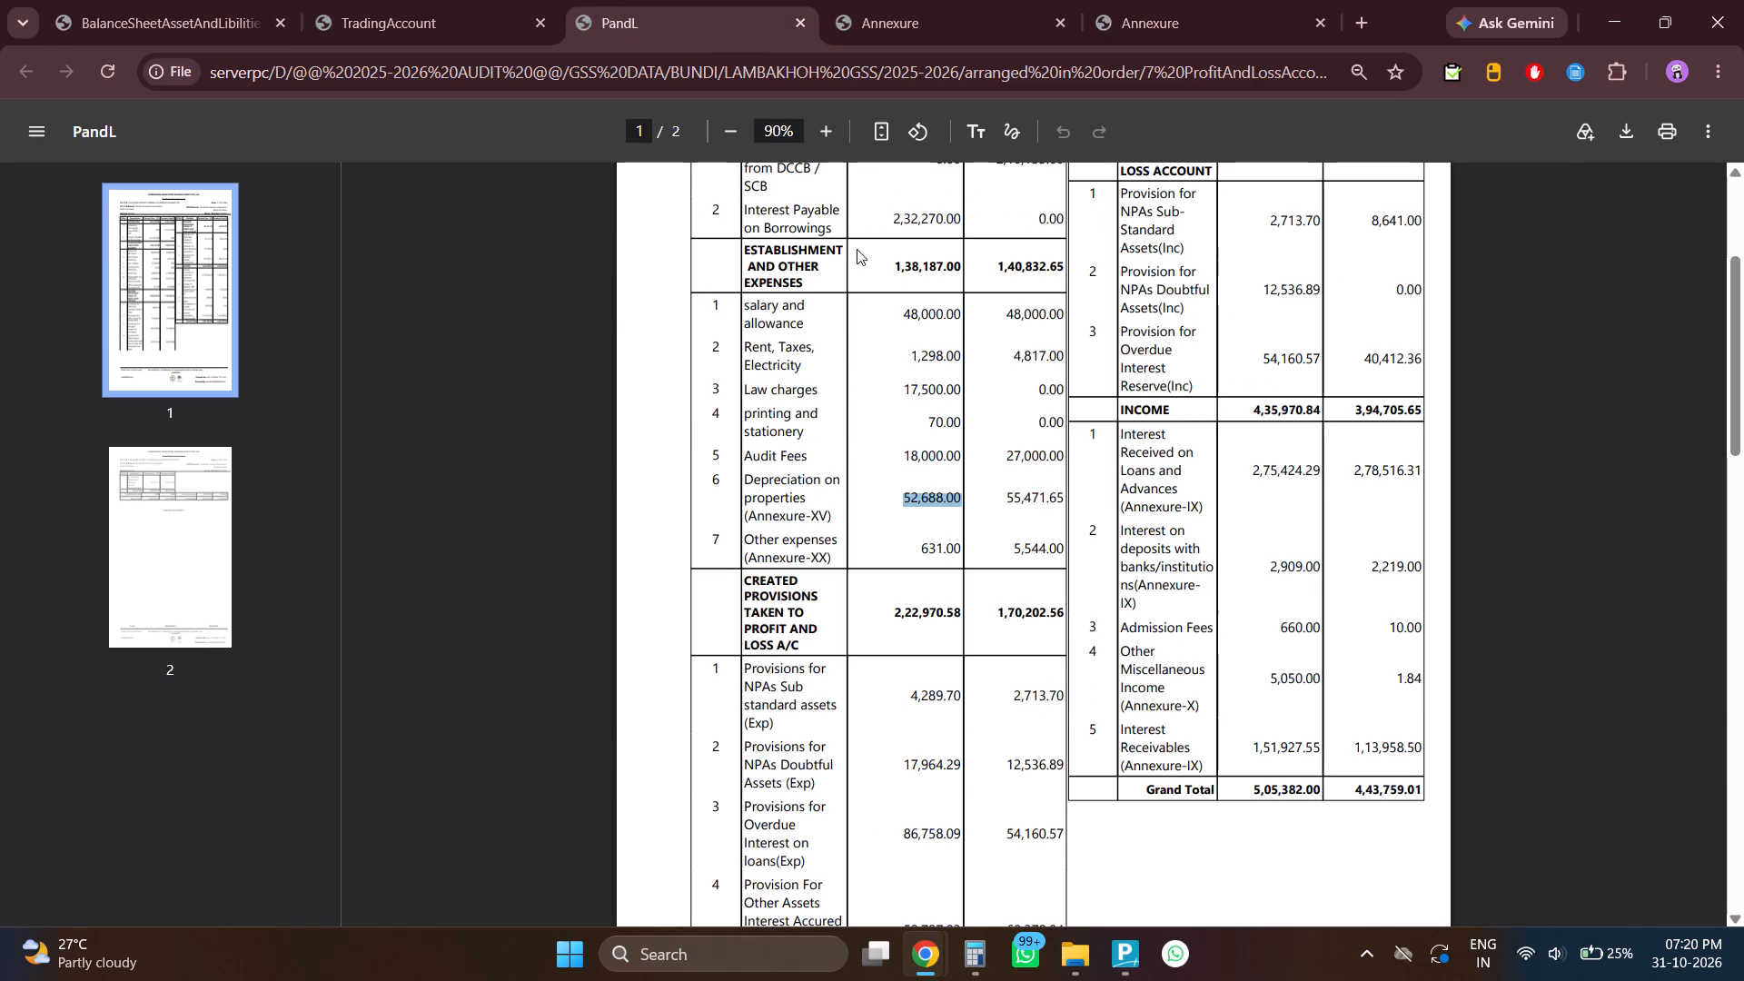
left_click(838, 131)
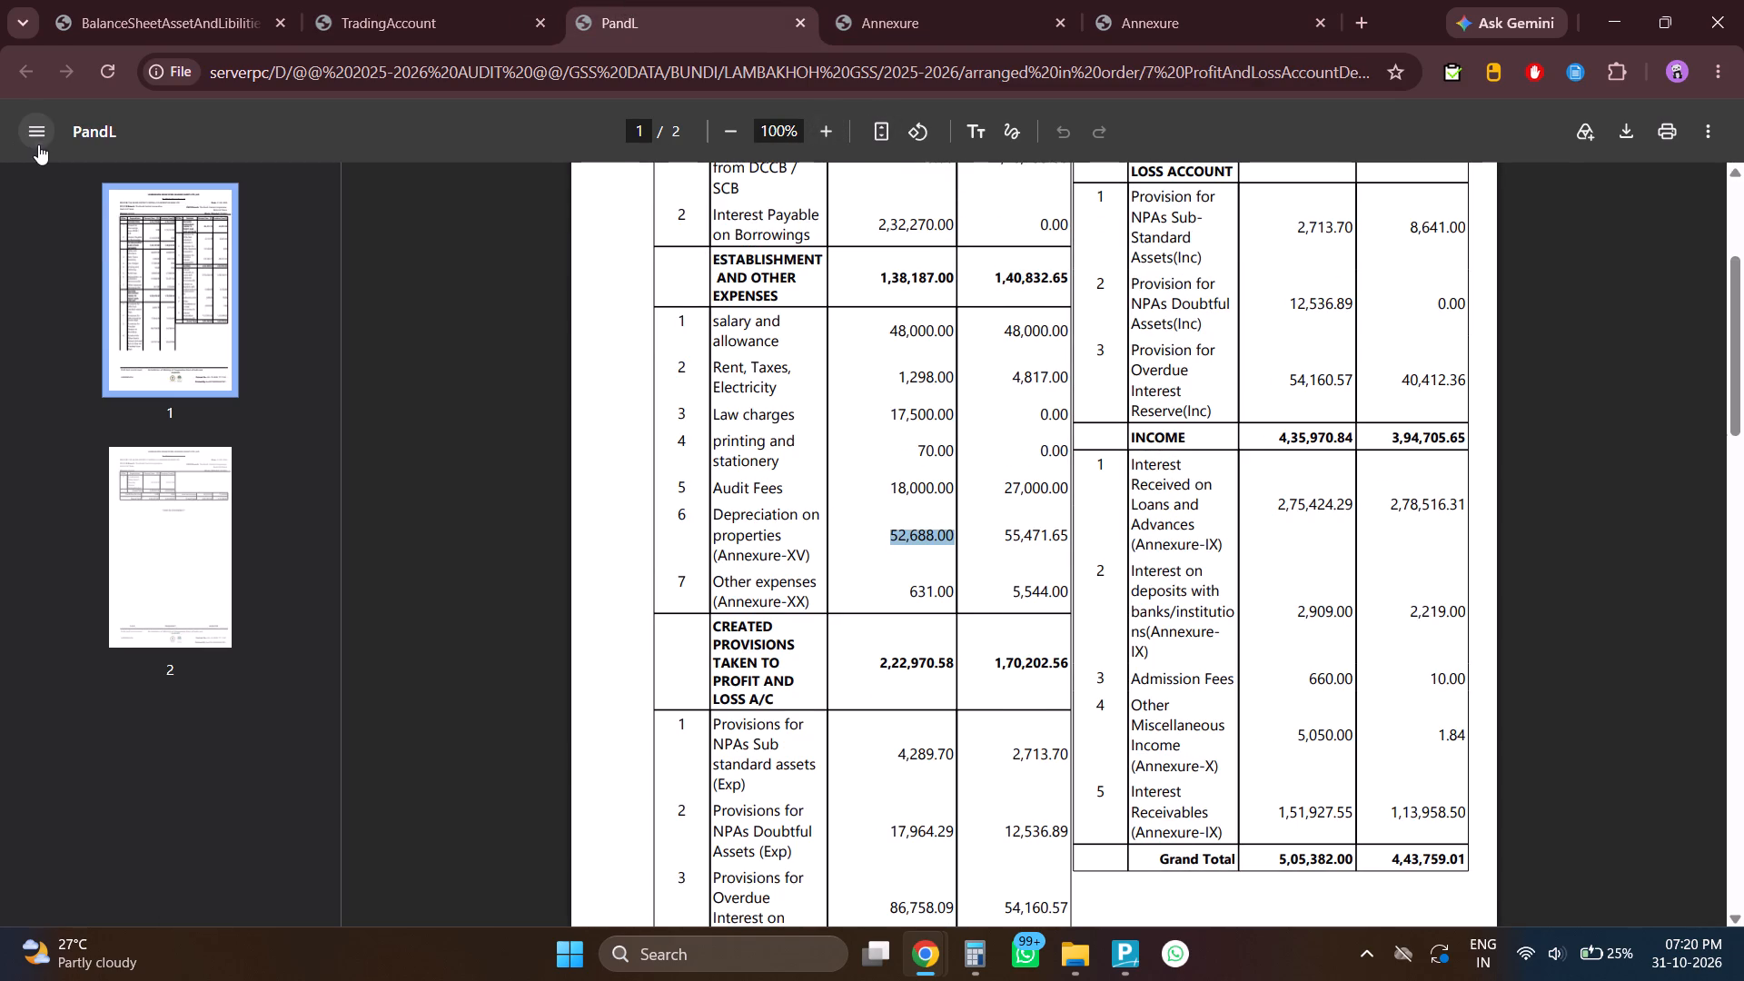
left_click(38, 144)
left_click(830, 138)
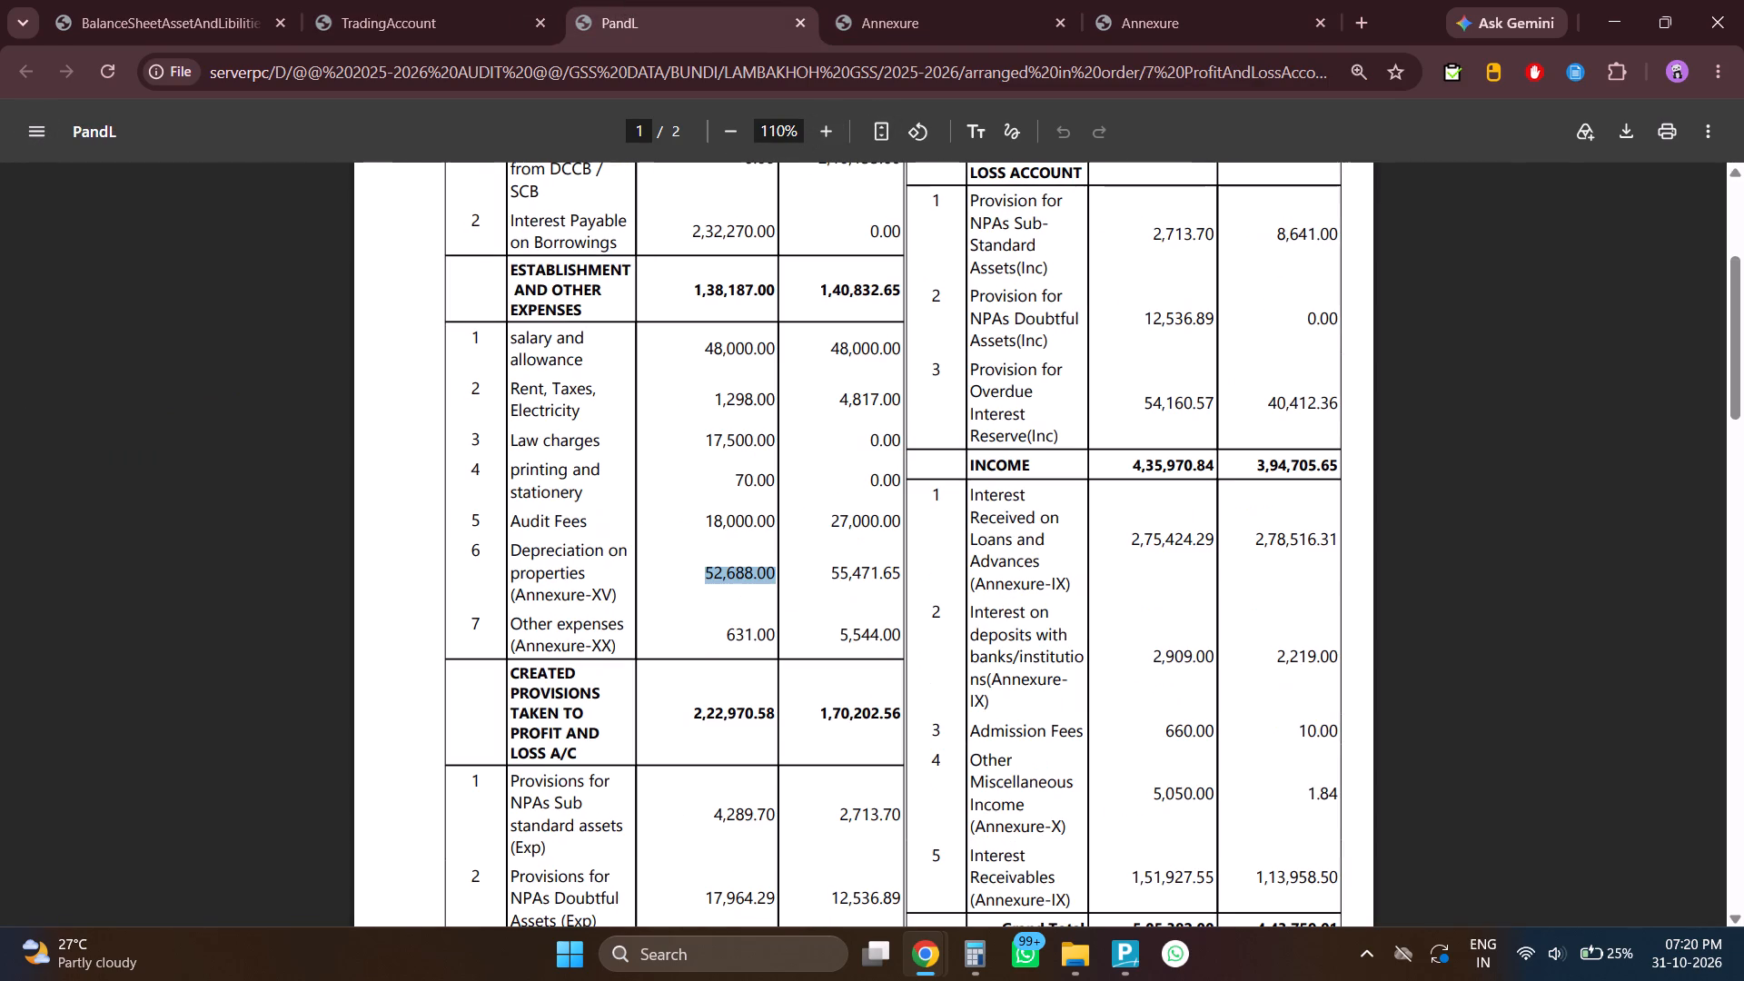
key("alt+Tab")
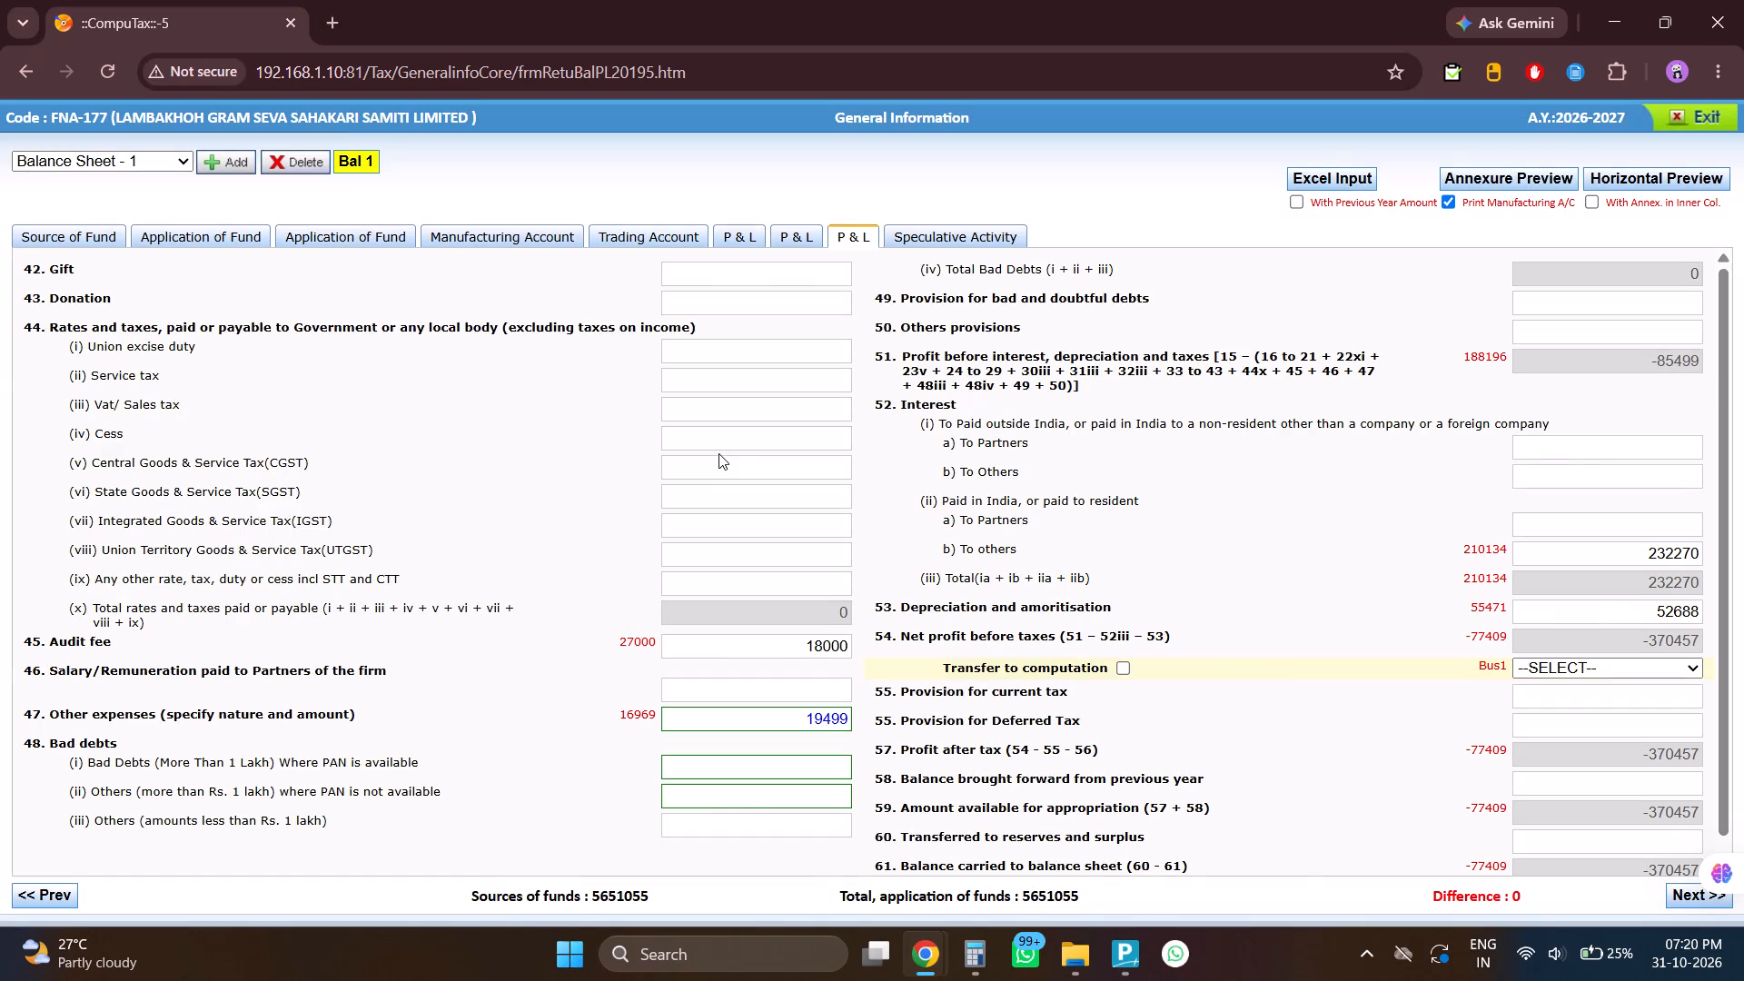
key("alt+Tab")
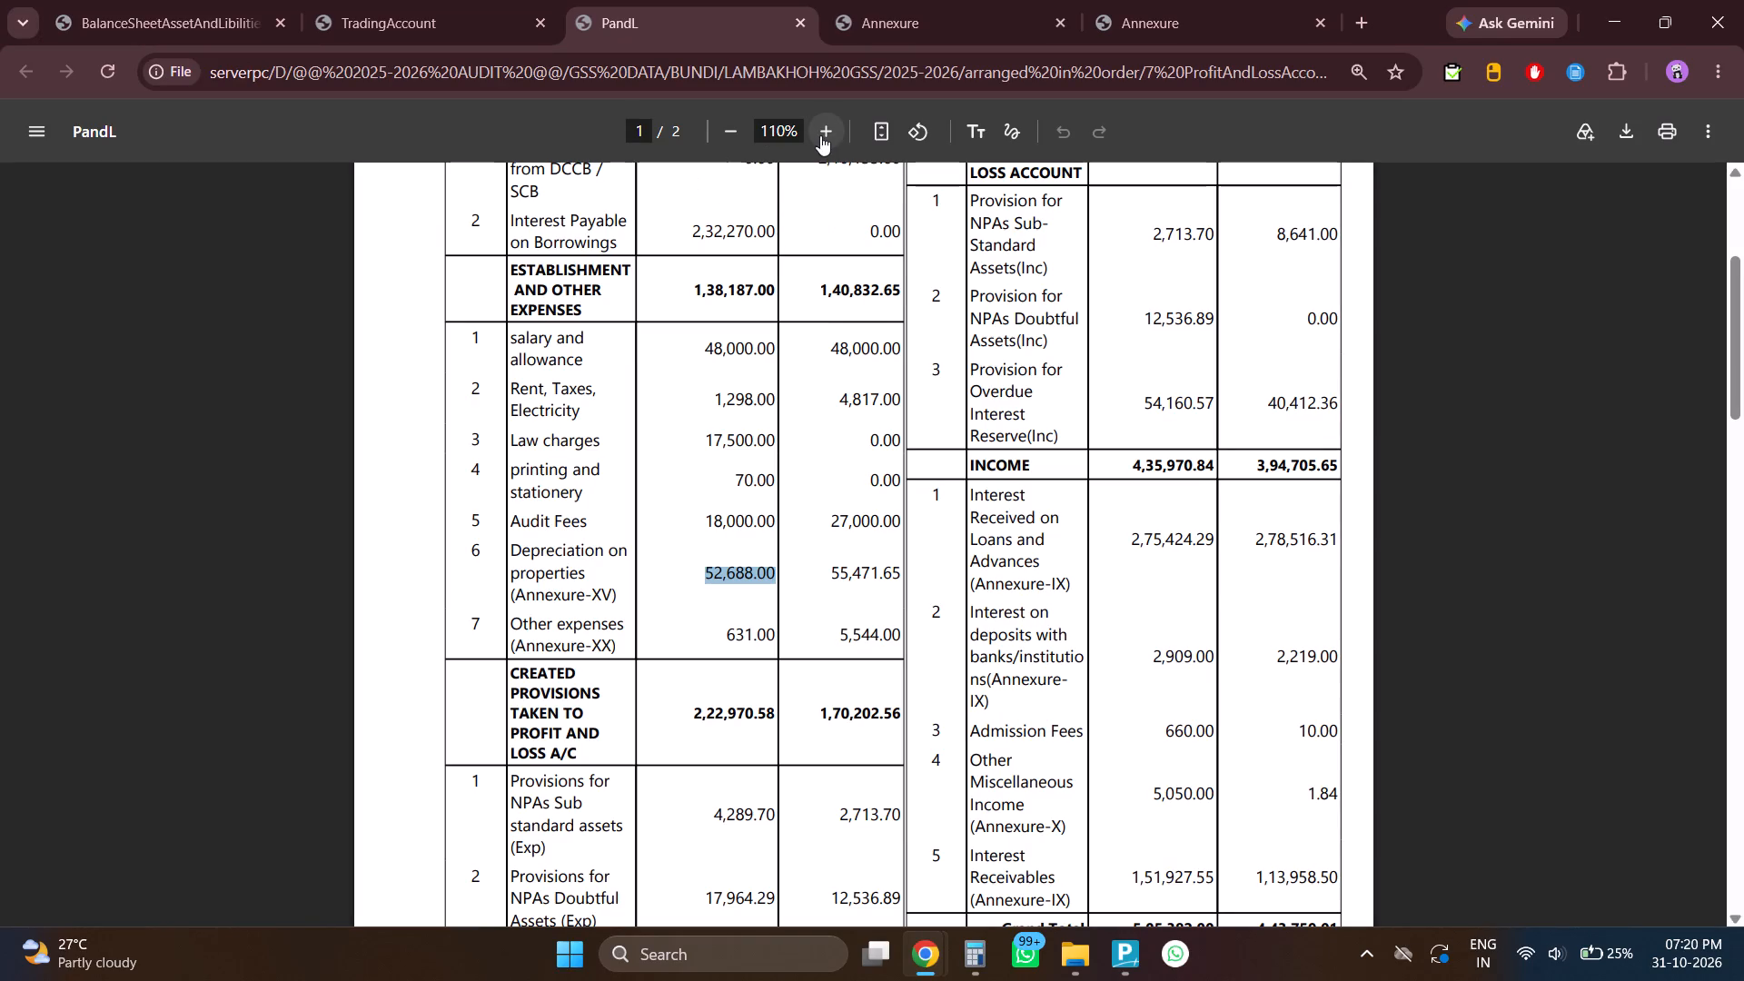
scroll(1049, 636, "up", 7)
scroll(1161, 778, "down", 2)
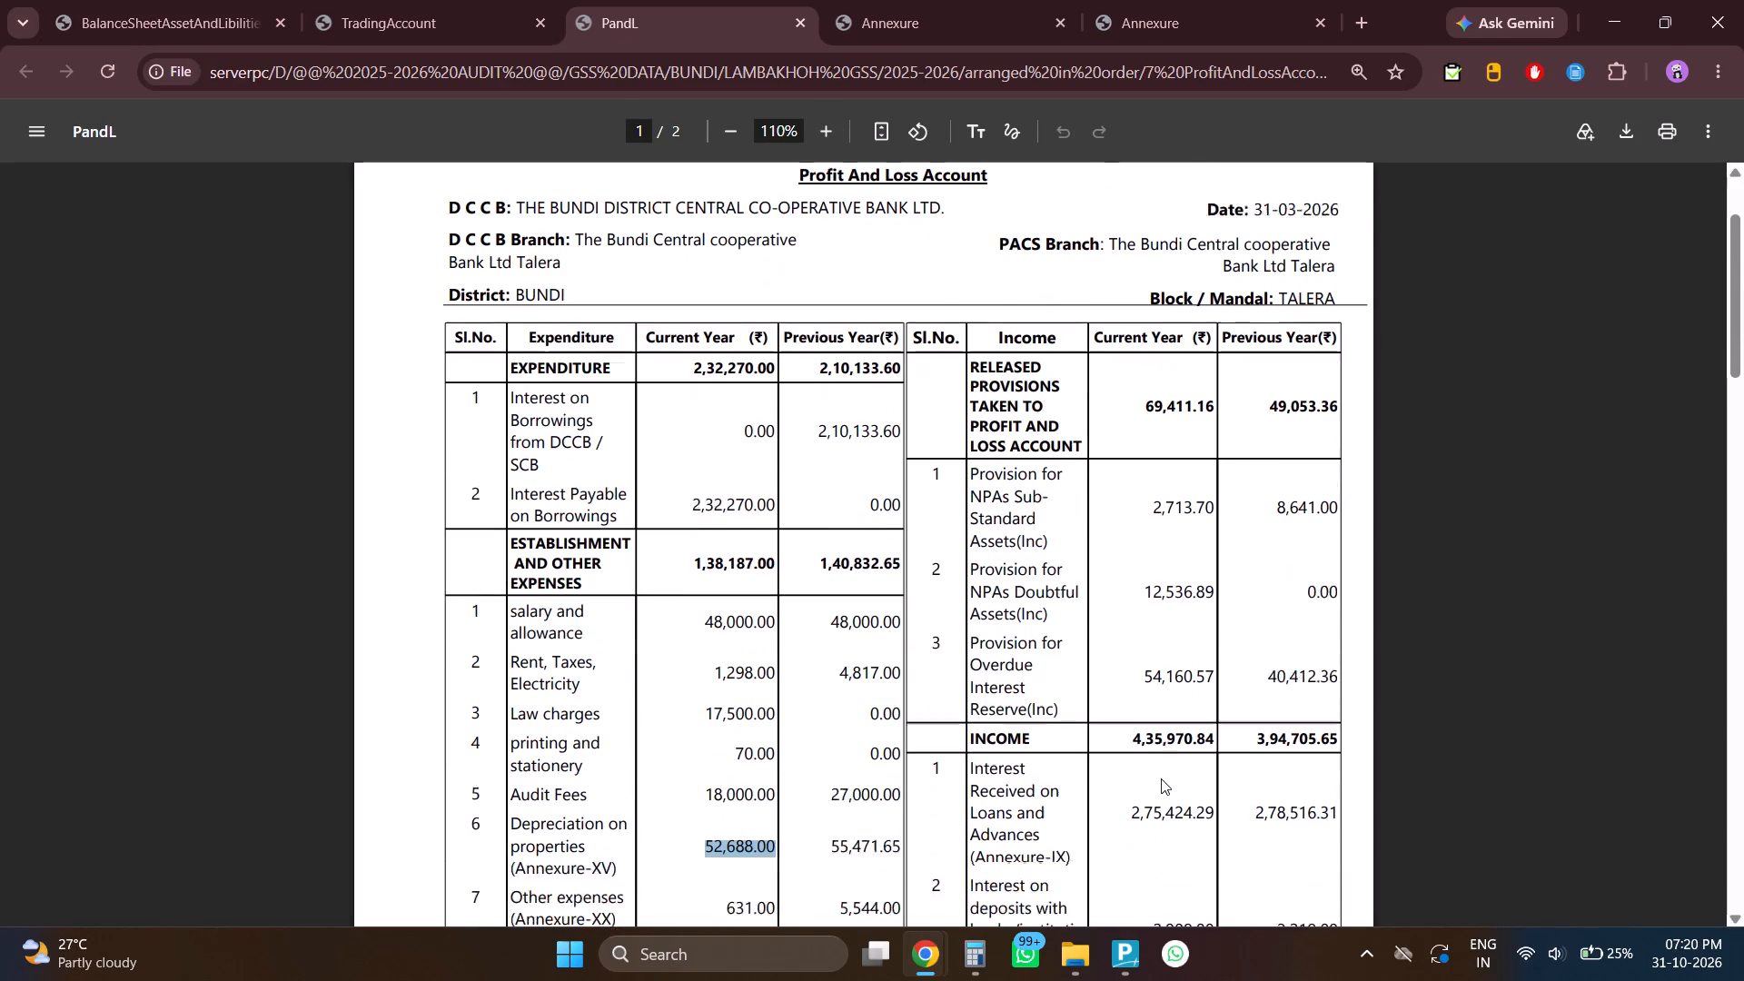
scroll(1161, 778, "down", 2)
left_click_drag(1149, 540, 1175, 556)
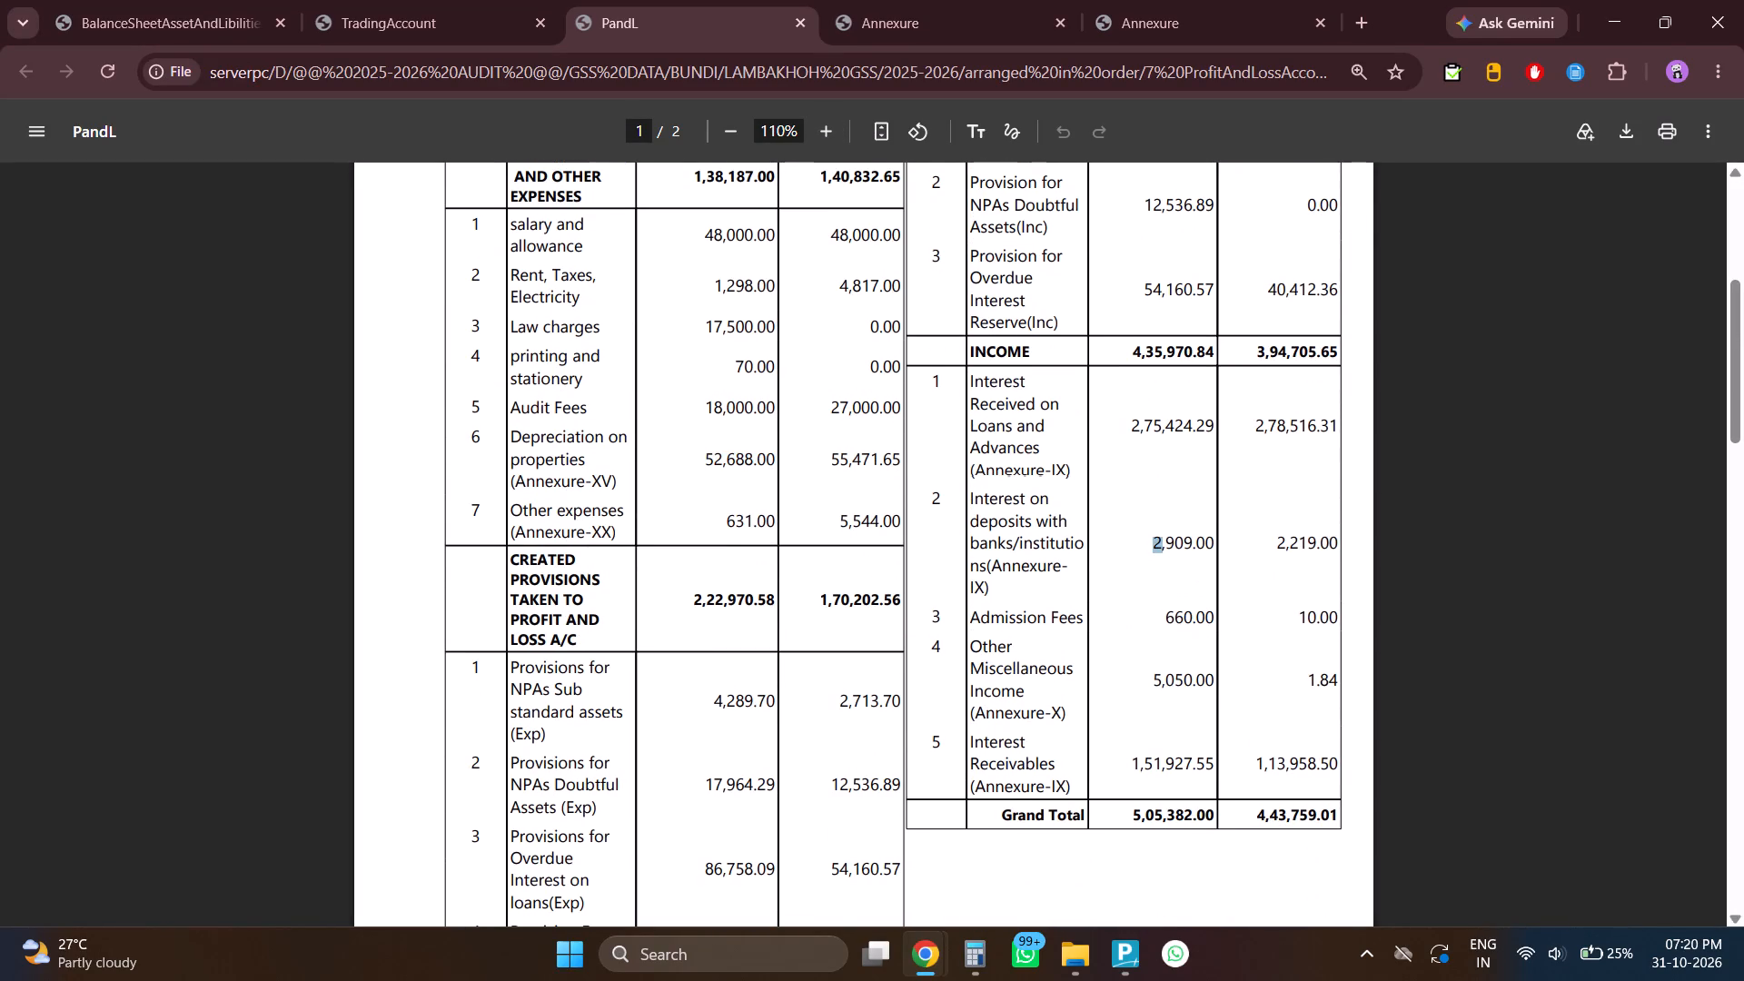
left_click_drag(1175, 556, 1253, 564)
key("alt+Tab")
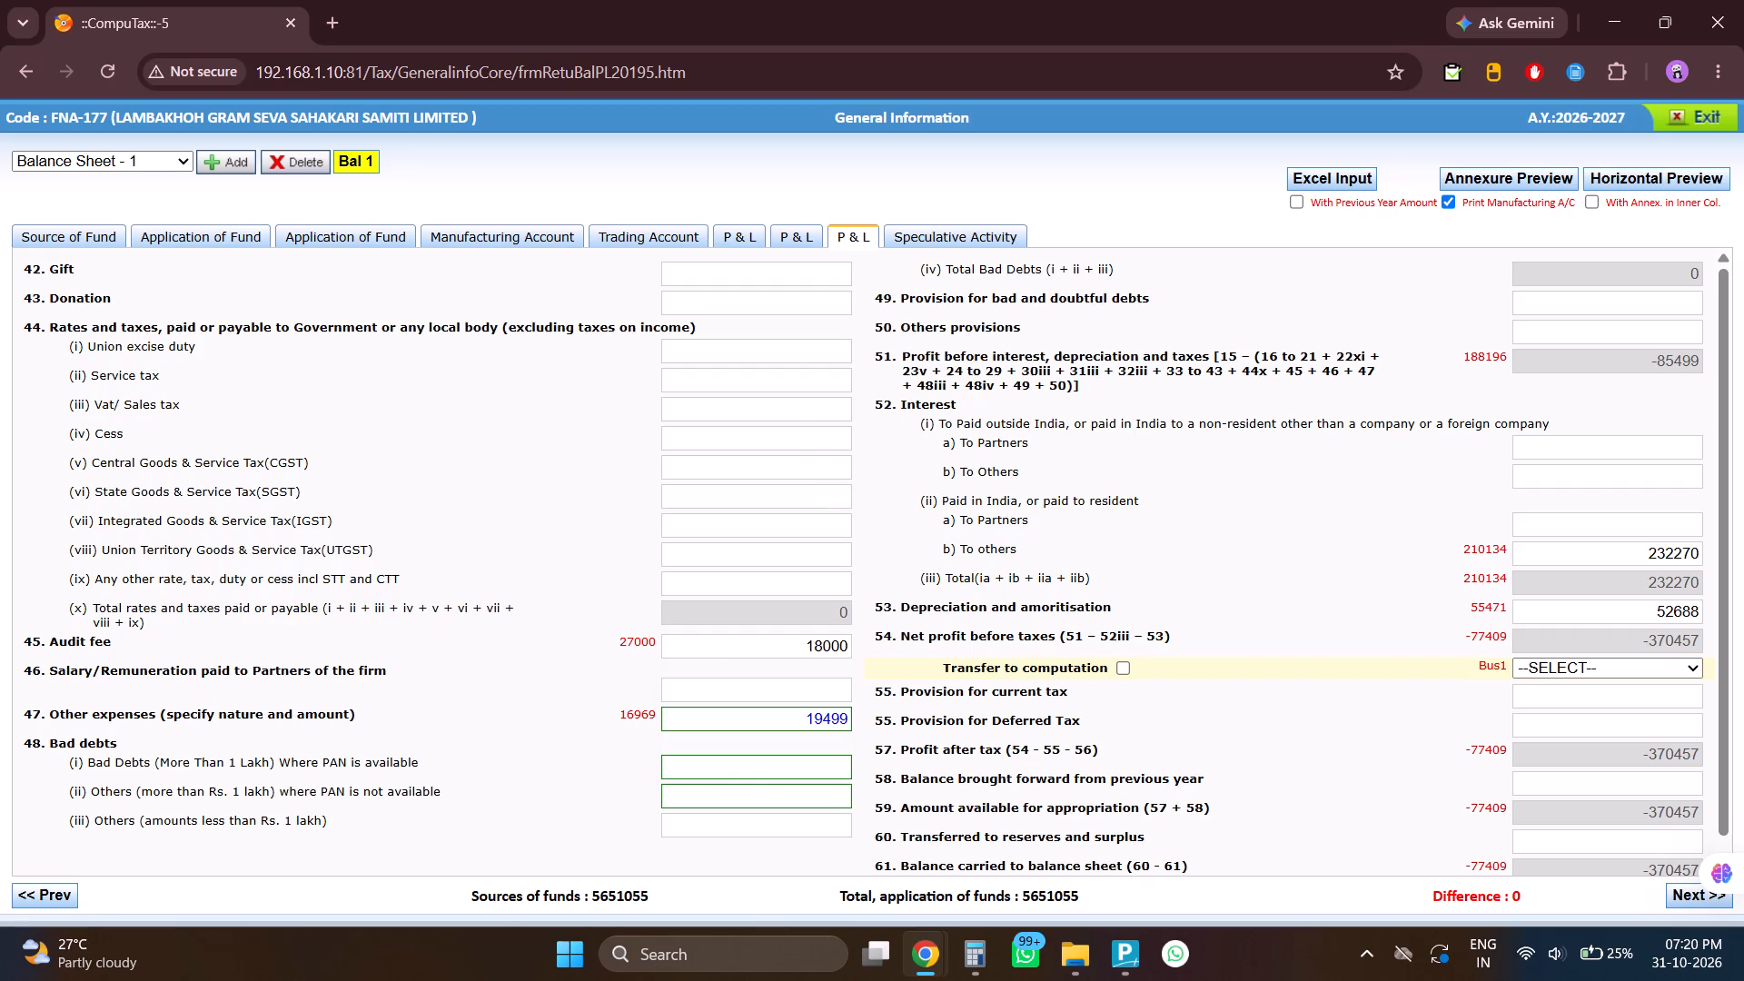
key("alt+Tab")
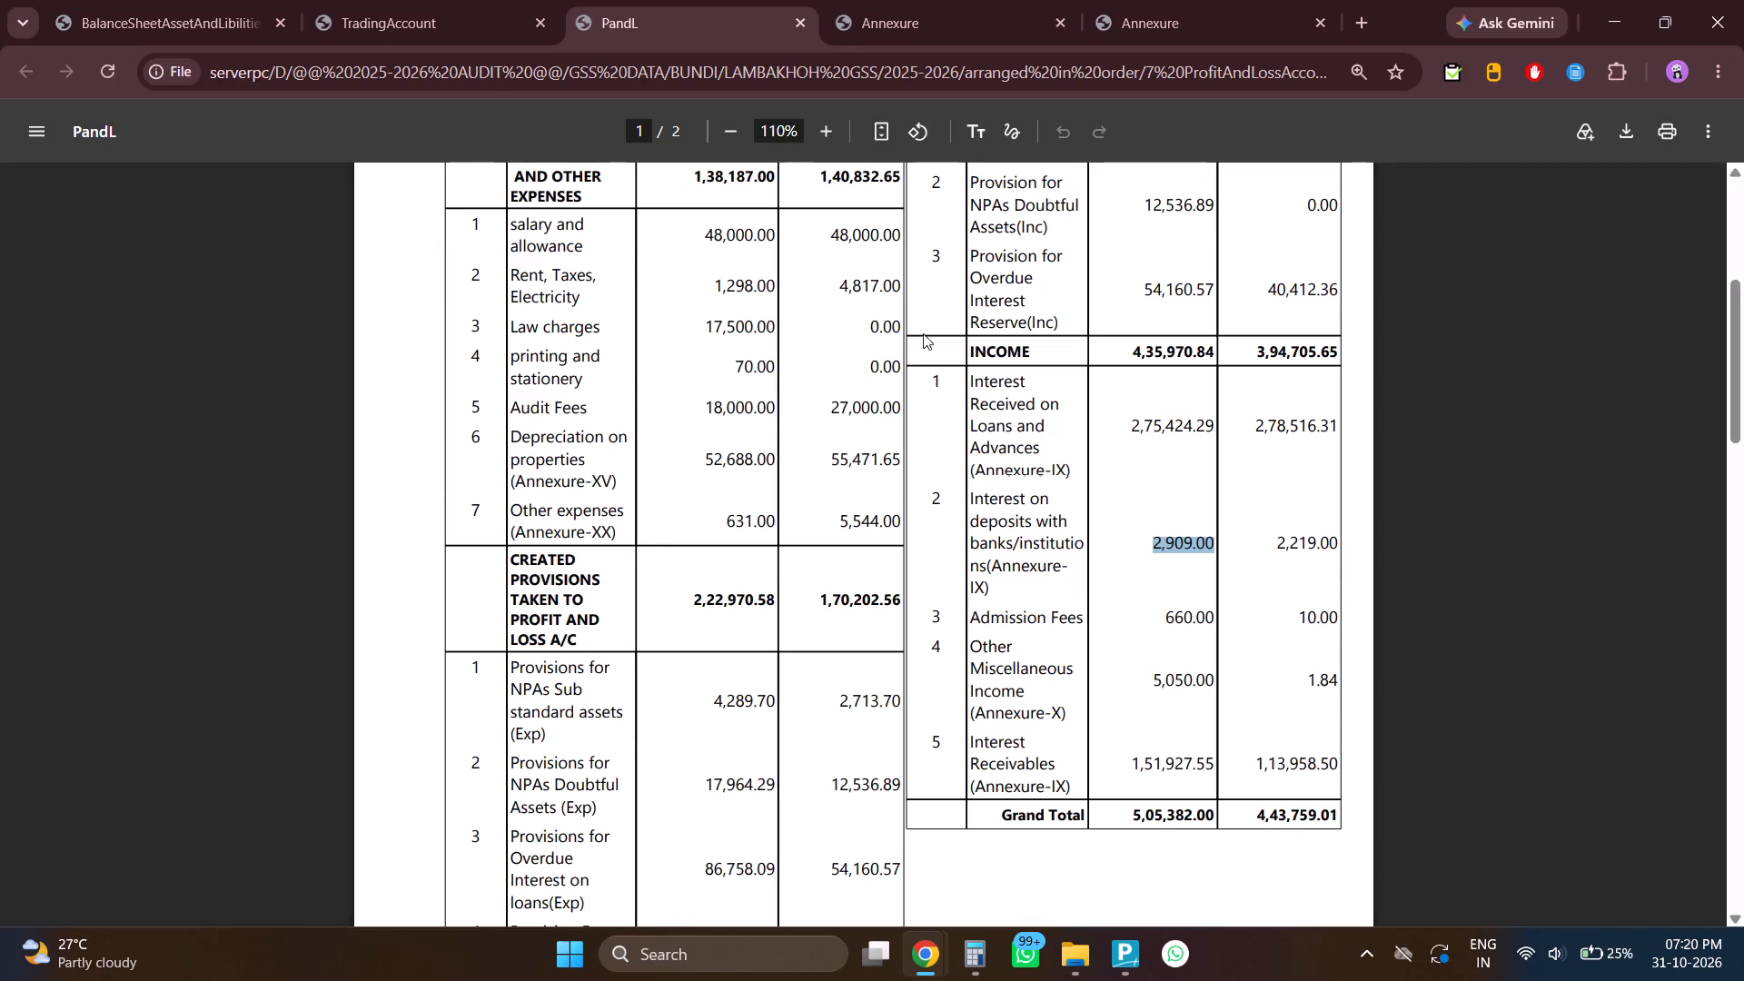
key("alt+Tab")
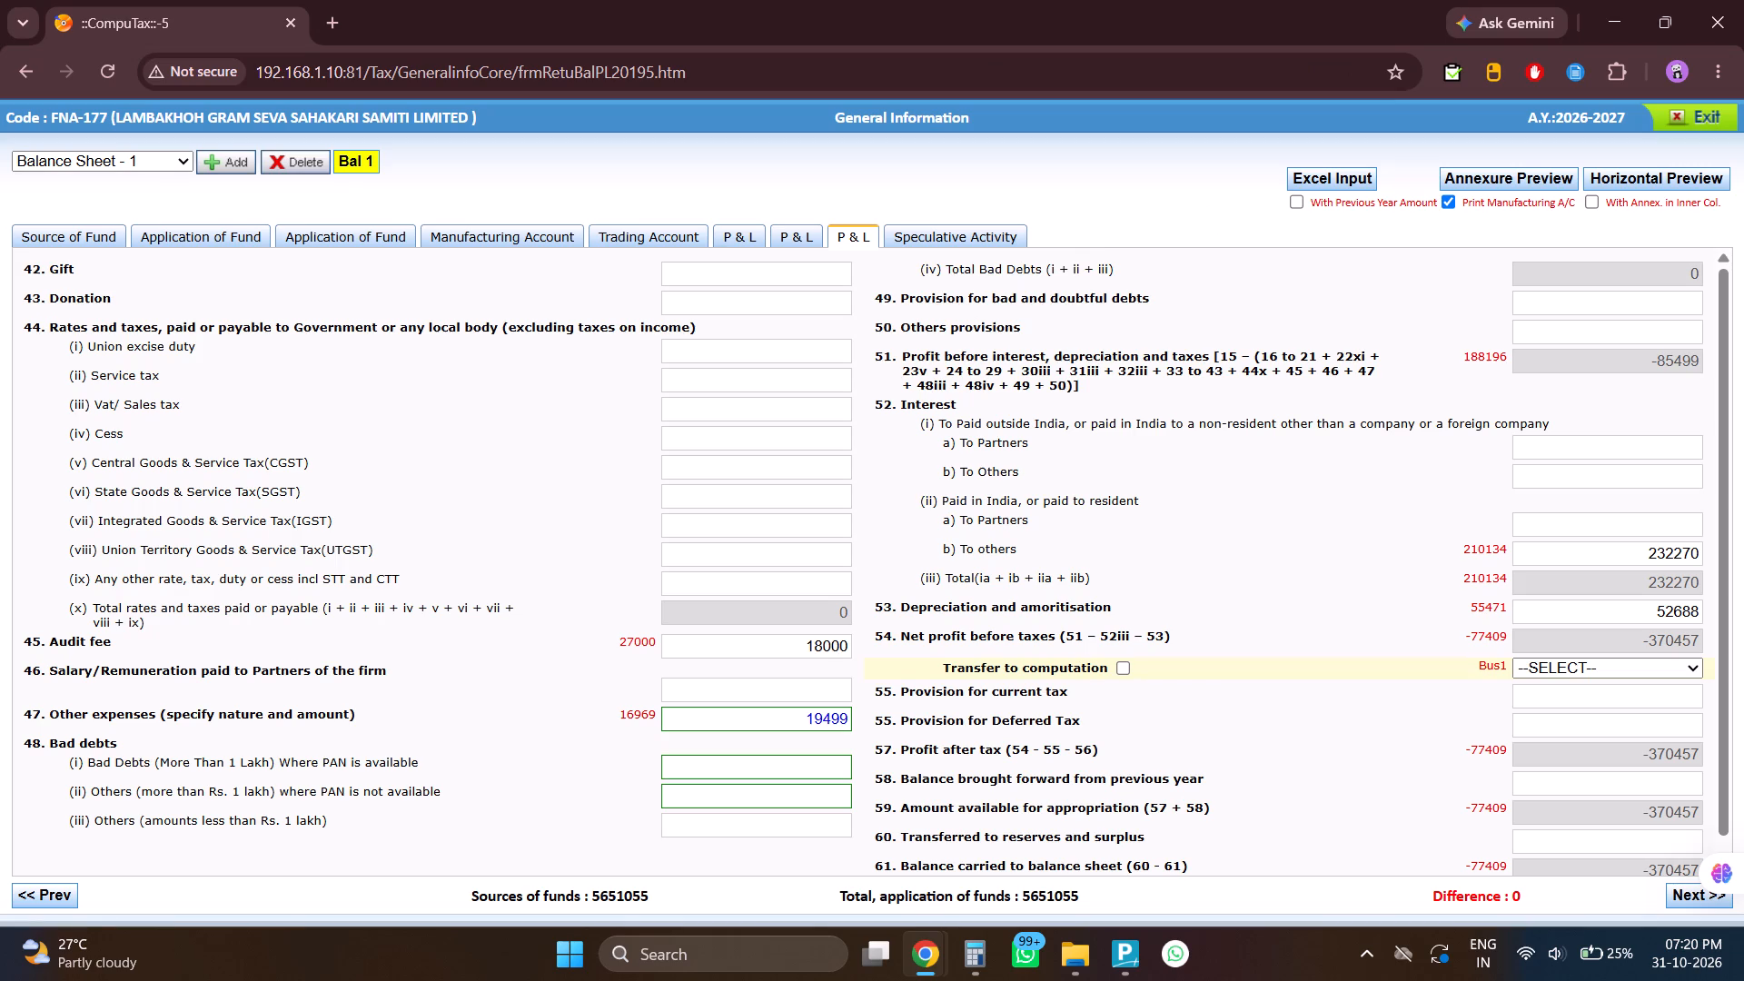
Open the annexure for CompuTax's item 14(xi), Any other income, beside the PandL PDF and enter 660 for ADMISSION FEES.
left_click(733, 233)
left_click(700, 649)
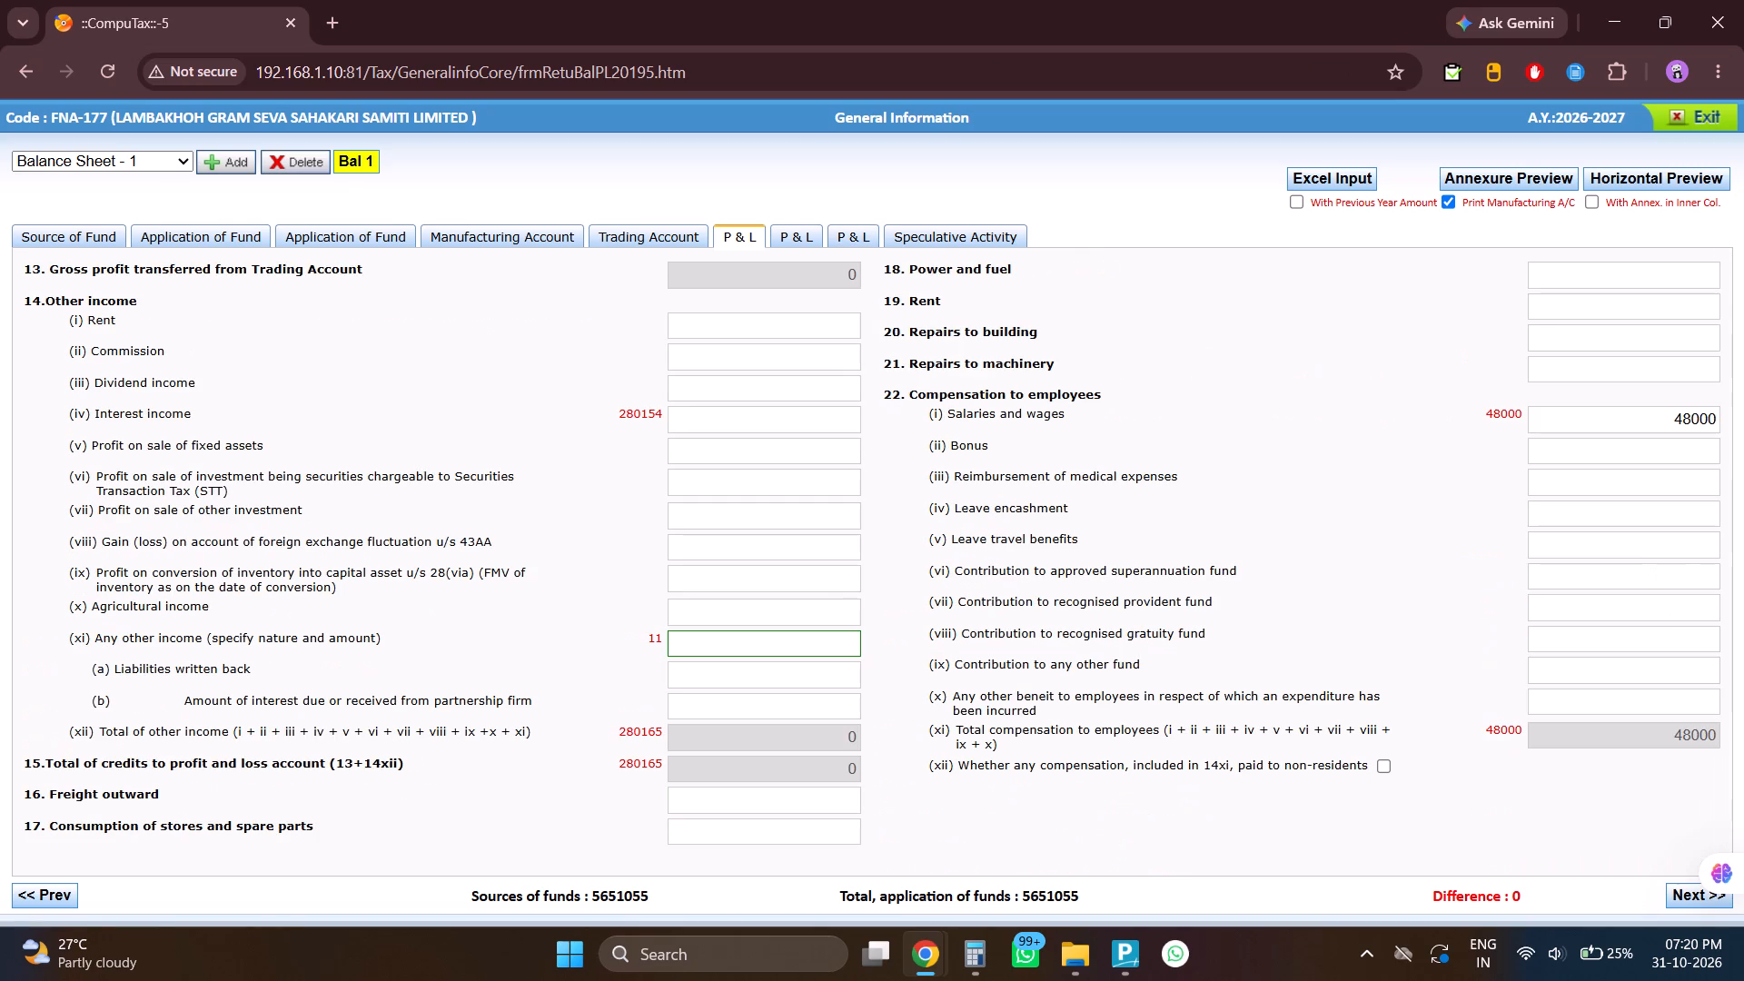
left_click_drag(700, 649, 699, 660)
double_click(699, 650)
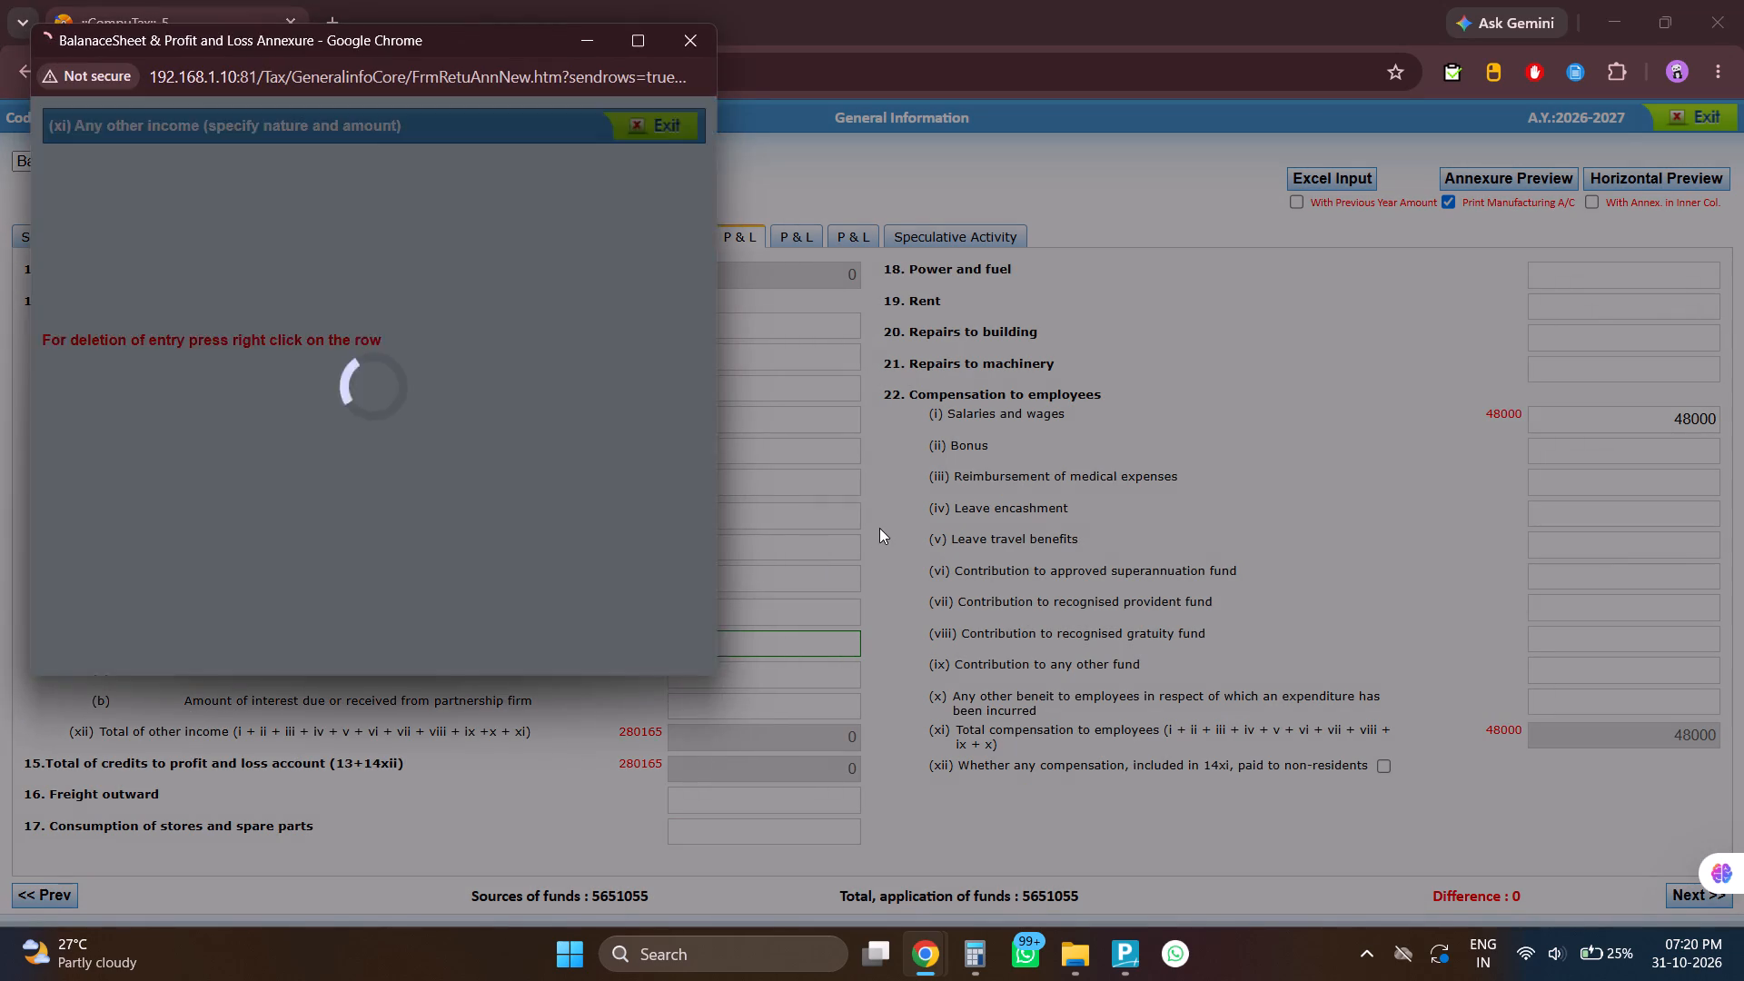
key("alt+Tab")
key("alt+Tab")
key("alt+Tab")
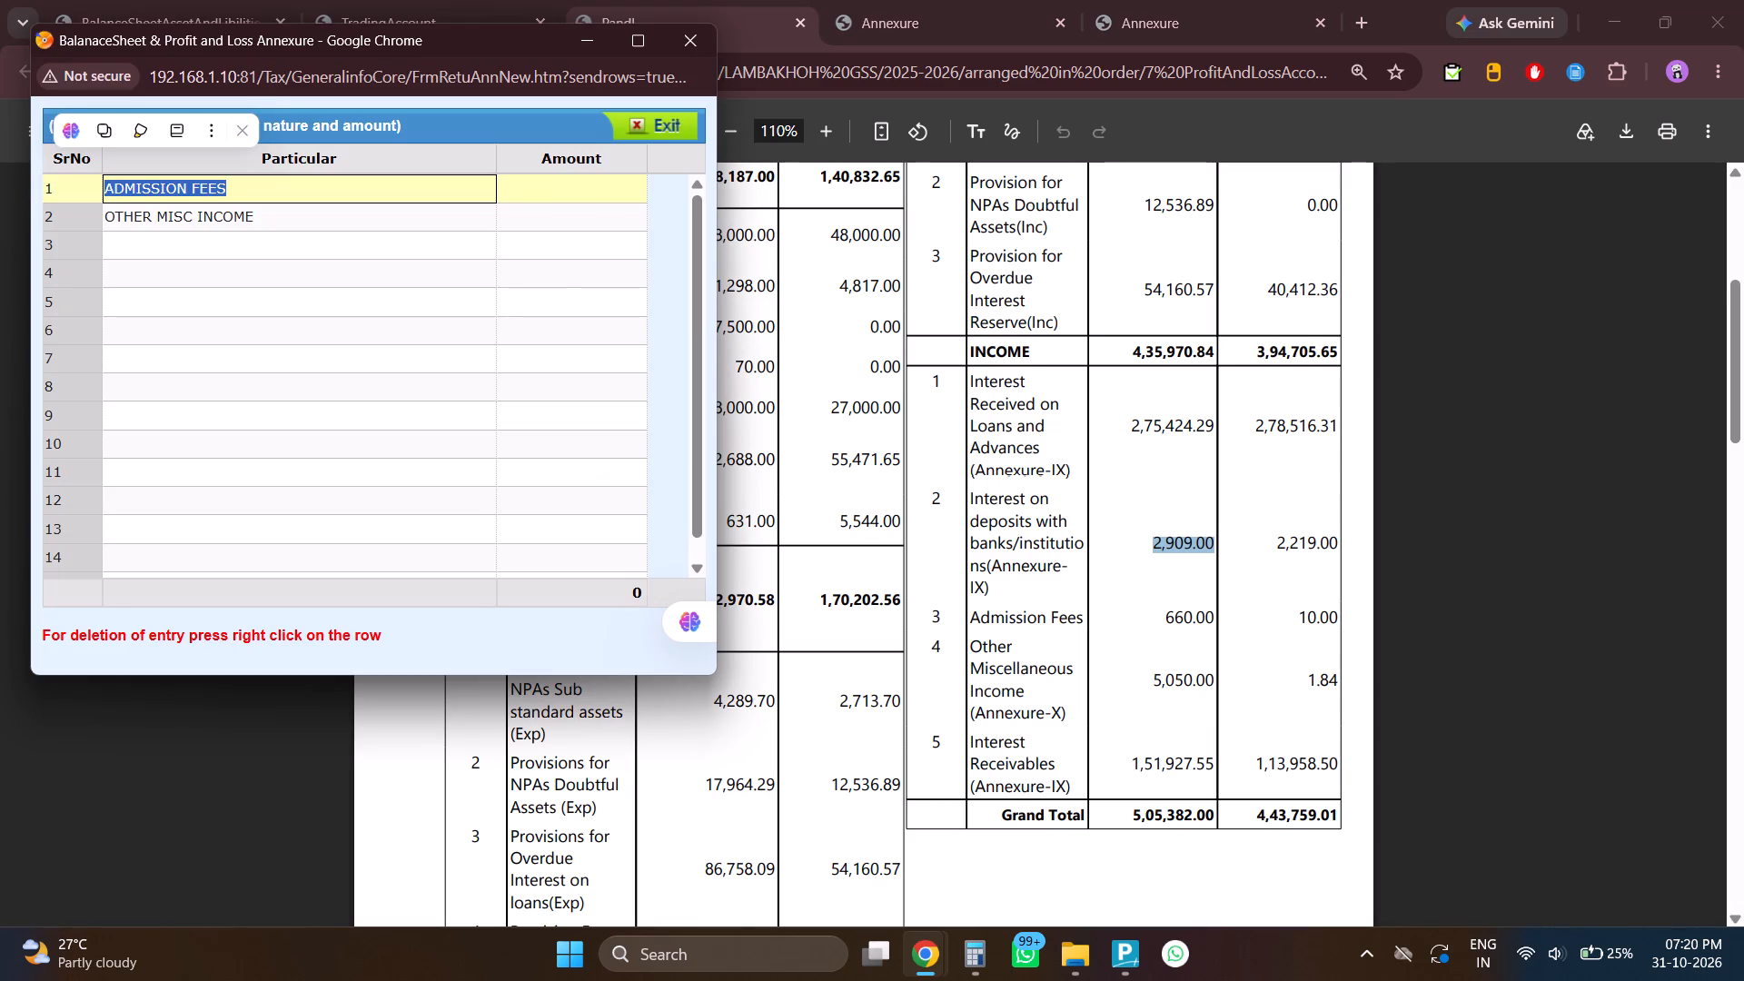
key("Tab")
type("660")
key("Tab")
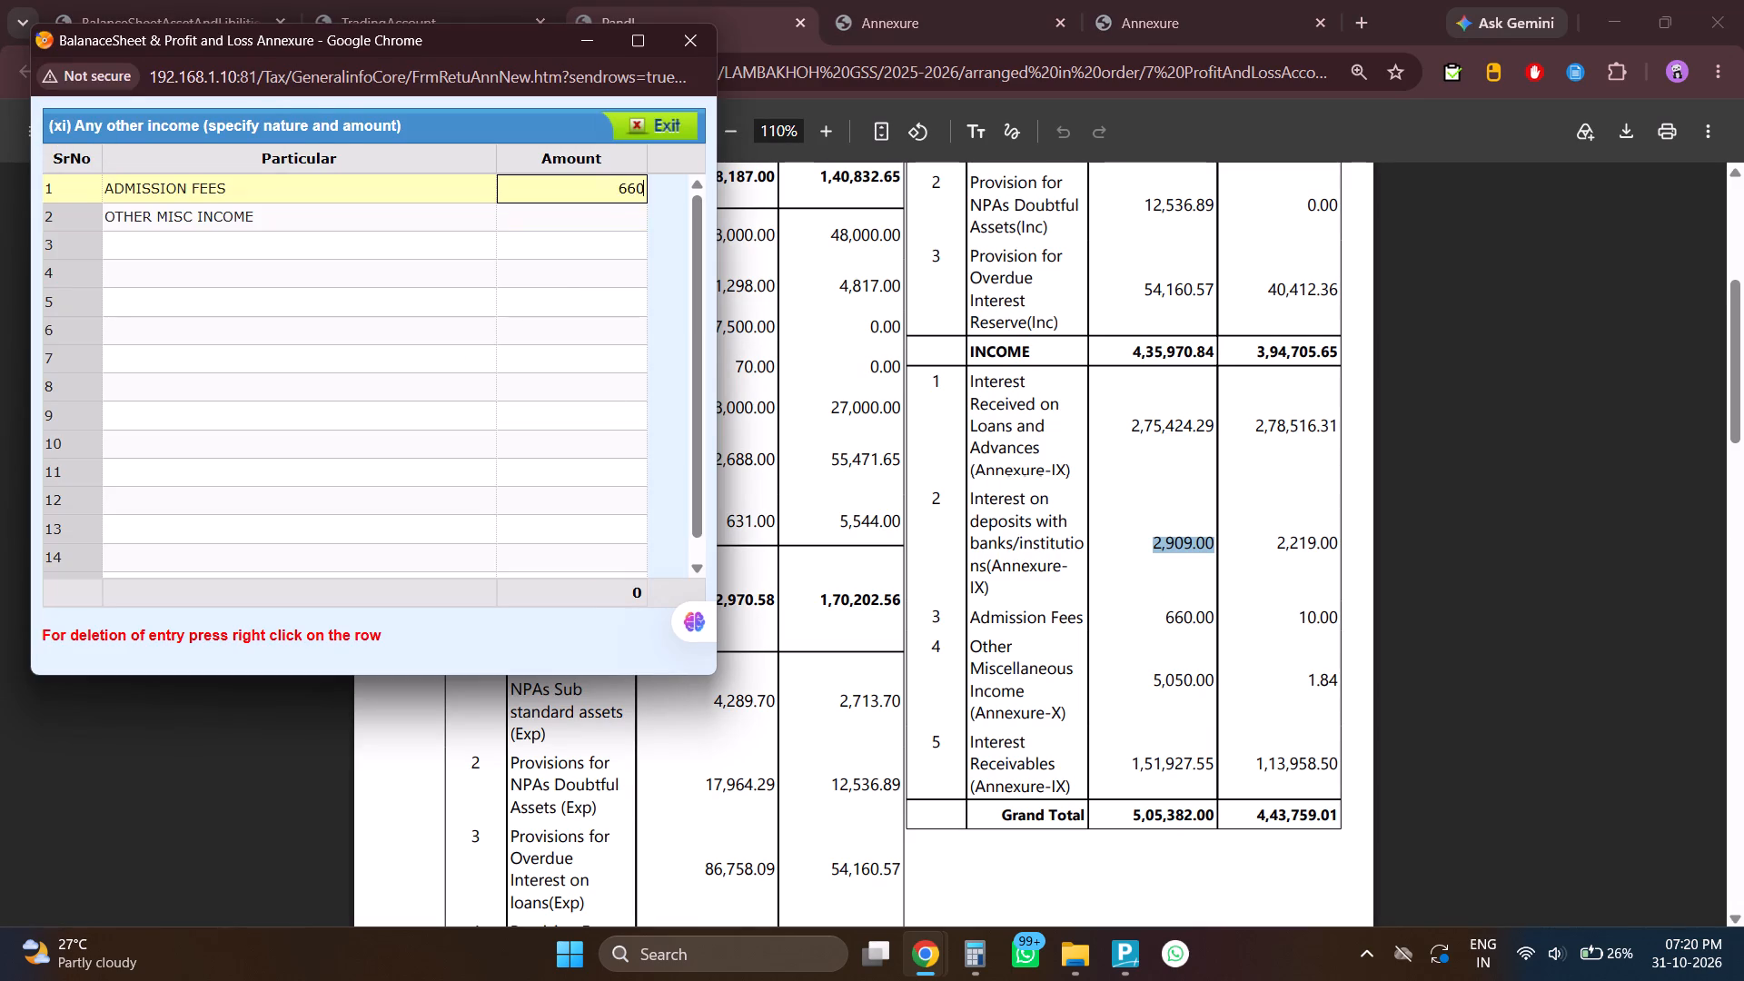
Using the Annexure-X miscellaneous Income PDF, replace OTHER MISC INCOME with NO DUES FEES of 50 and add SSA CAMP INCOME of 5000.
key("alt+Tab")
left_click(942, 0)
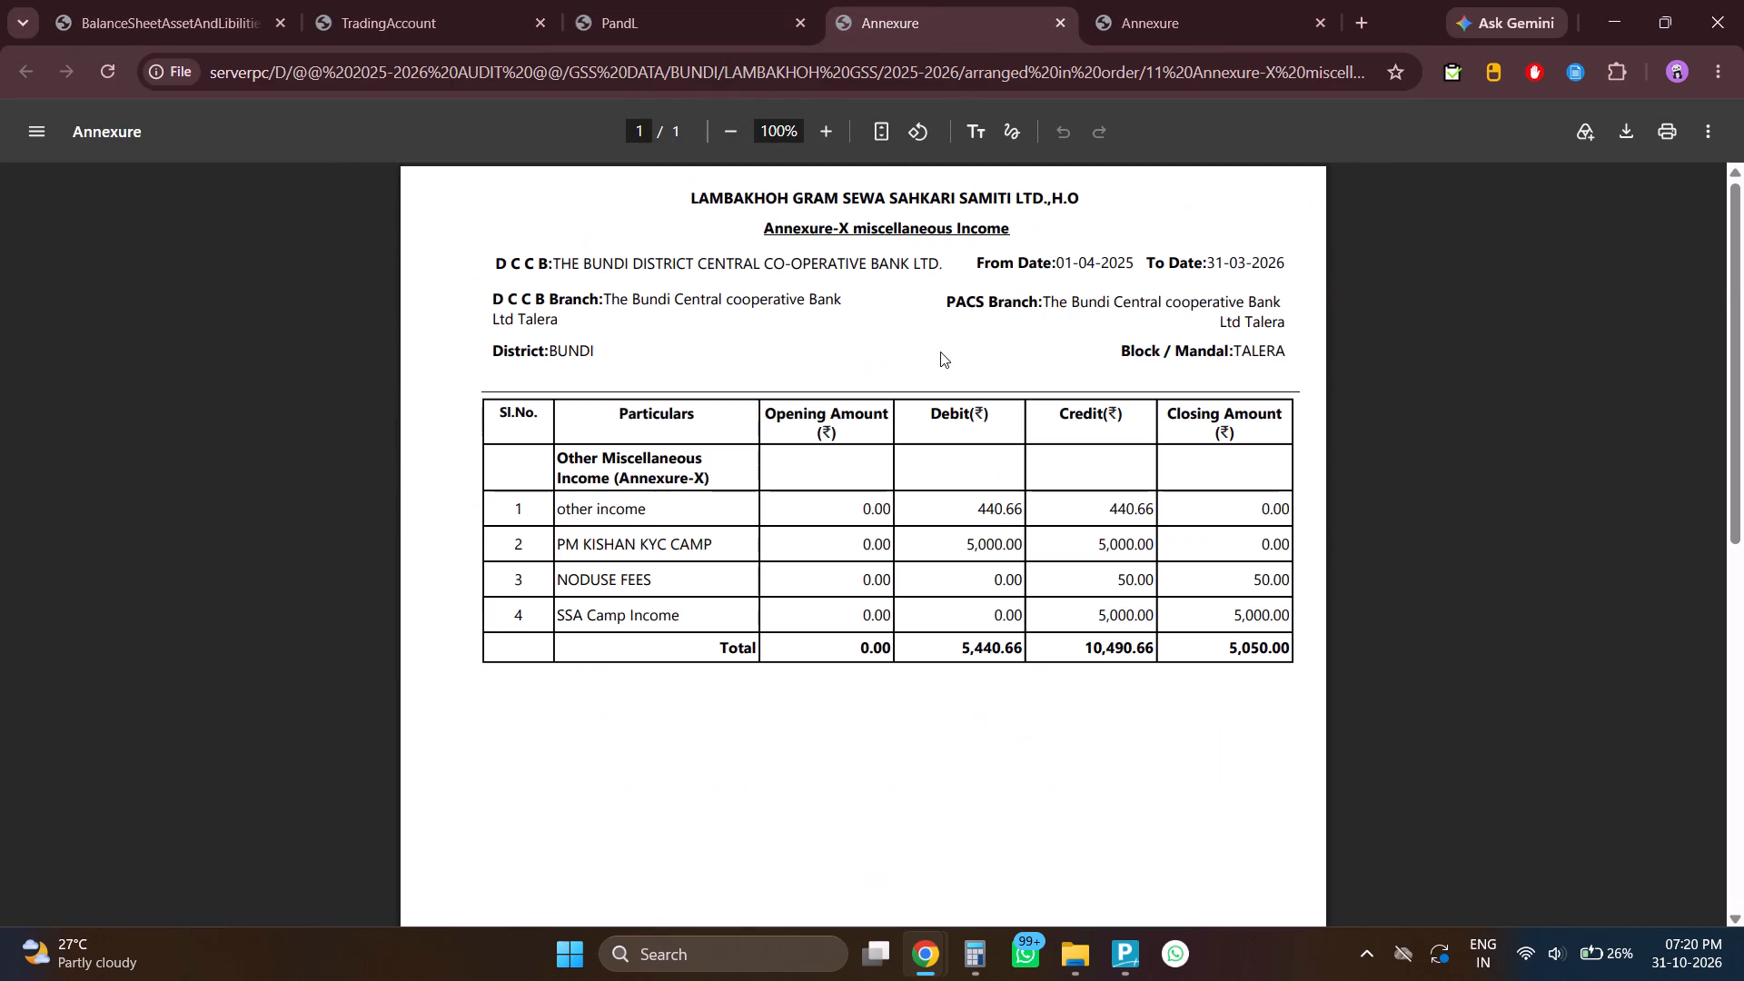
key("alt+Tab")
key("alt+Tab")
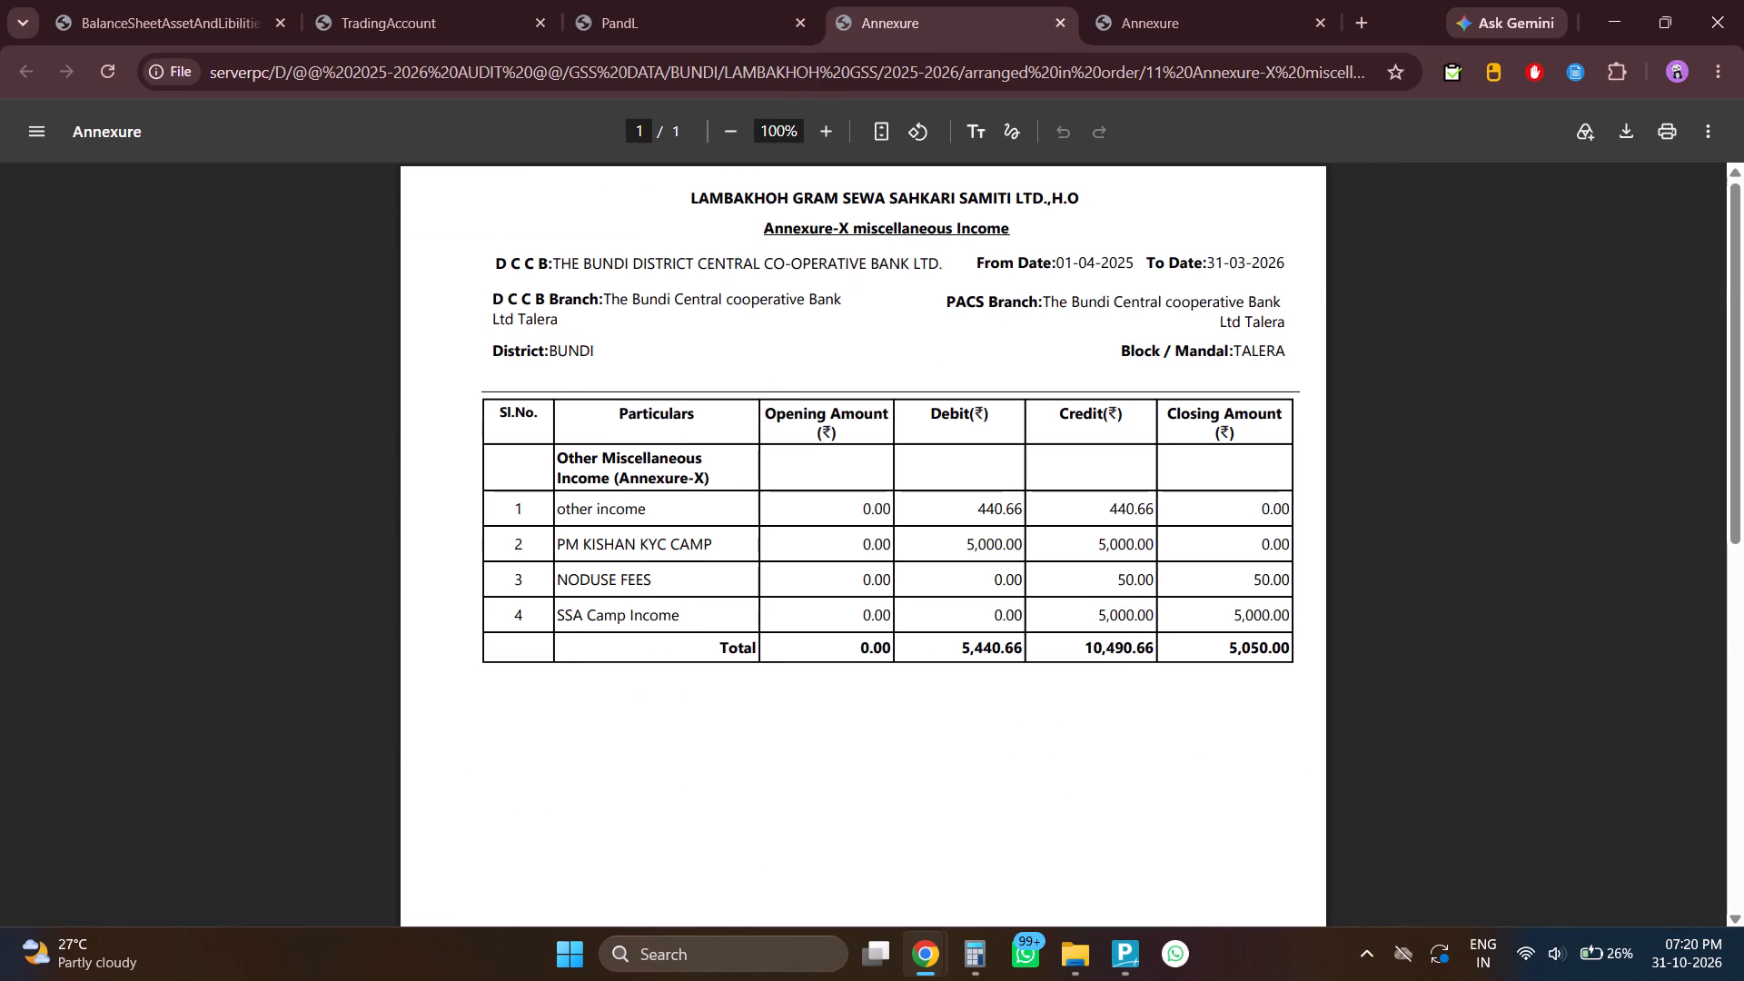
key("alt+Tab")
type("NO DUES FEES")
key("Tab")
key("alt+Tab")
key("alt+Tab")
type("50")
key("Tab")
type("SSA CAMP INCOME")
key("Tab")
type("5000")
key("Tab")
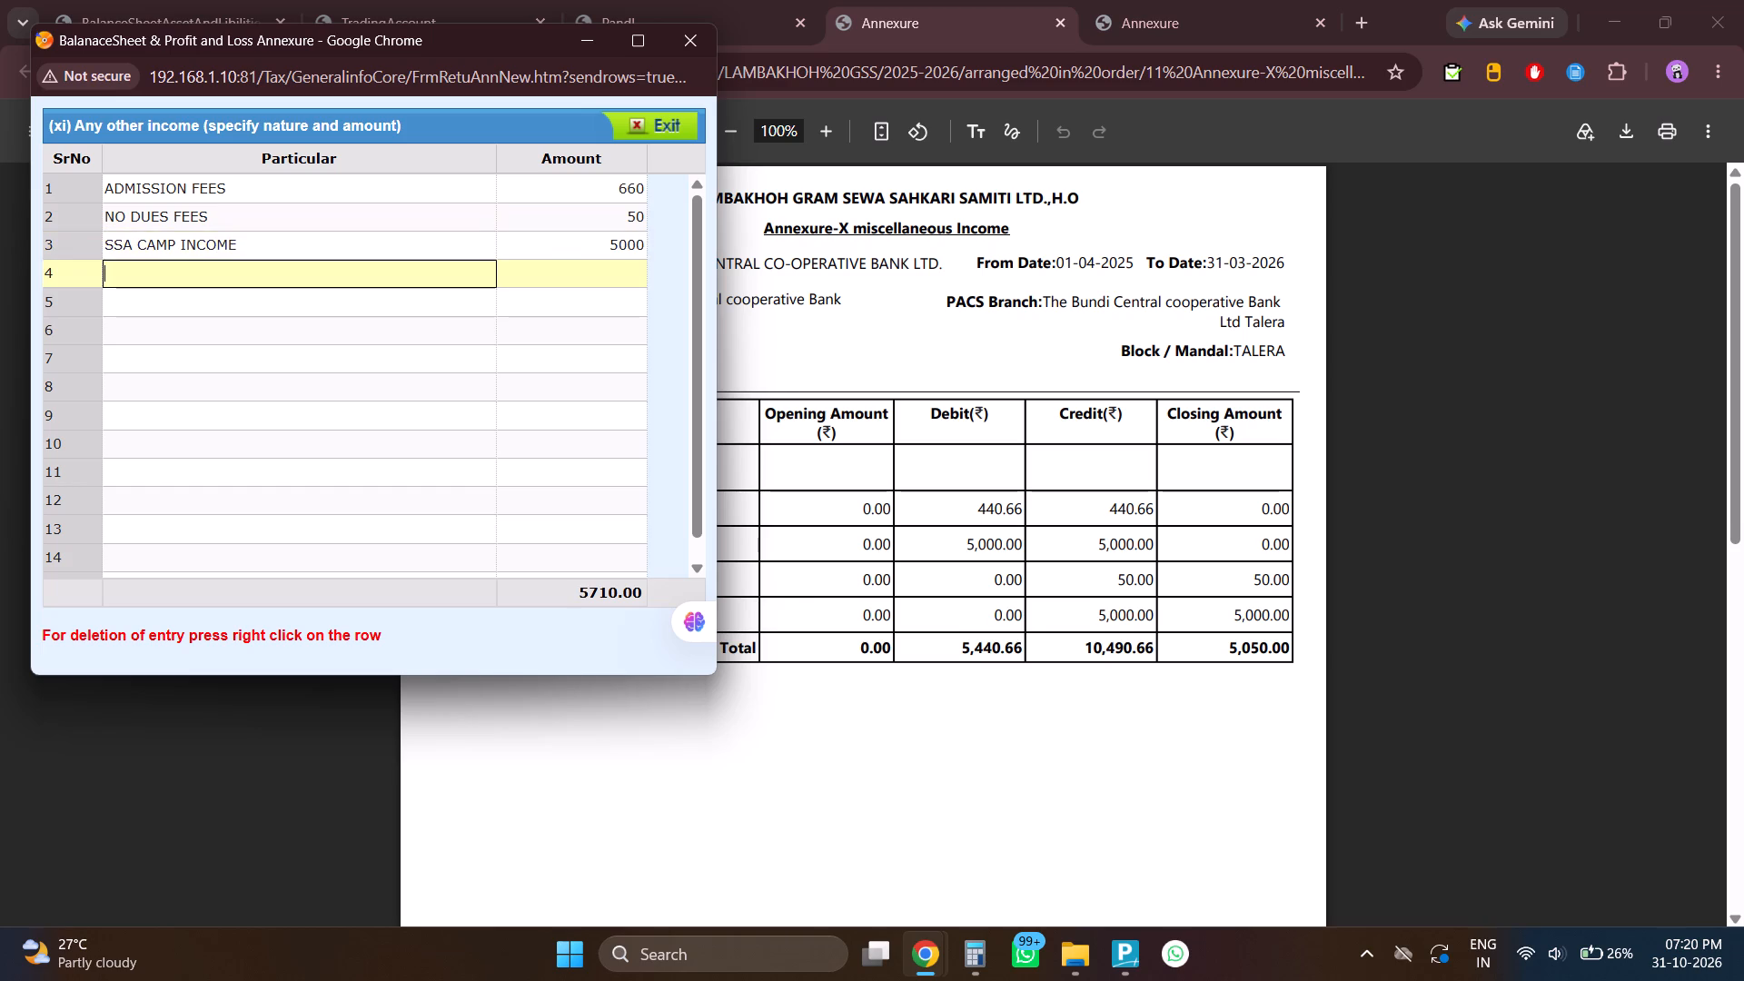
Compare the Any other income rows with the Annexure-X miscellaneous Income PDF and close the CompuTax annexure.
key("alt+Tab")
key("alt+Tab")
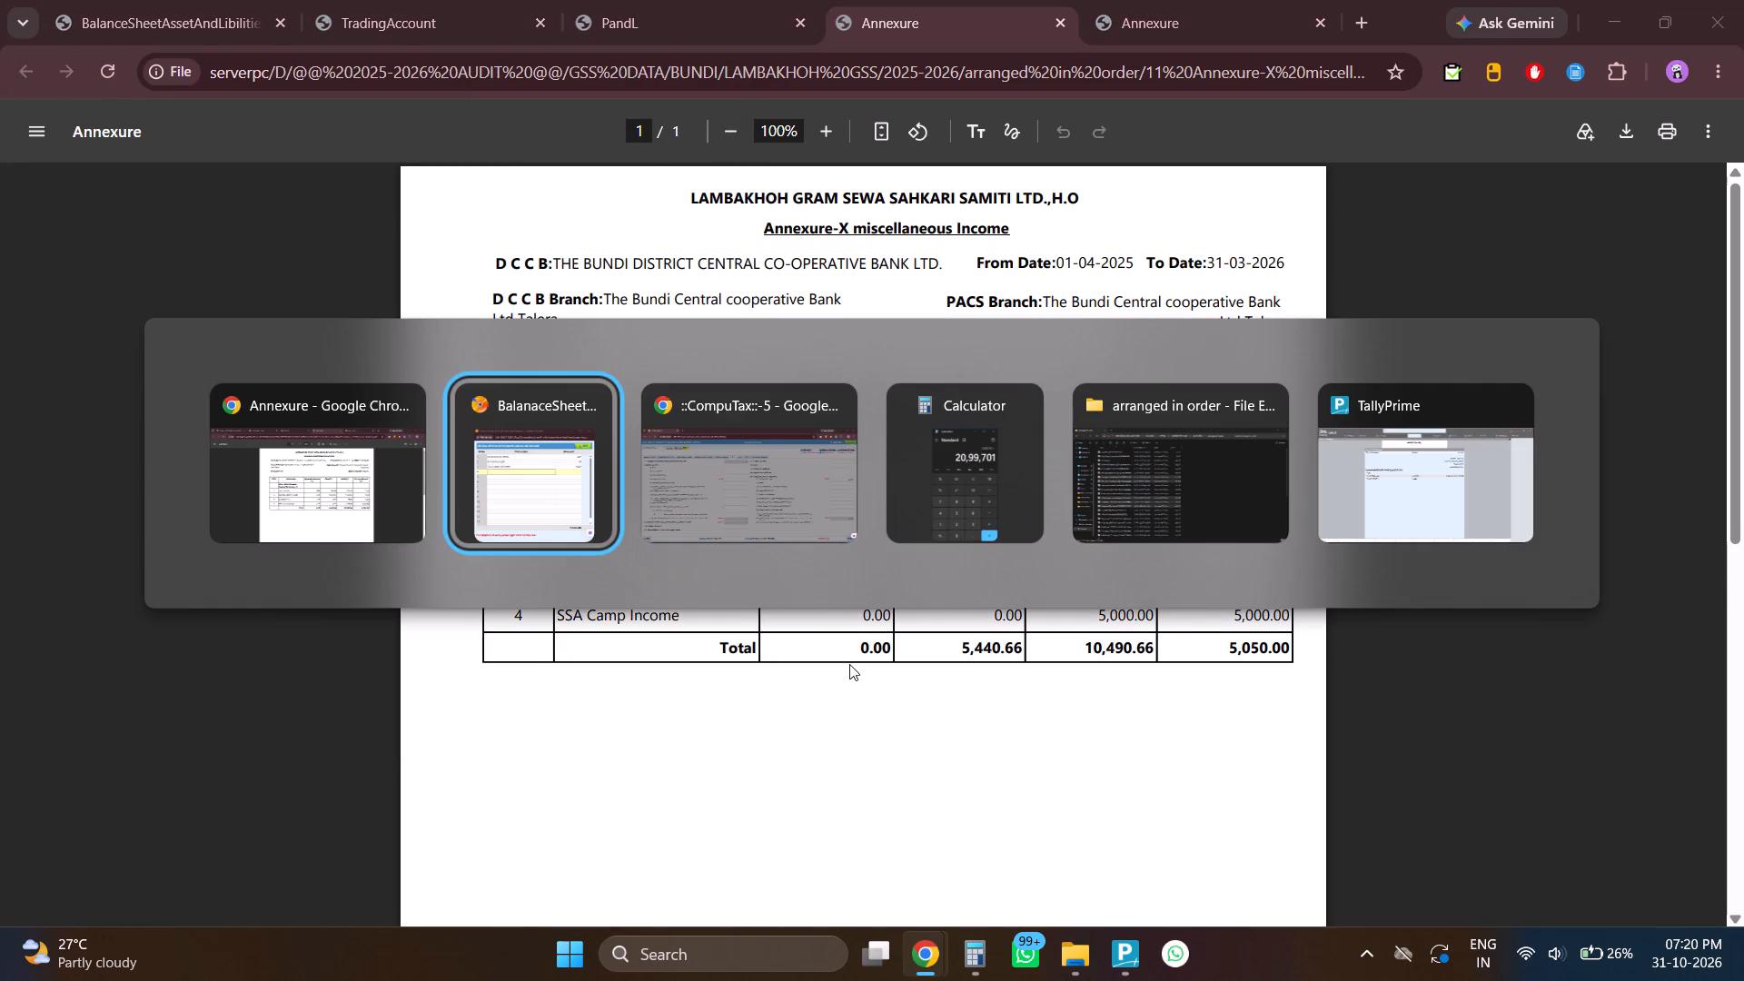
key("Return")
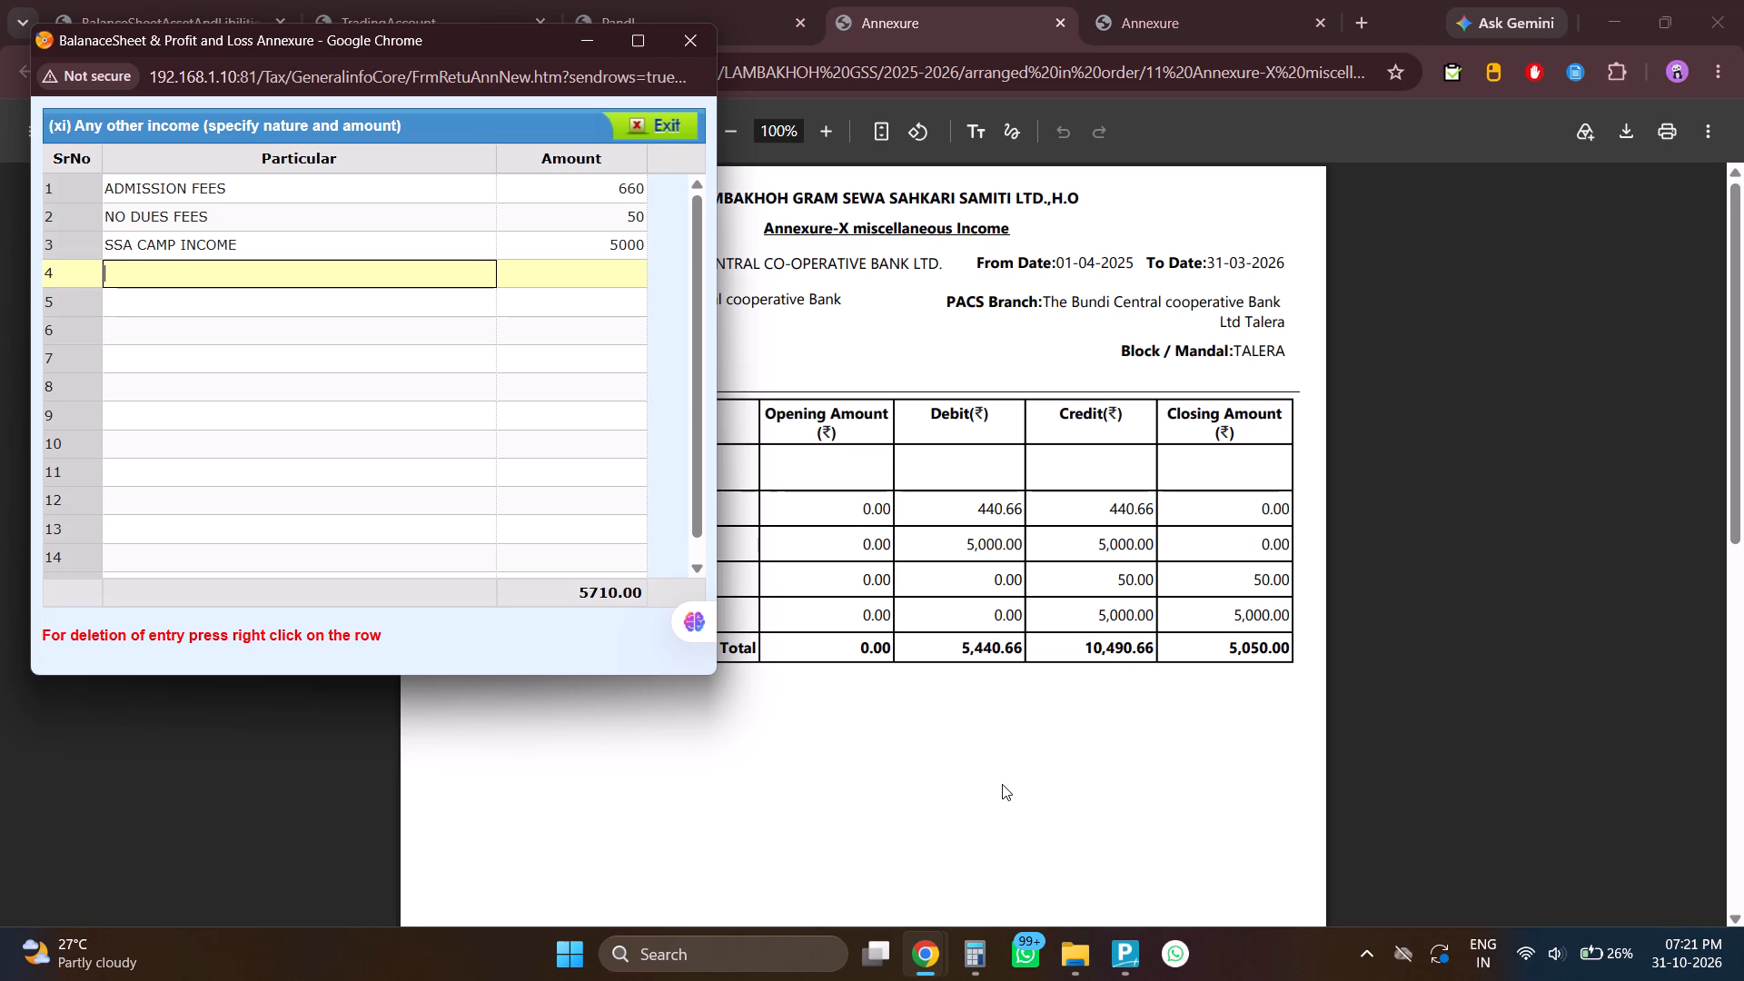
key("alt+Tab")
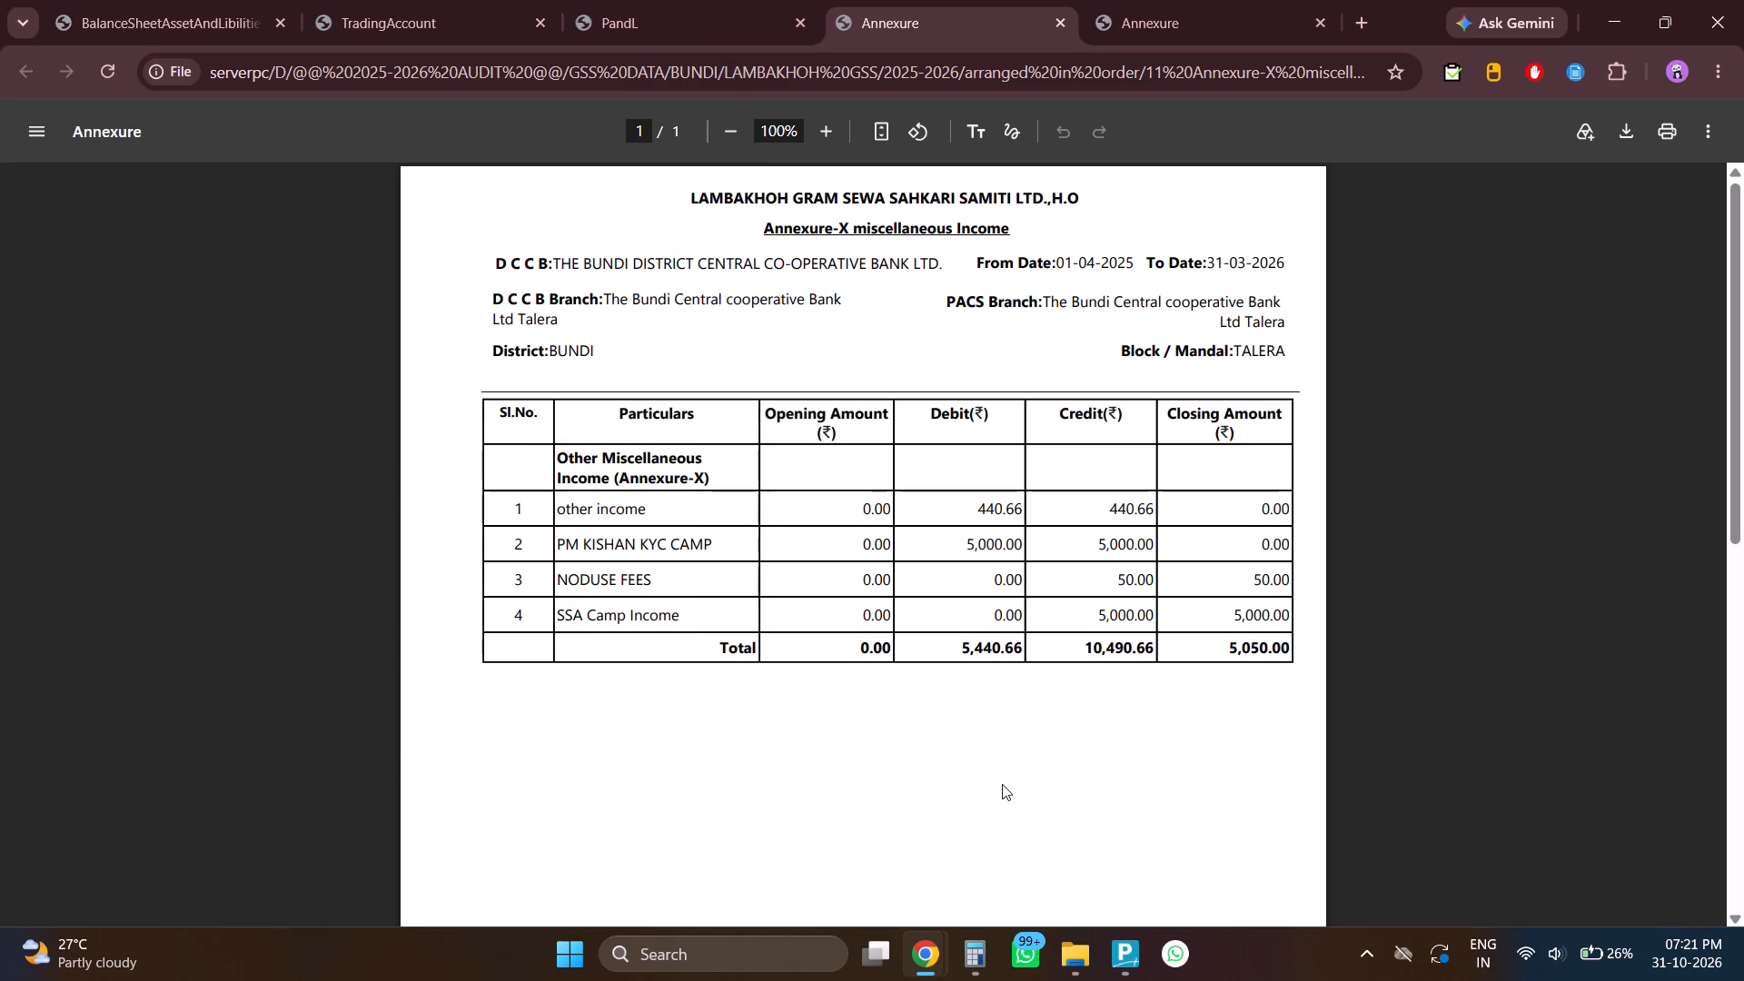
key("alt+Tab")
key("alt+Tab")
key("alt+Tab")
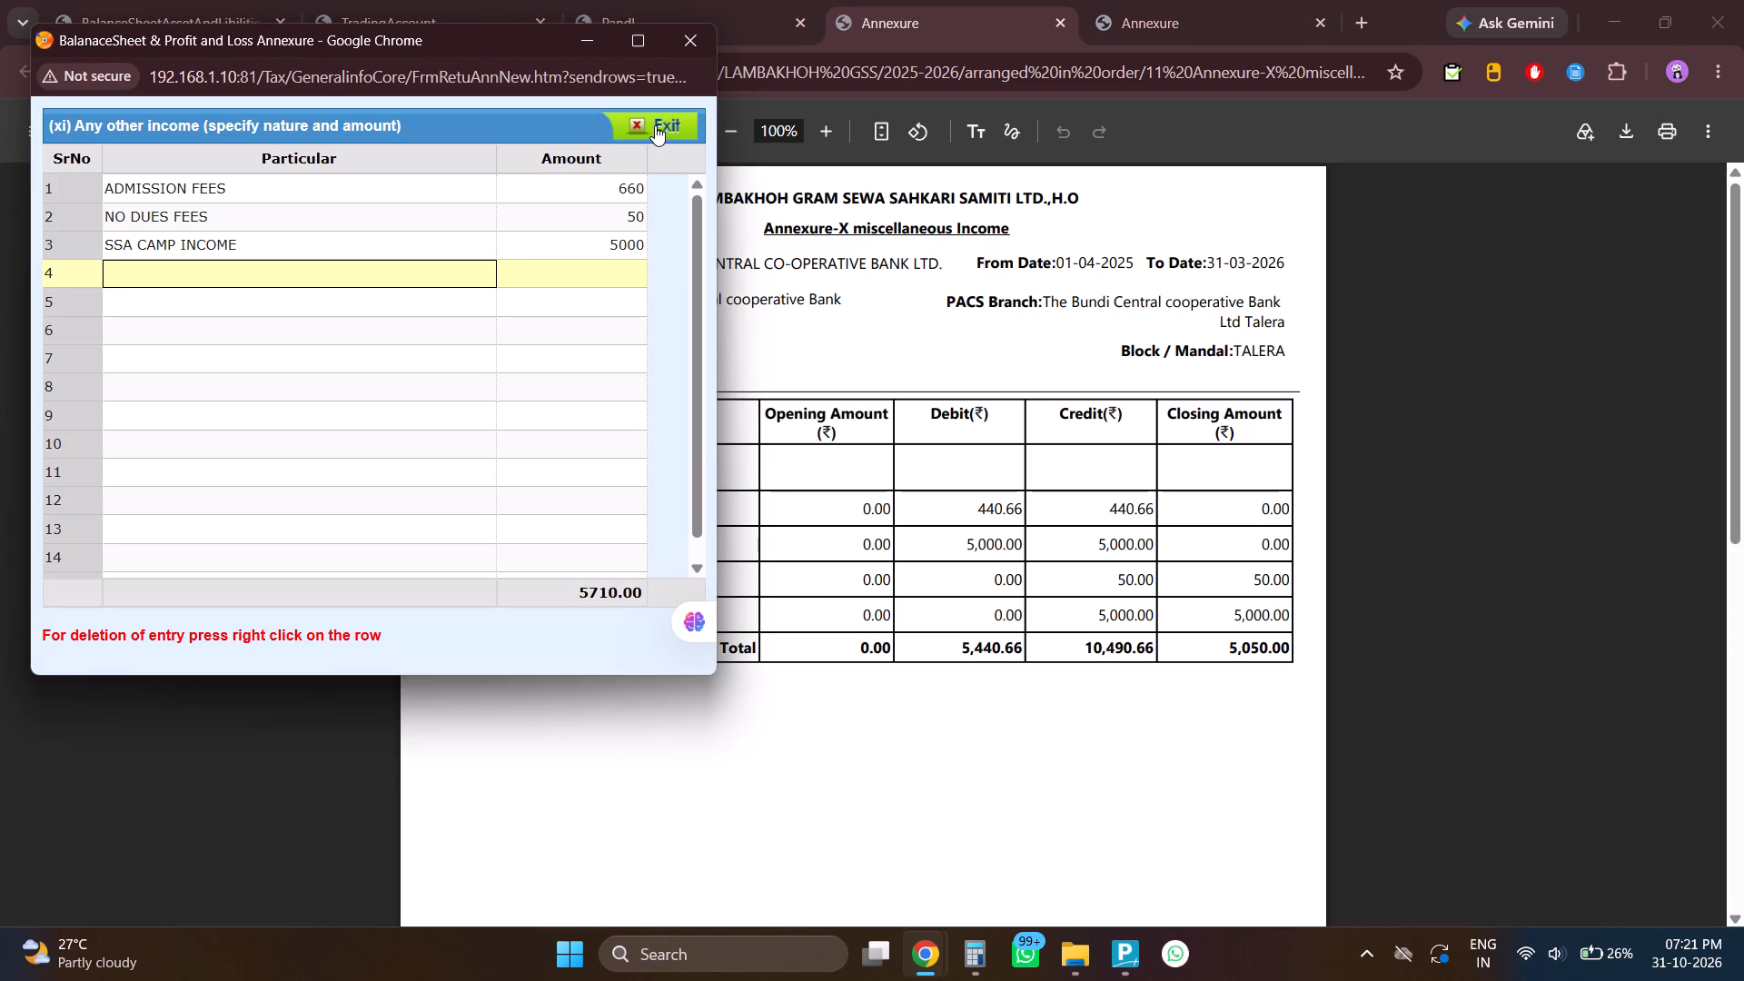
left_click(655, 125)
Start a new sum in Calculator with the PandL PDF's current-year interest received on loans and advances, 2,75,424.29.
left_click(737, 0)
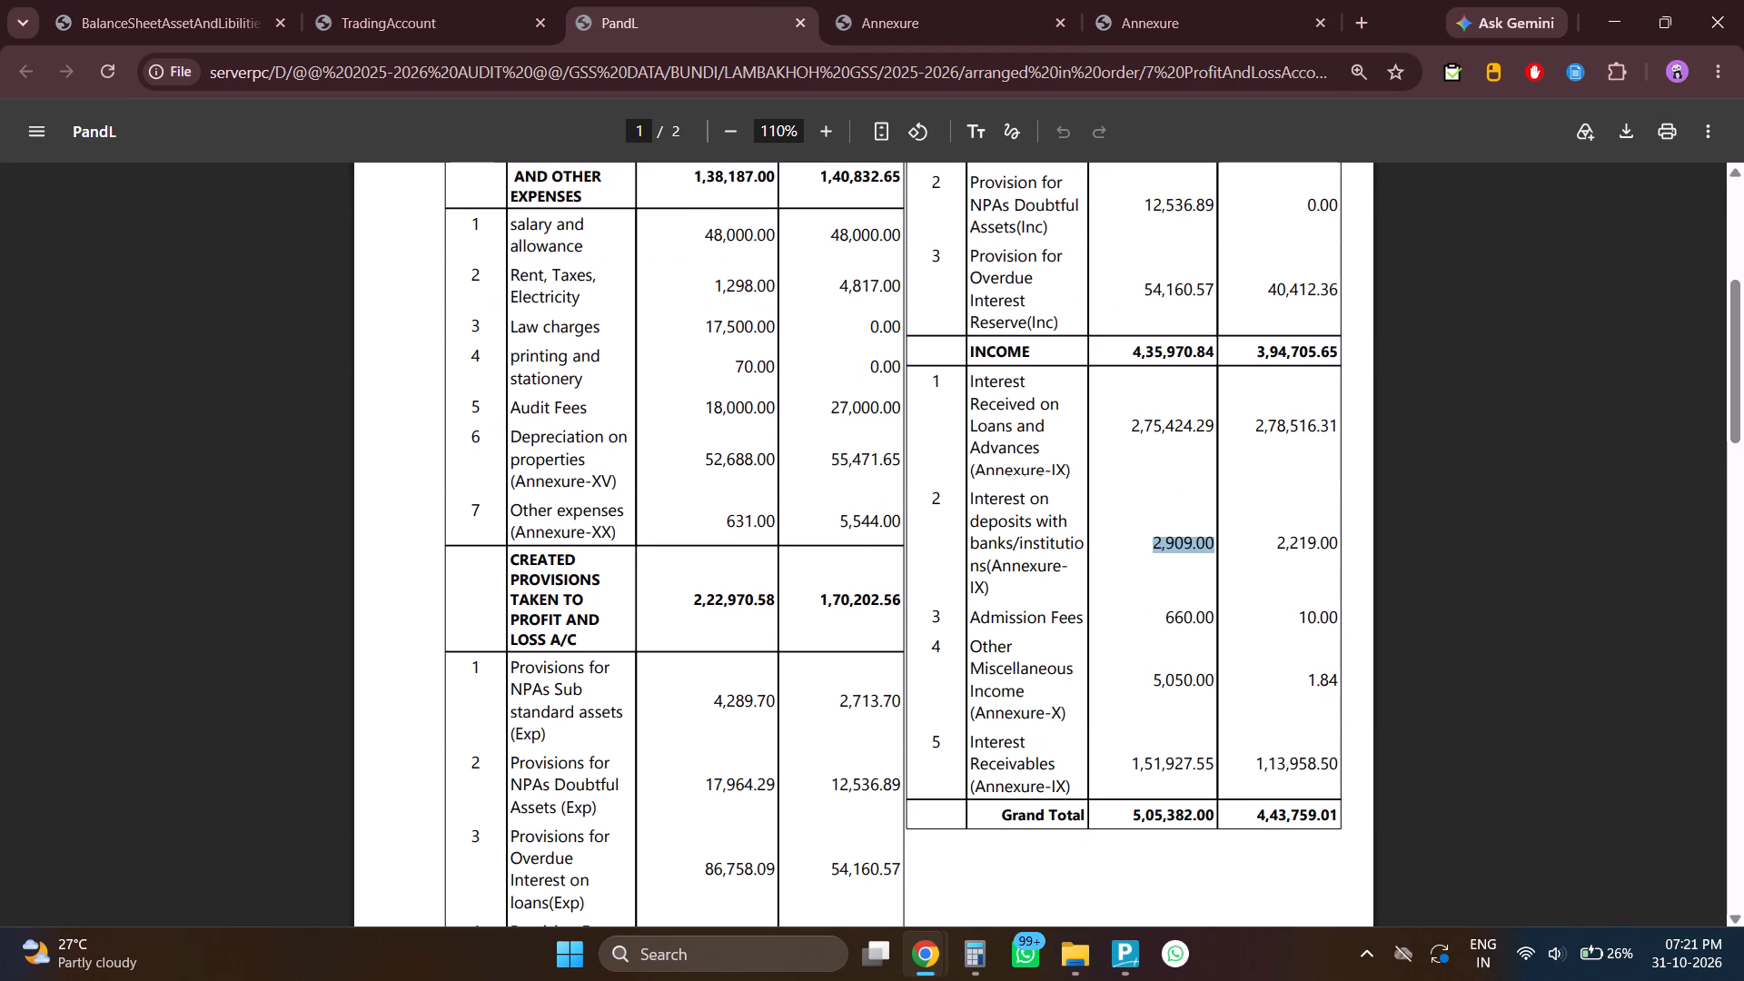
left_click_drag(1131, 431, 1240, 436)
key("ctrl+c")
key("ctrl+c")
key("ctrl+c")
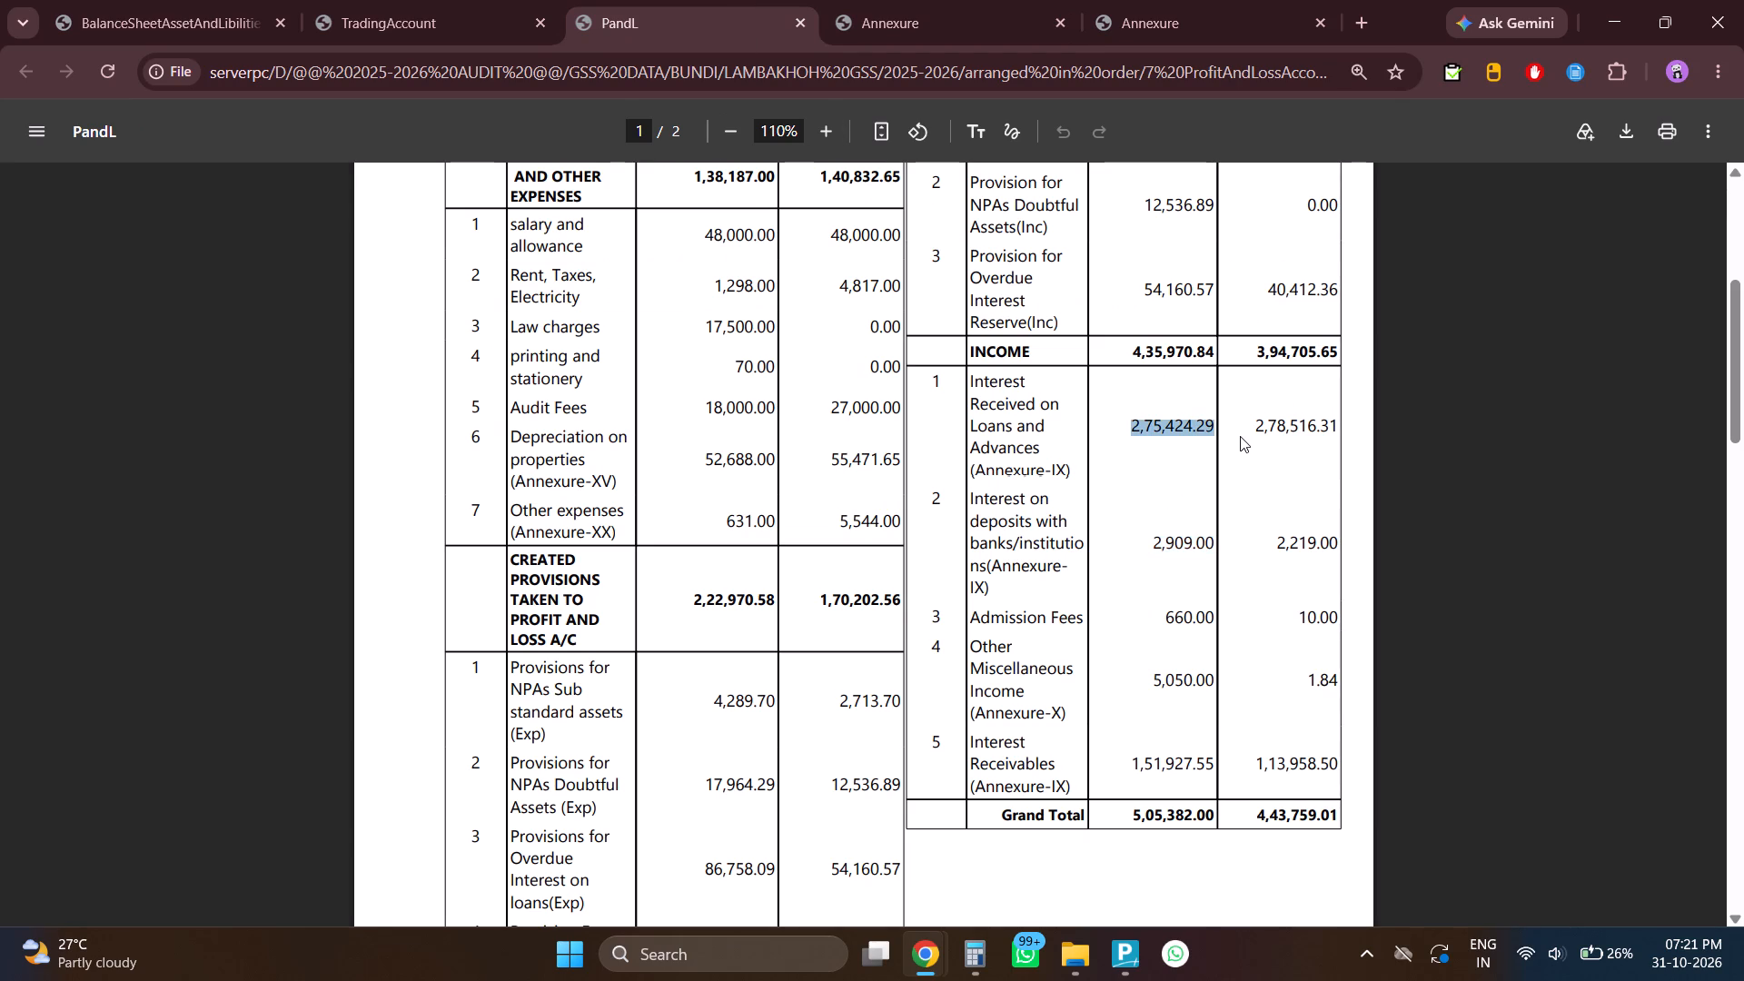
key("ctrl+c")
key("ctrl+c")
key("ctrl+c")
key("ctrl+c")
key("ctrl+c")
key("ctrl+c")
key("ctrl+c")
key("ctrl+c")
key("ctrl+c")
key("ctrl+c")
key("super+2")
key("Escape")
key("ctrl+v")
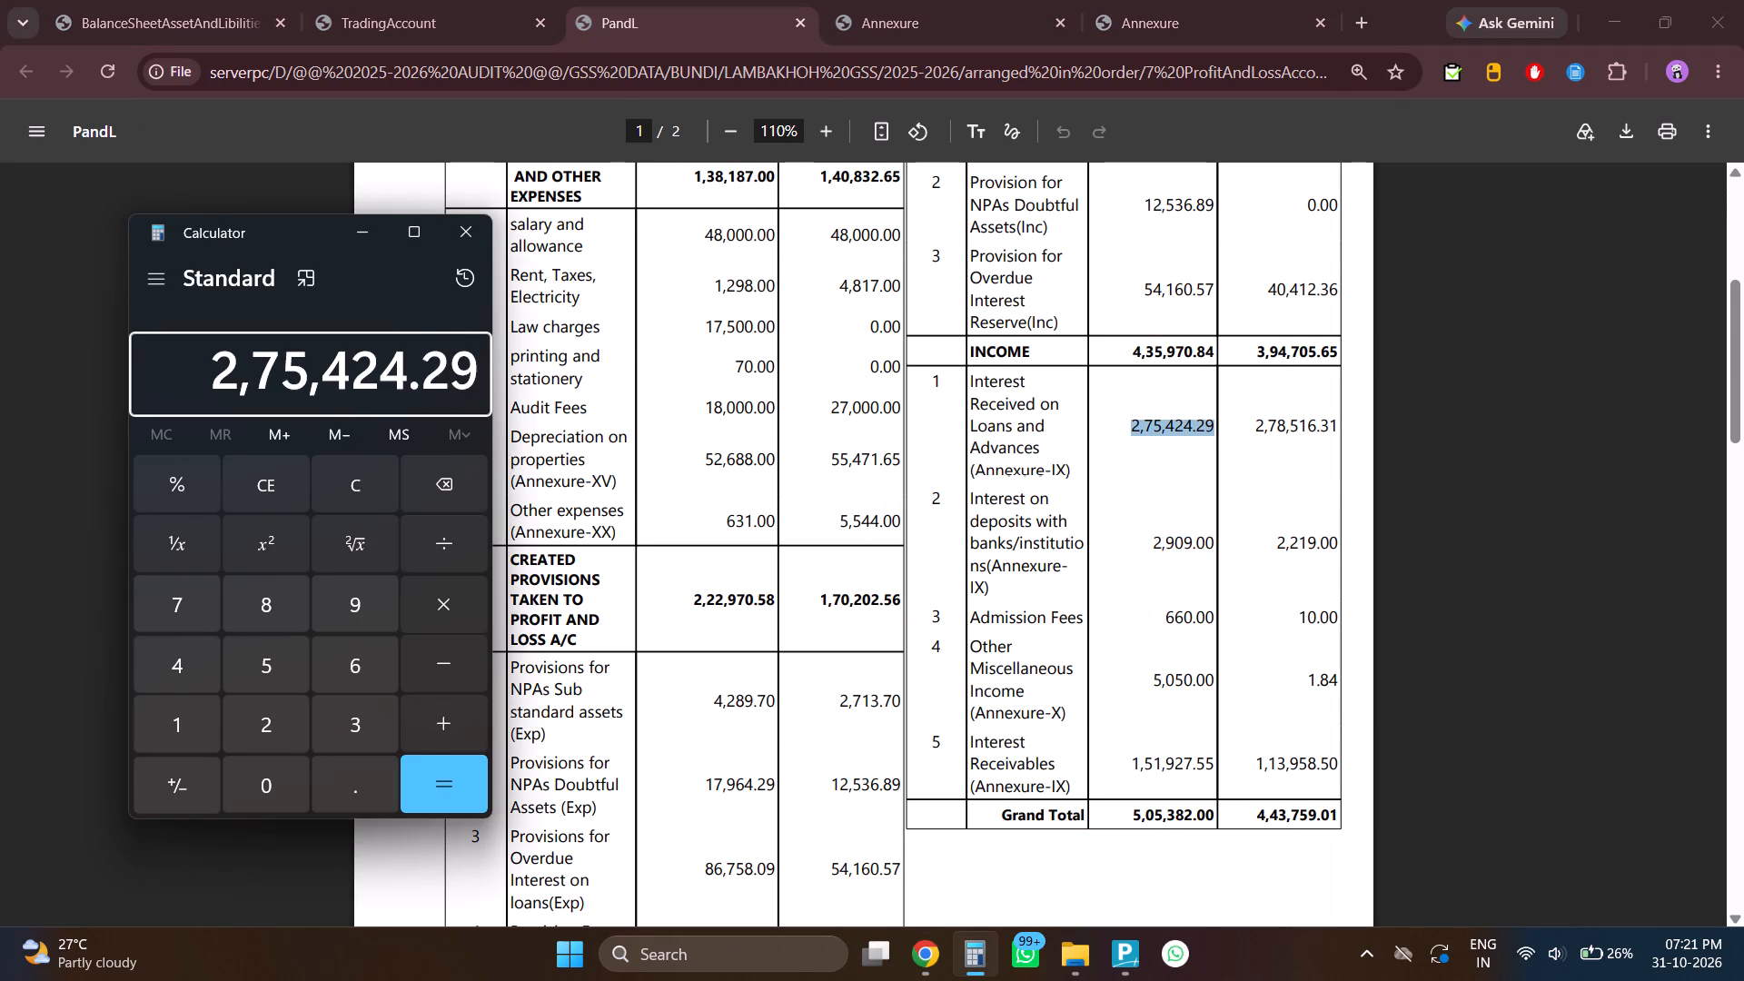
type("++++++++++")
Add the PandL PDF's current-year interest on deposits with banks, 2,909.00, to the Calculator sum.
left_click_drag(1150, 544, 1226, 557)
key("ctrl+c")
key("ctrl+c")
key("ctrl+c")
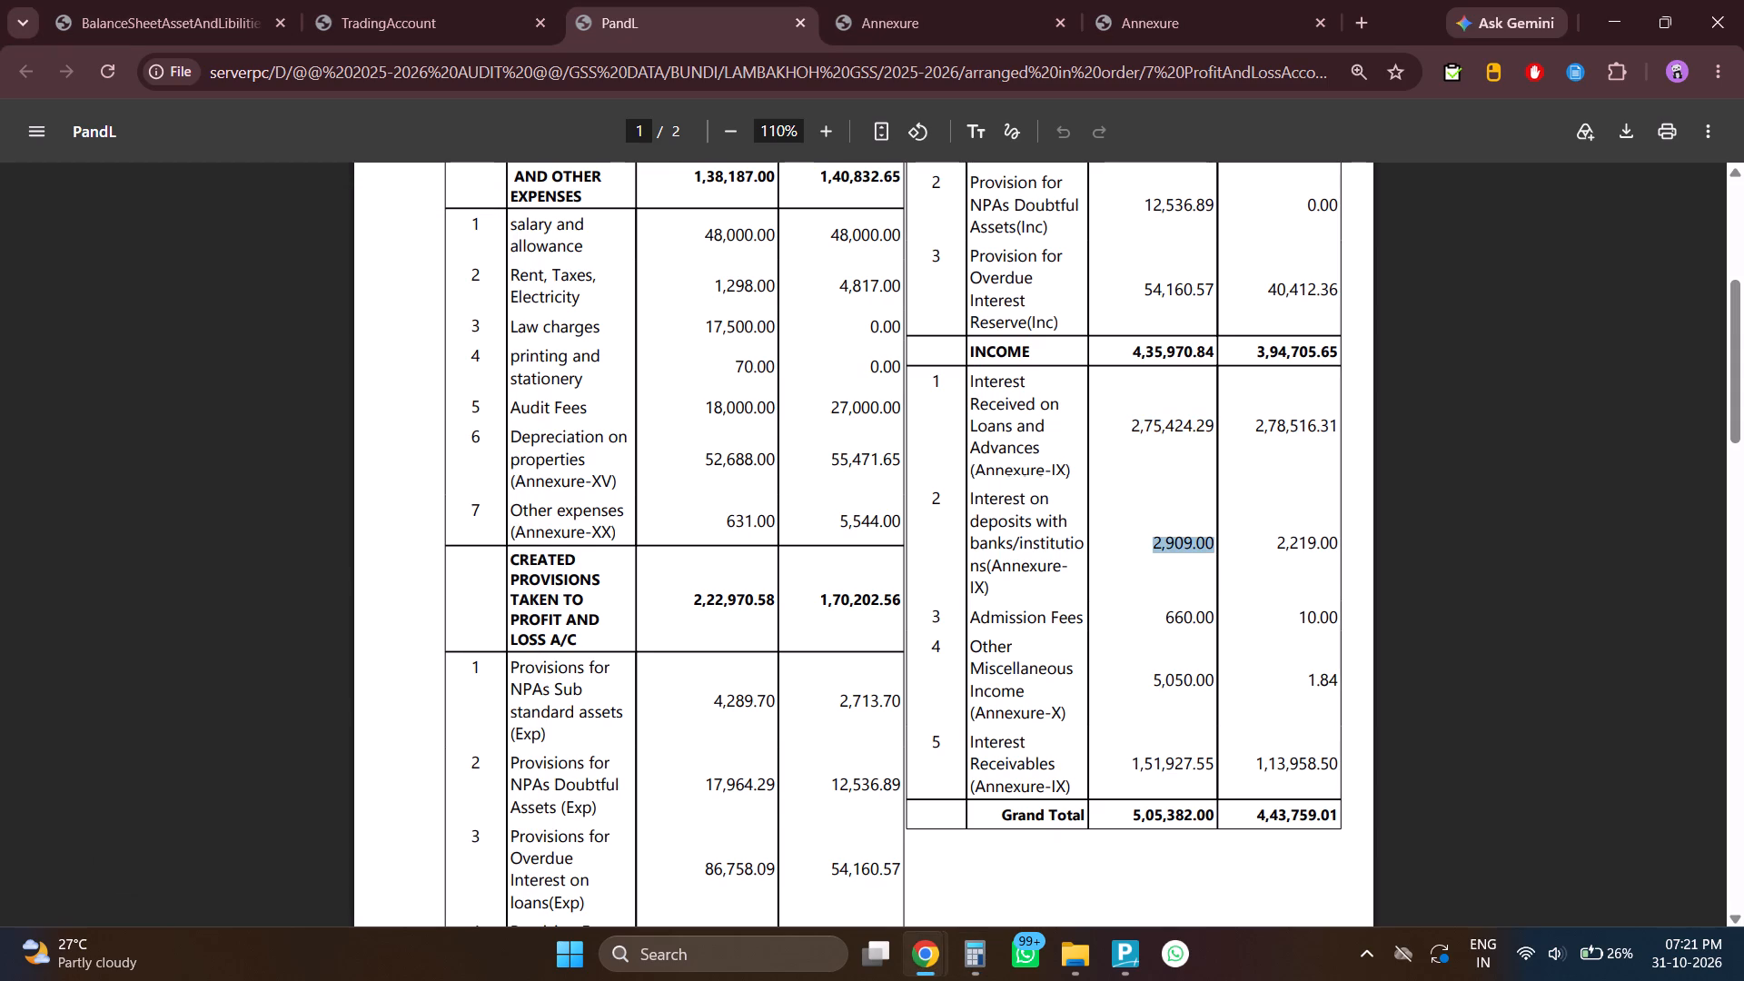
key("ctrl+c")
key("ctrl+c")
key("alt+Tab")
key("plus")
key("ctrl+v")
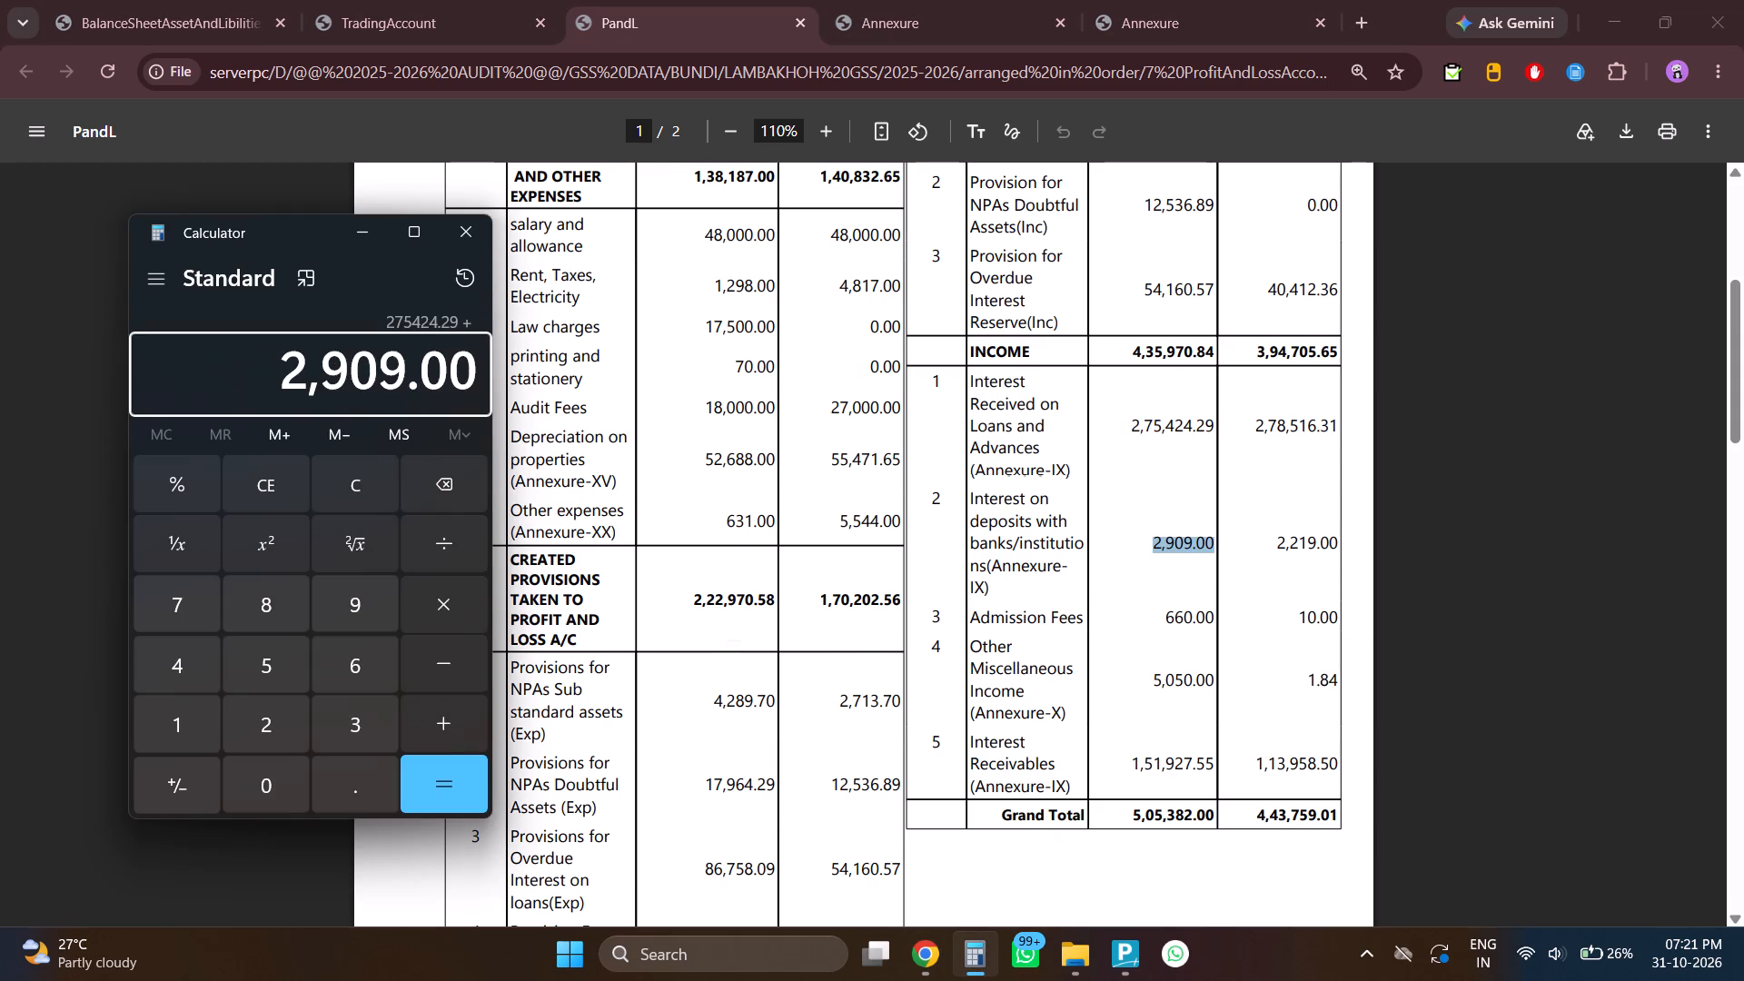
type("+++++")
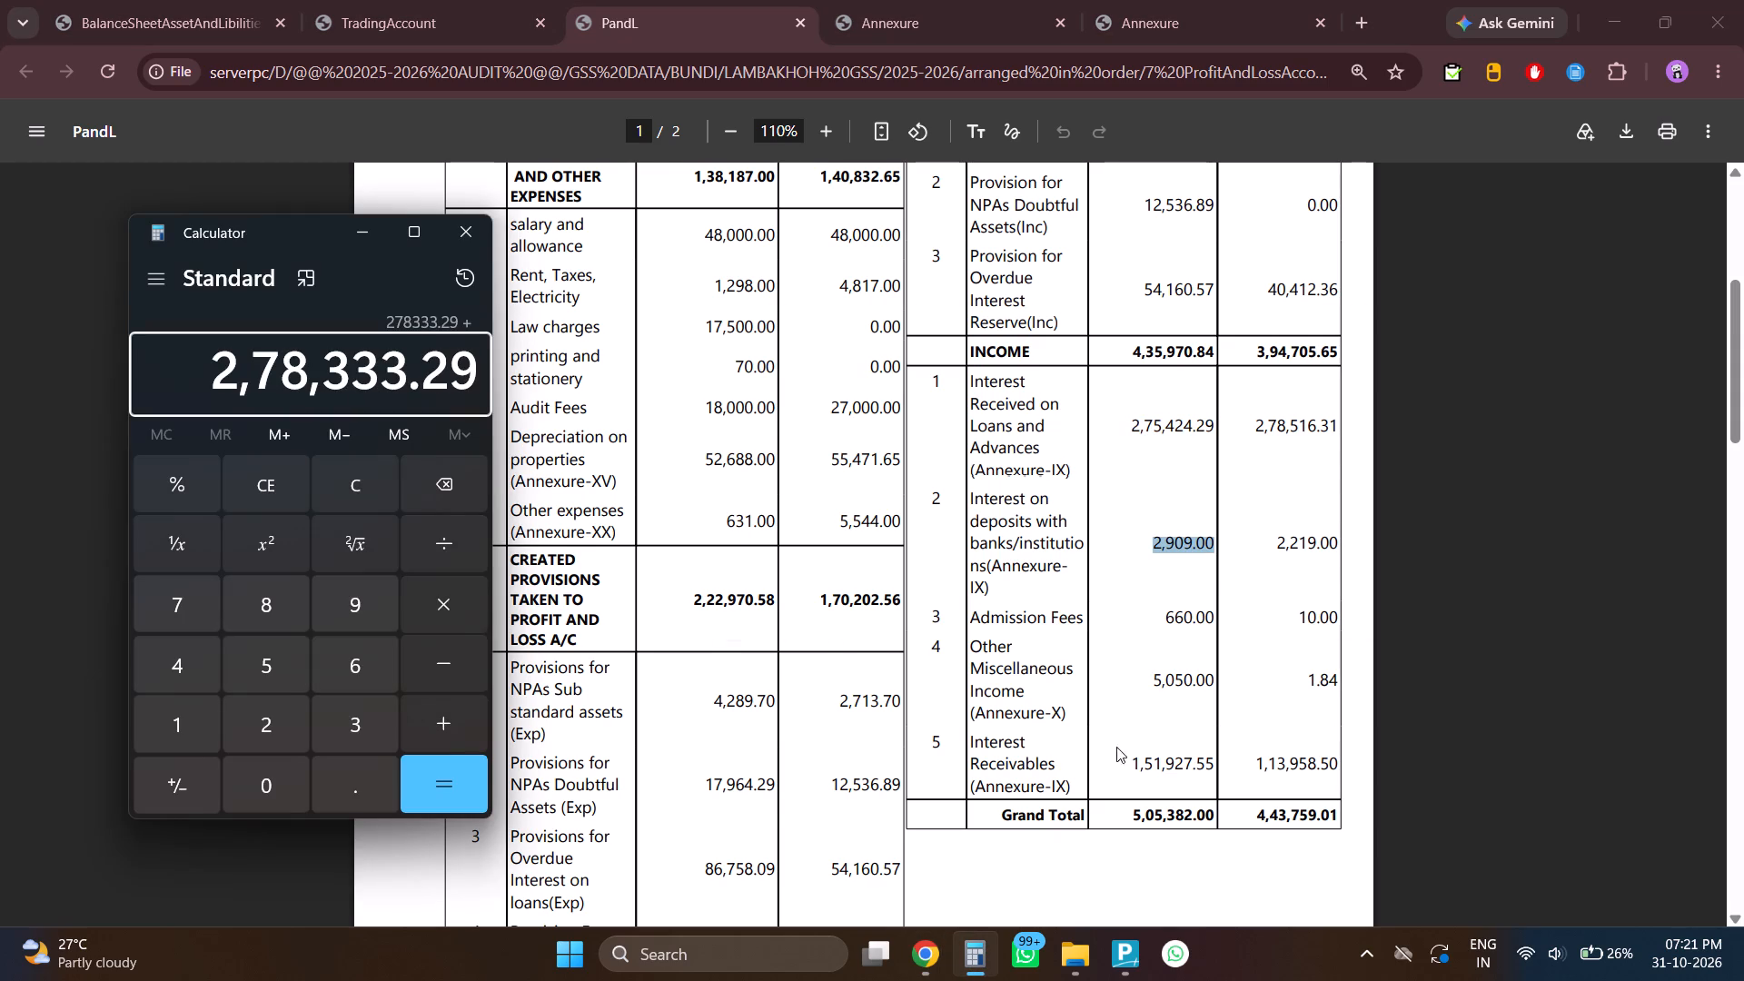
Add the PandL PDF's current-year interest receivables, 1,51,927.55, to the Calculator sum.
left_click_drag(1132, 760, 1217, 765)
key("ctrl+c")
key("ctrl+c")
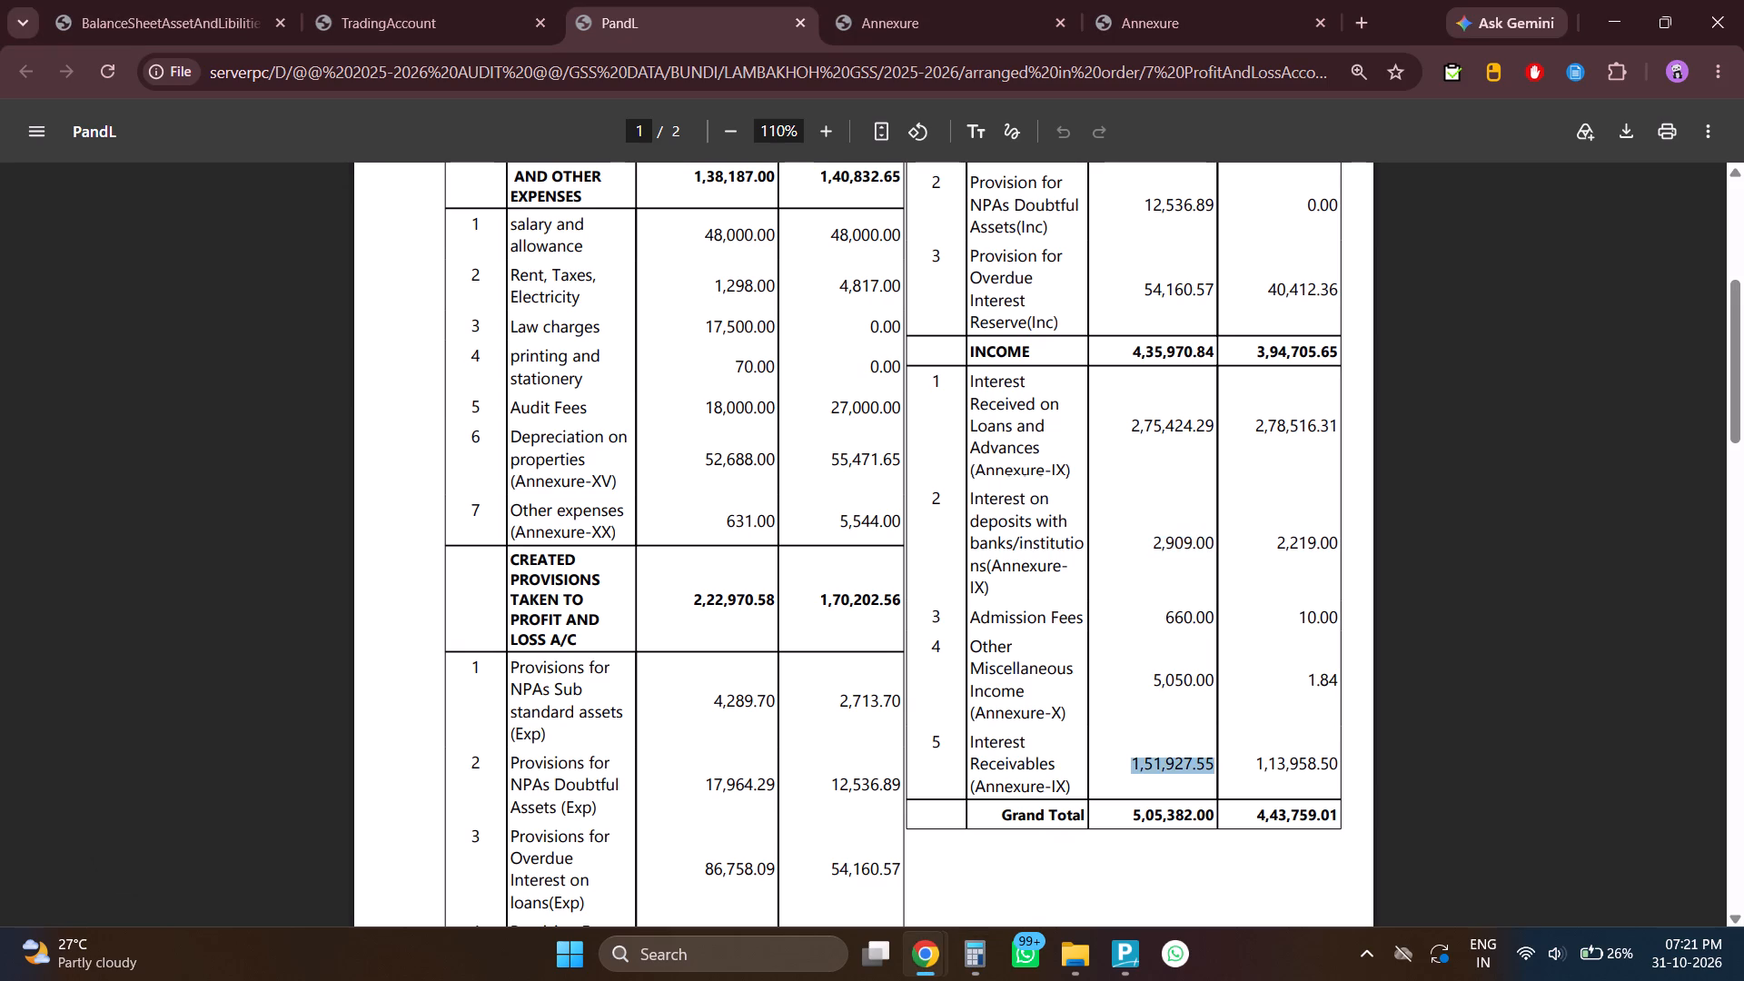
key("ctrl+c")
key("ctrl+c")
key("ctrl+c")
key("alt+Tab")
key("plus")
key("ctrl+v")
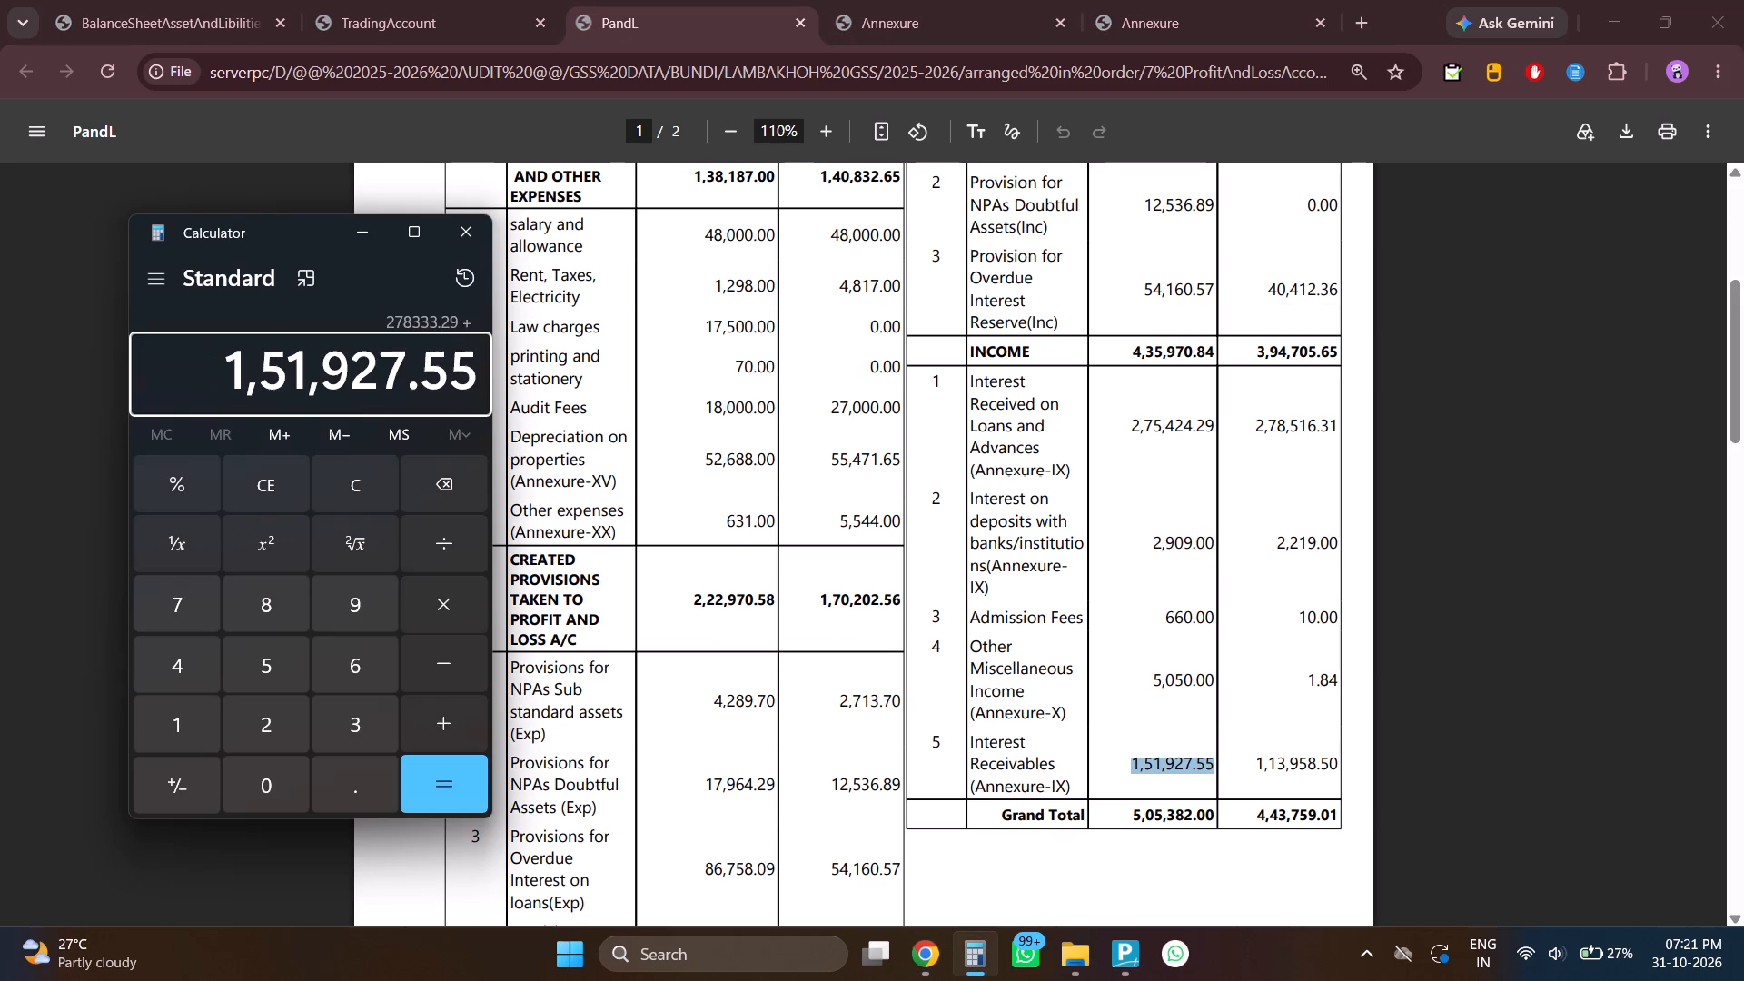
type("++++++++++++++++++")
Subtract the PandL PDF's current-year provision for interest accrued but not due on standard loan, 59,797.93, from the Calculator sum.
key("alt+Tab")
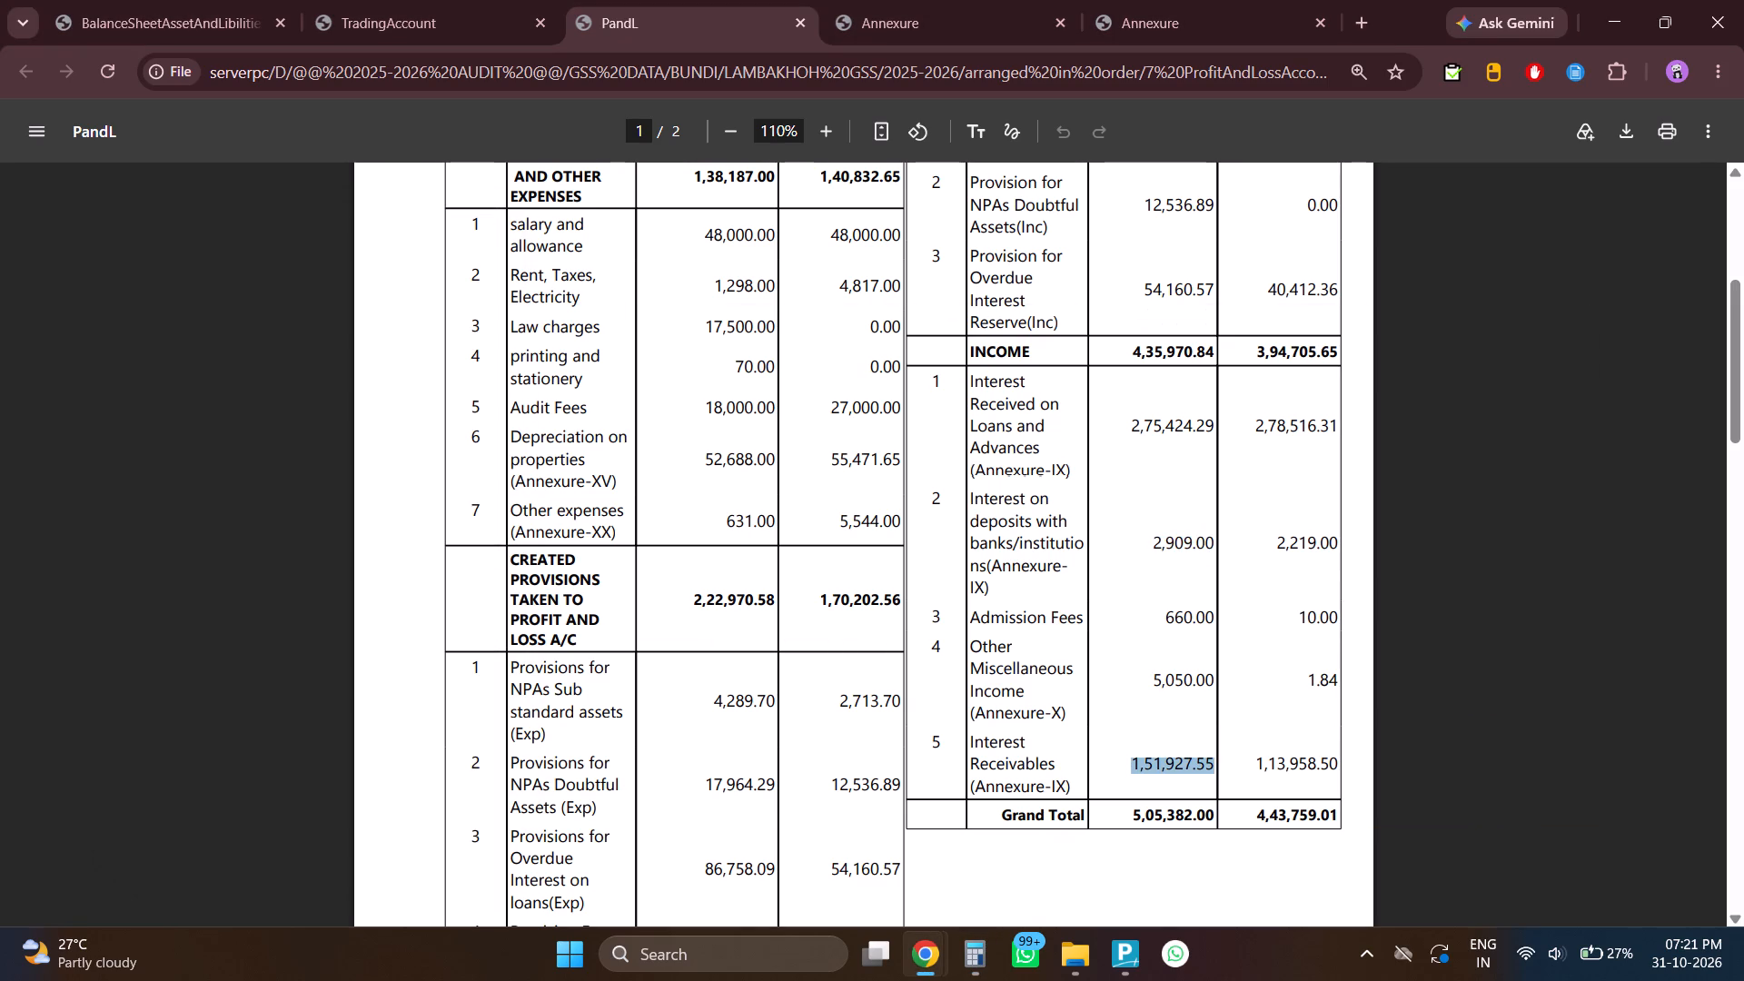
scroll(1042, 767, "down", 4)
scroll(1042, 767, "up", 1)
scroll(1042, 767, "down", 7)
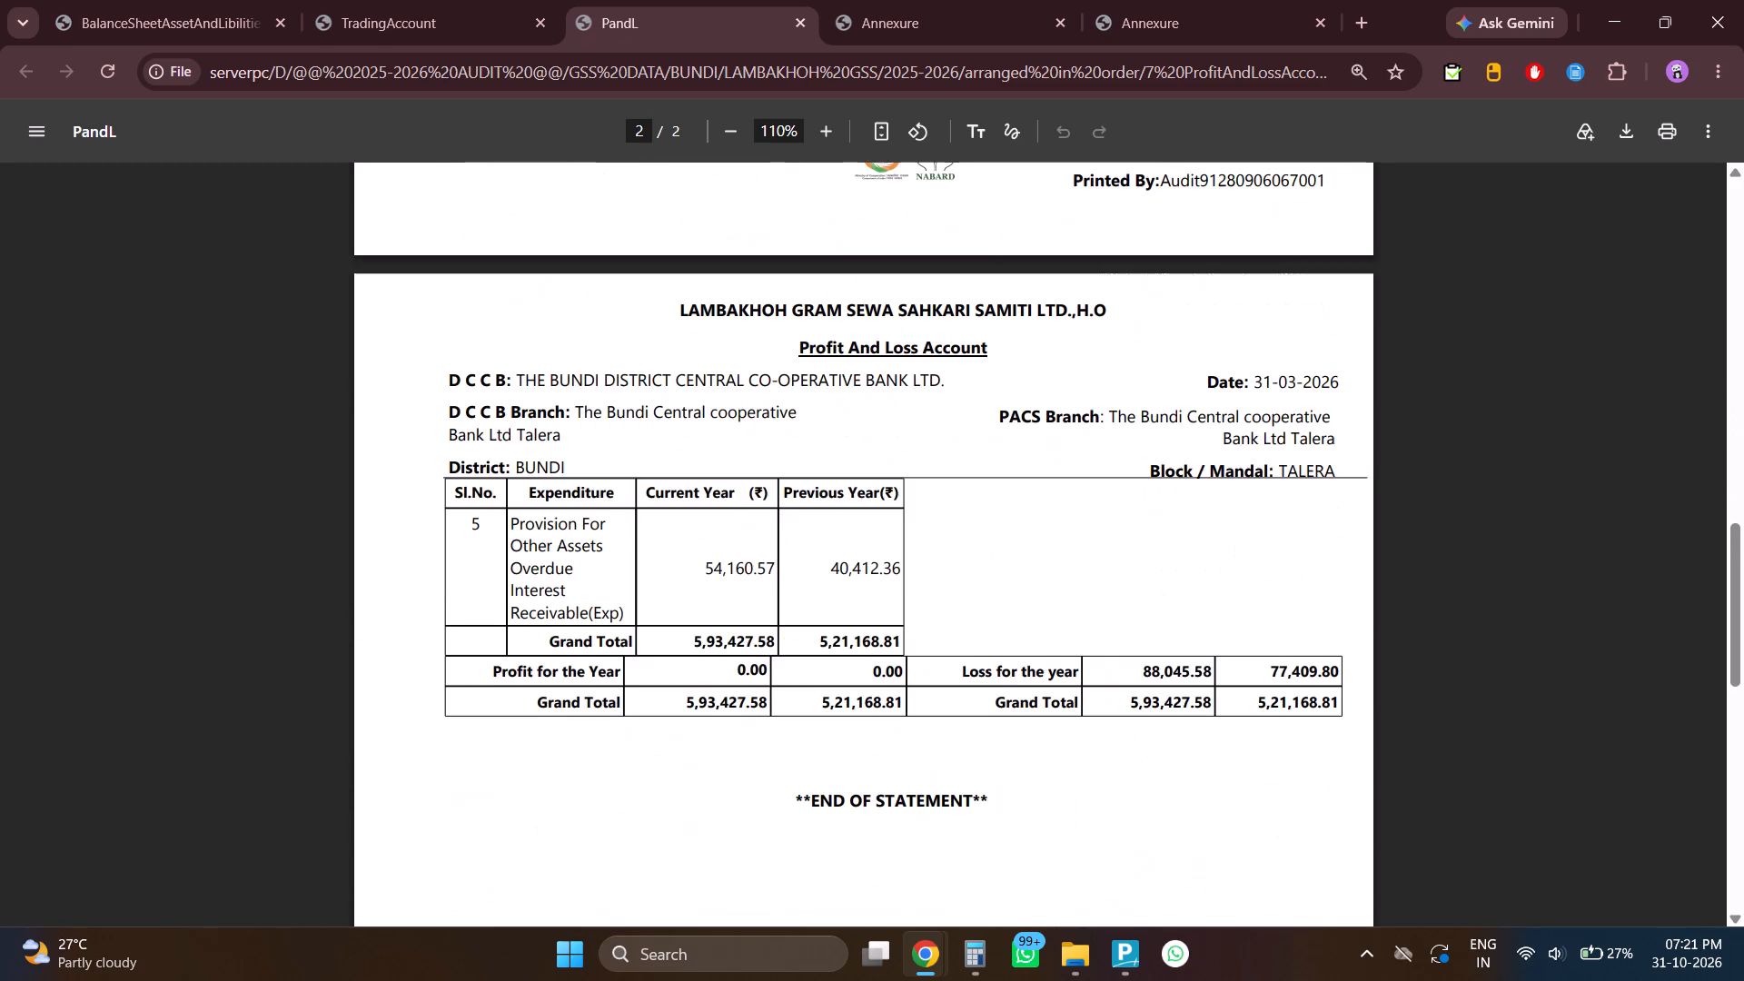
scroll(1042, 767, "up", 10)
scroll(683, 659, "down", 2)
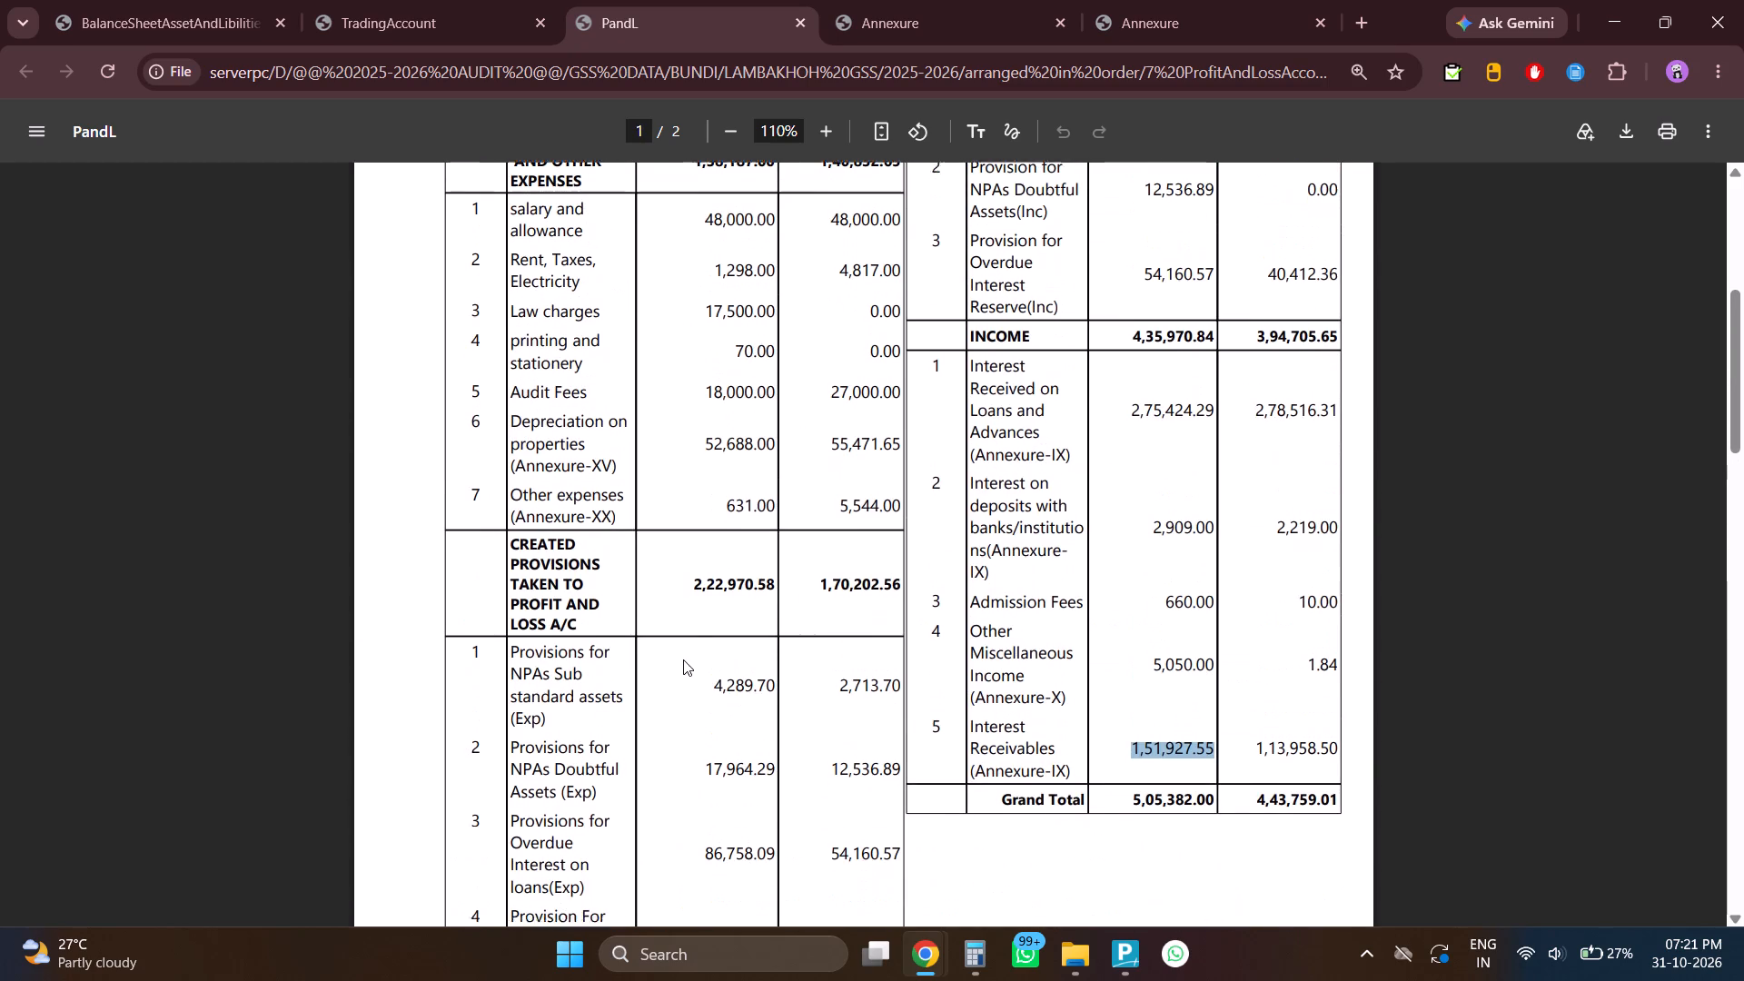
scroll(699, 659, "down", 1)
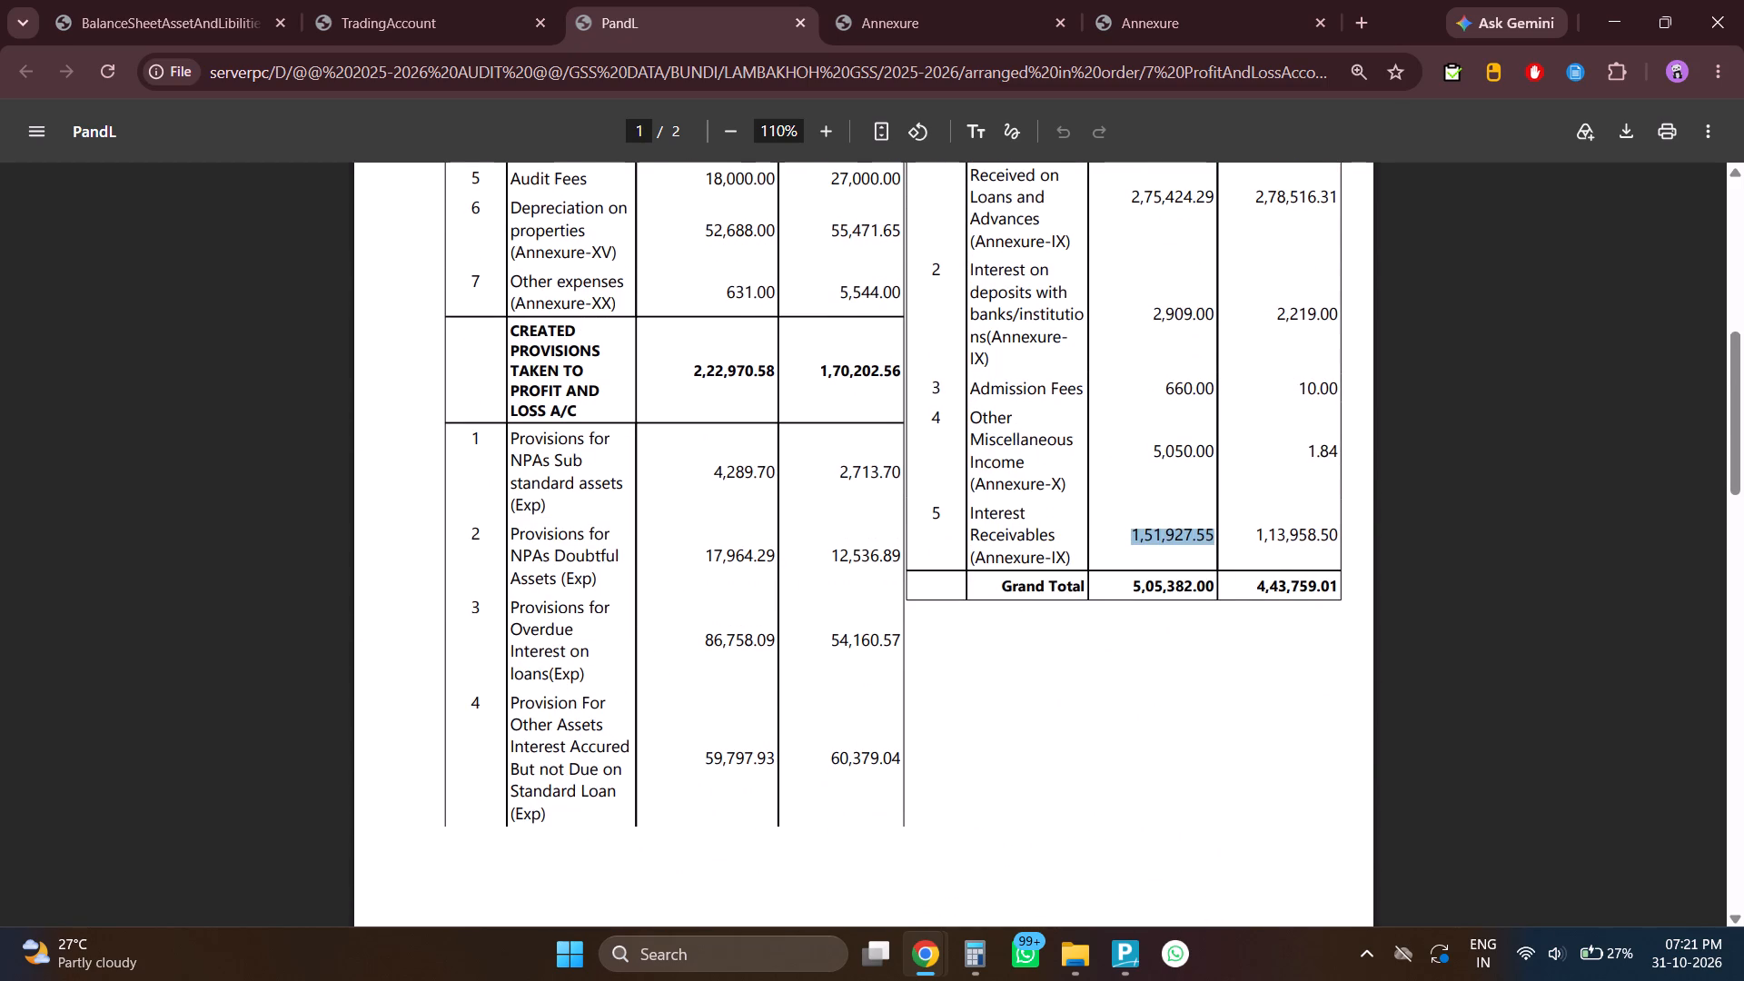
key("alt+Tab")
type("+++-------")
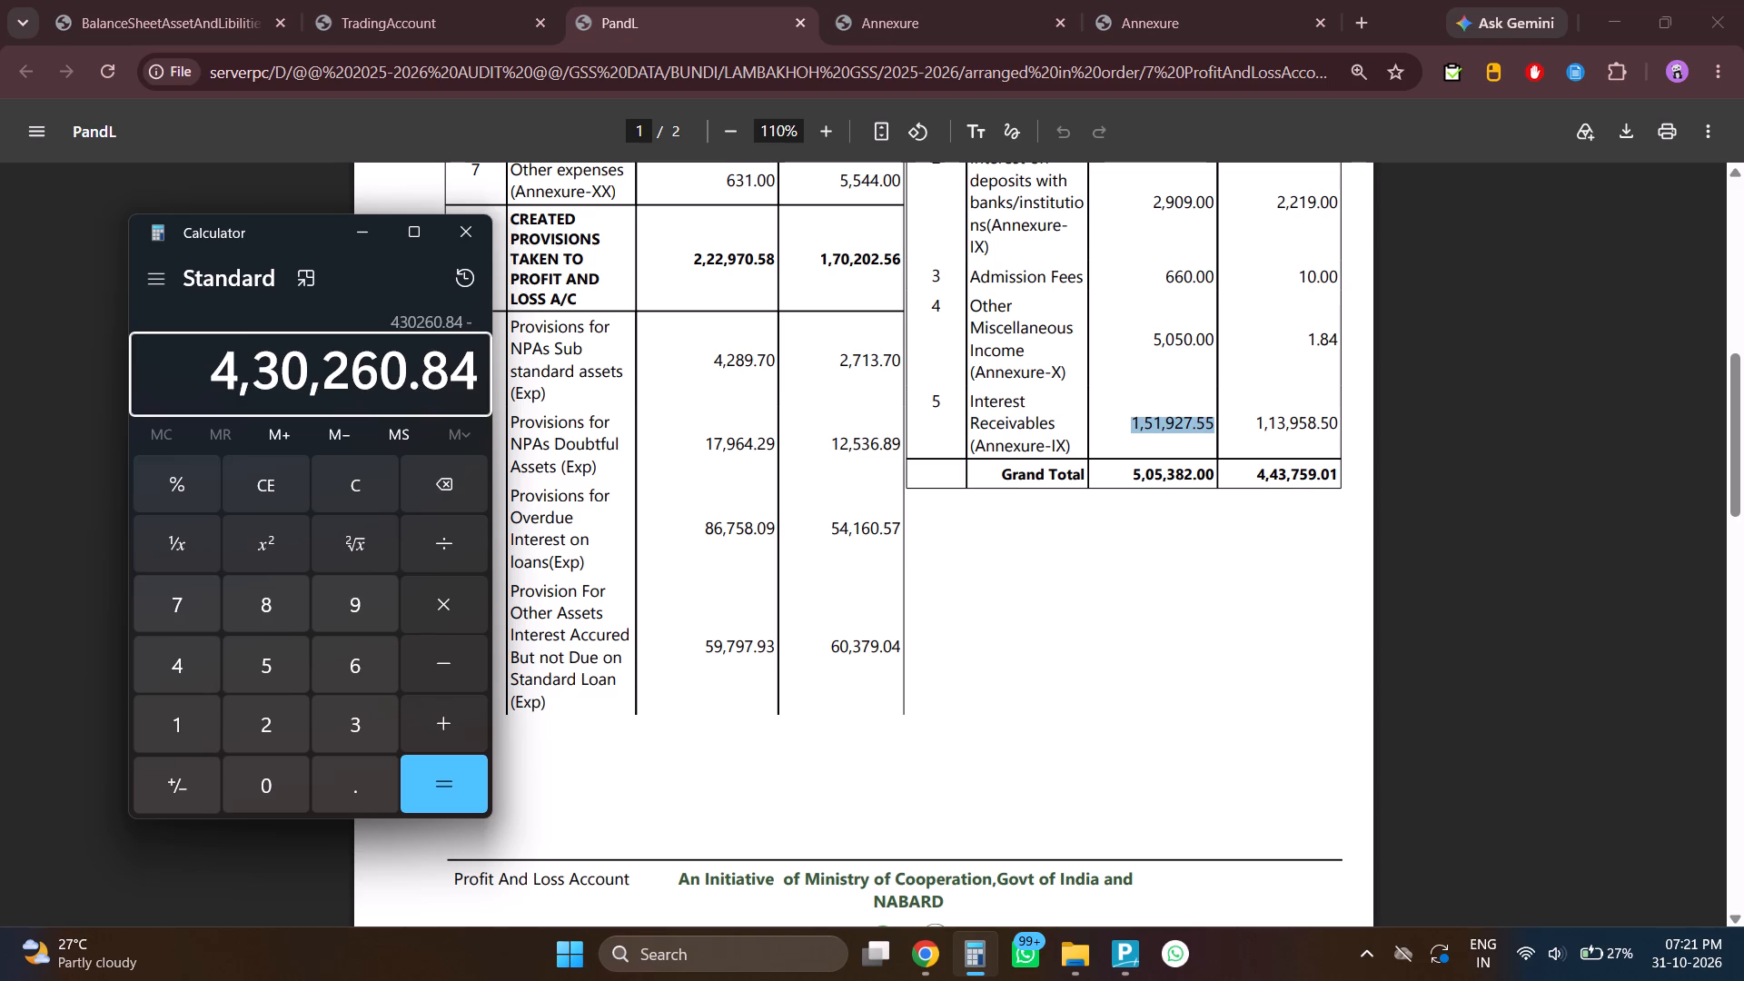
left_click_drag(703, 641, 807, 658)
key("ctrl+c")
key("ctrl+c")
key("ctrl+c")
key("ctrl+c")
key("ctrl+c")
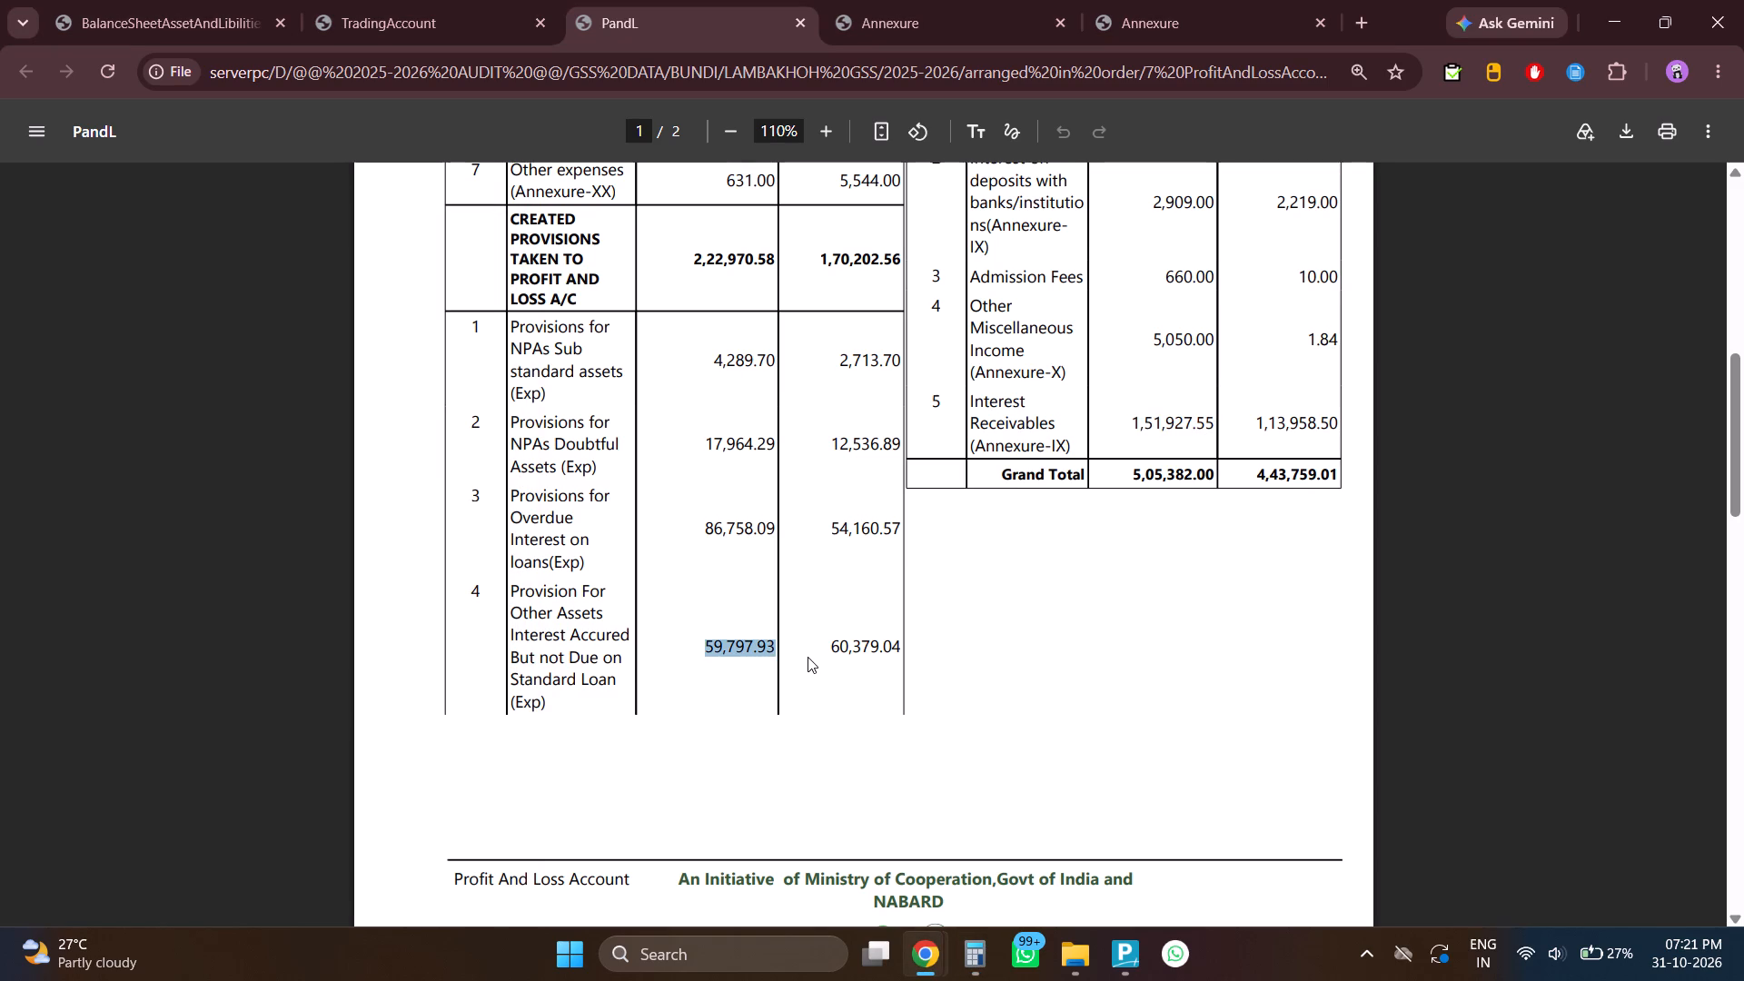
key("alt+Tab")
key("minus")
key("ctrl+v")
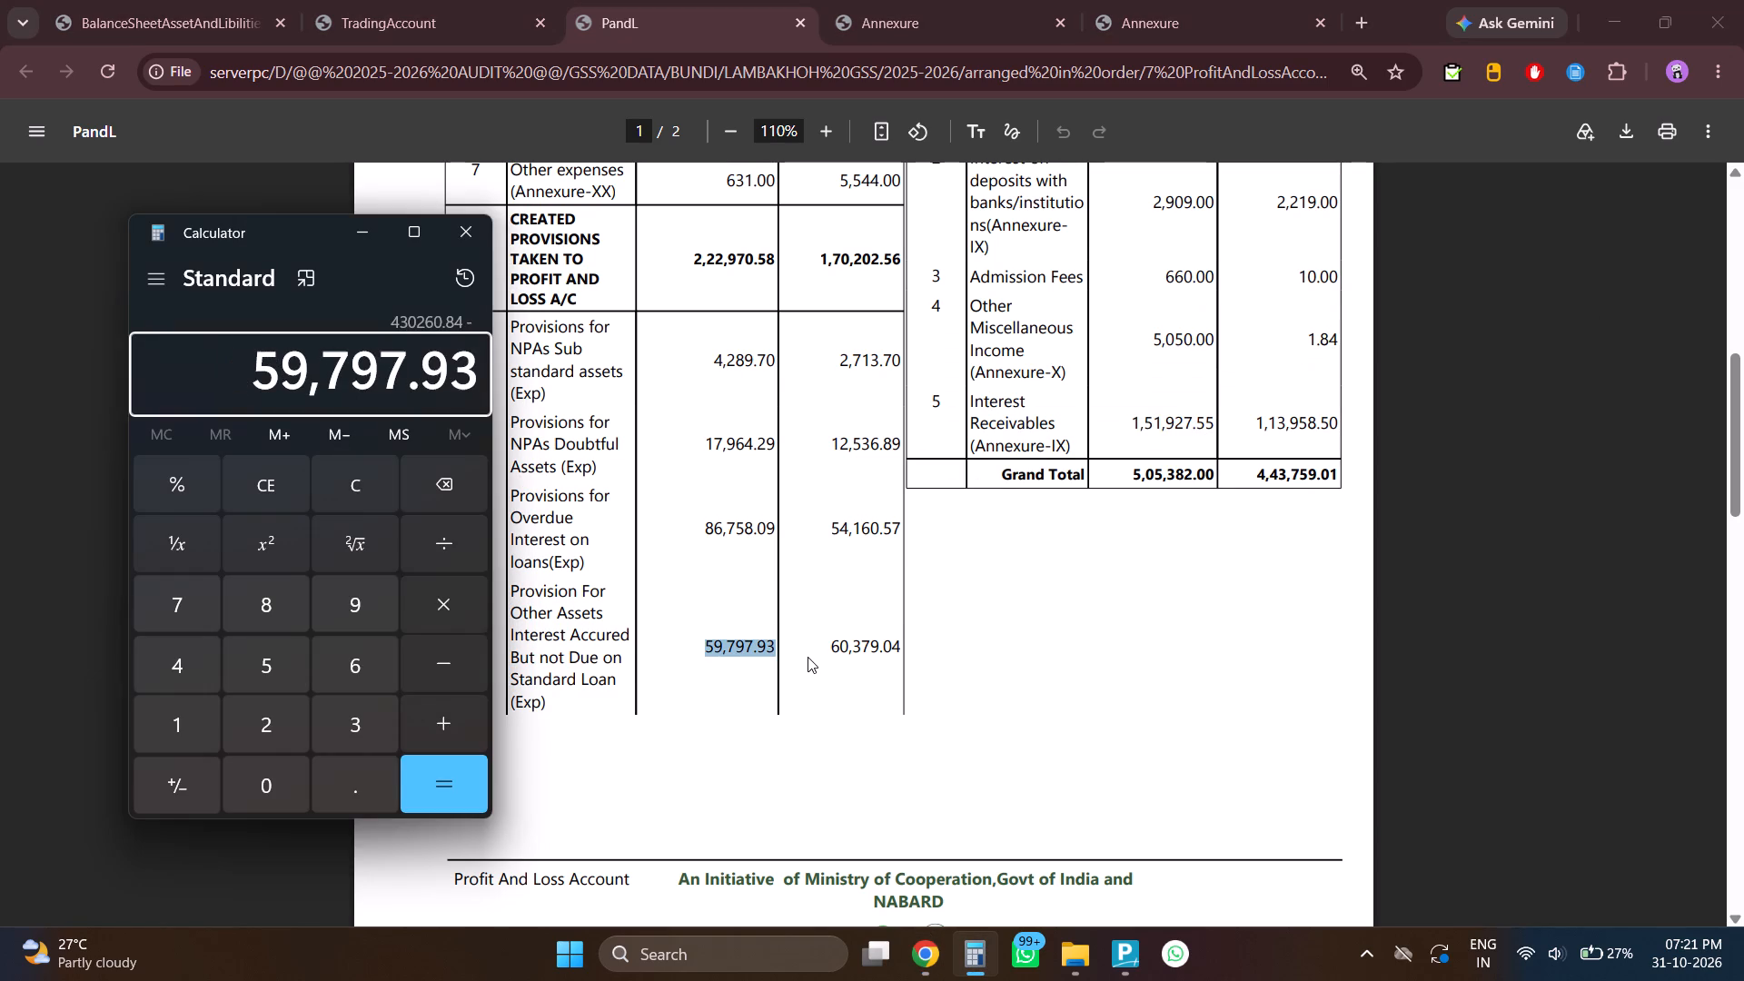
type("------")
Subtract the PandL PDF's current-year provision for other assets overdue interest receivable, 54,160.57, from the Calculator total.
scroll(808, 657, "down", 3)
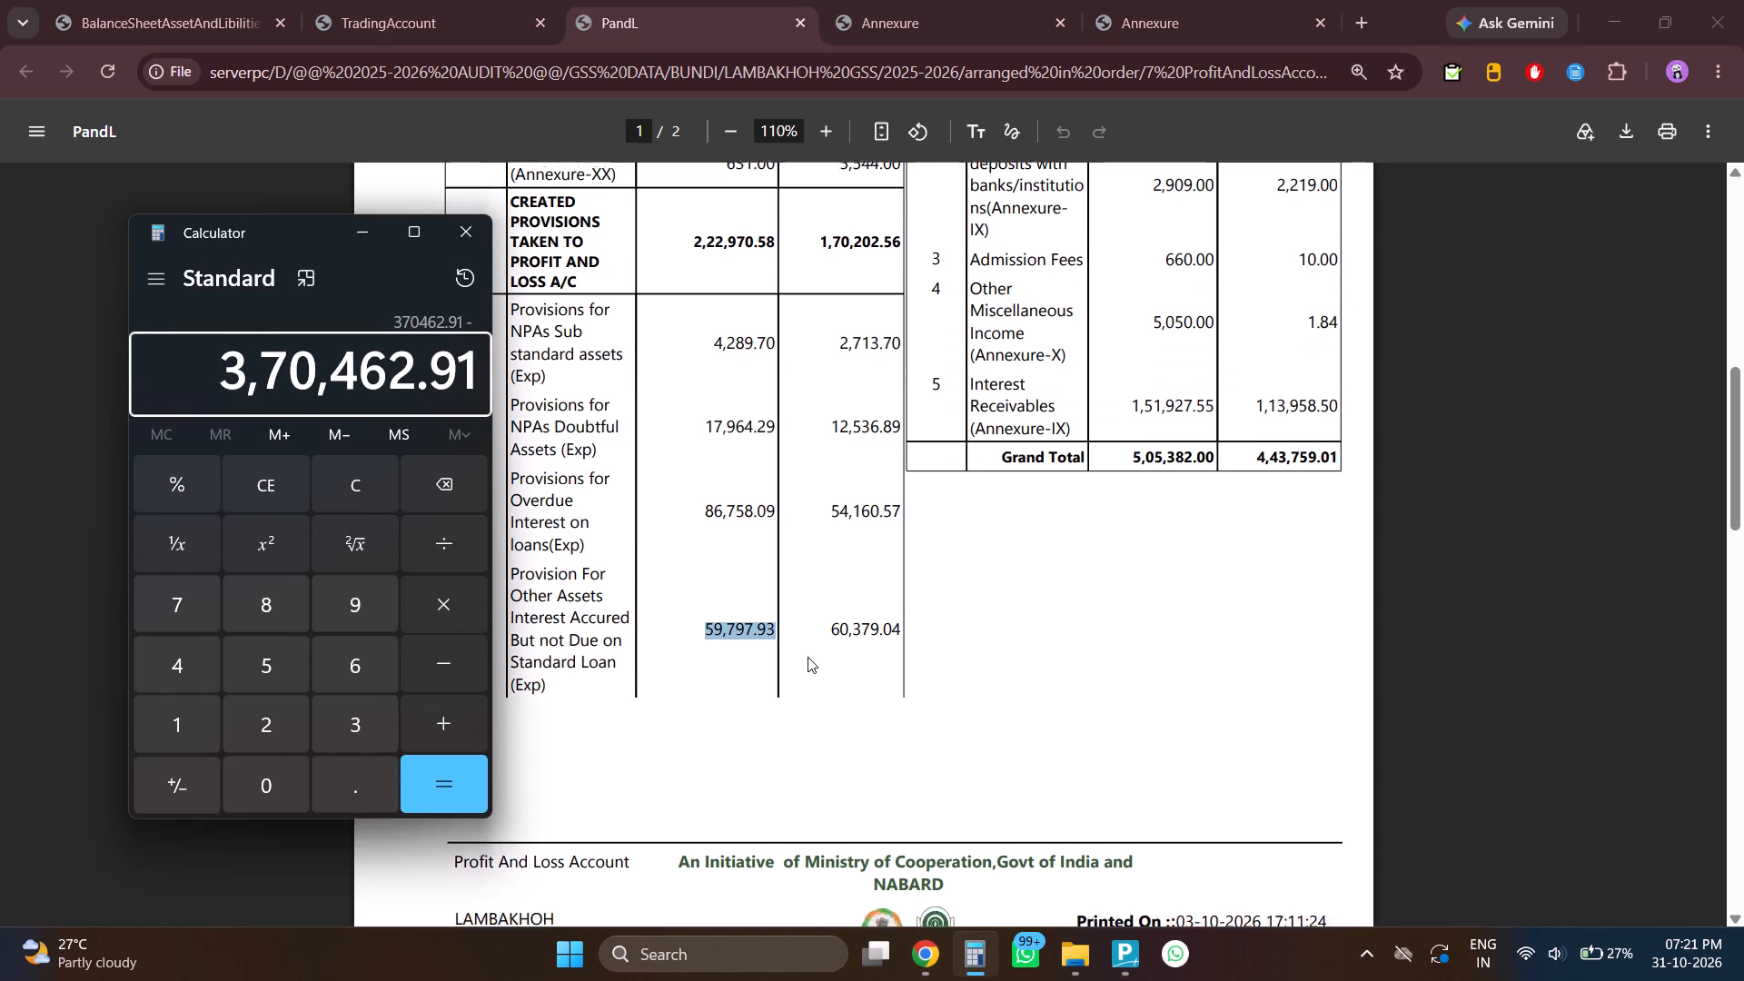
scroll(808, 657, "down", 3)
left_click_drag(705, 671, 777, 684)
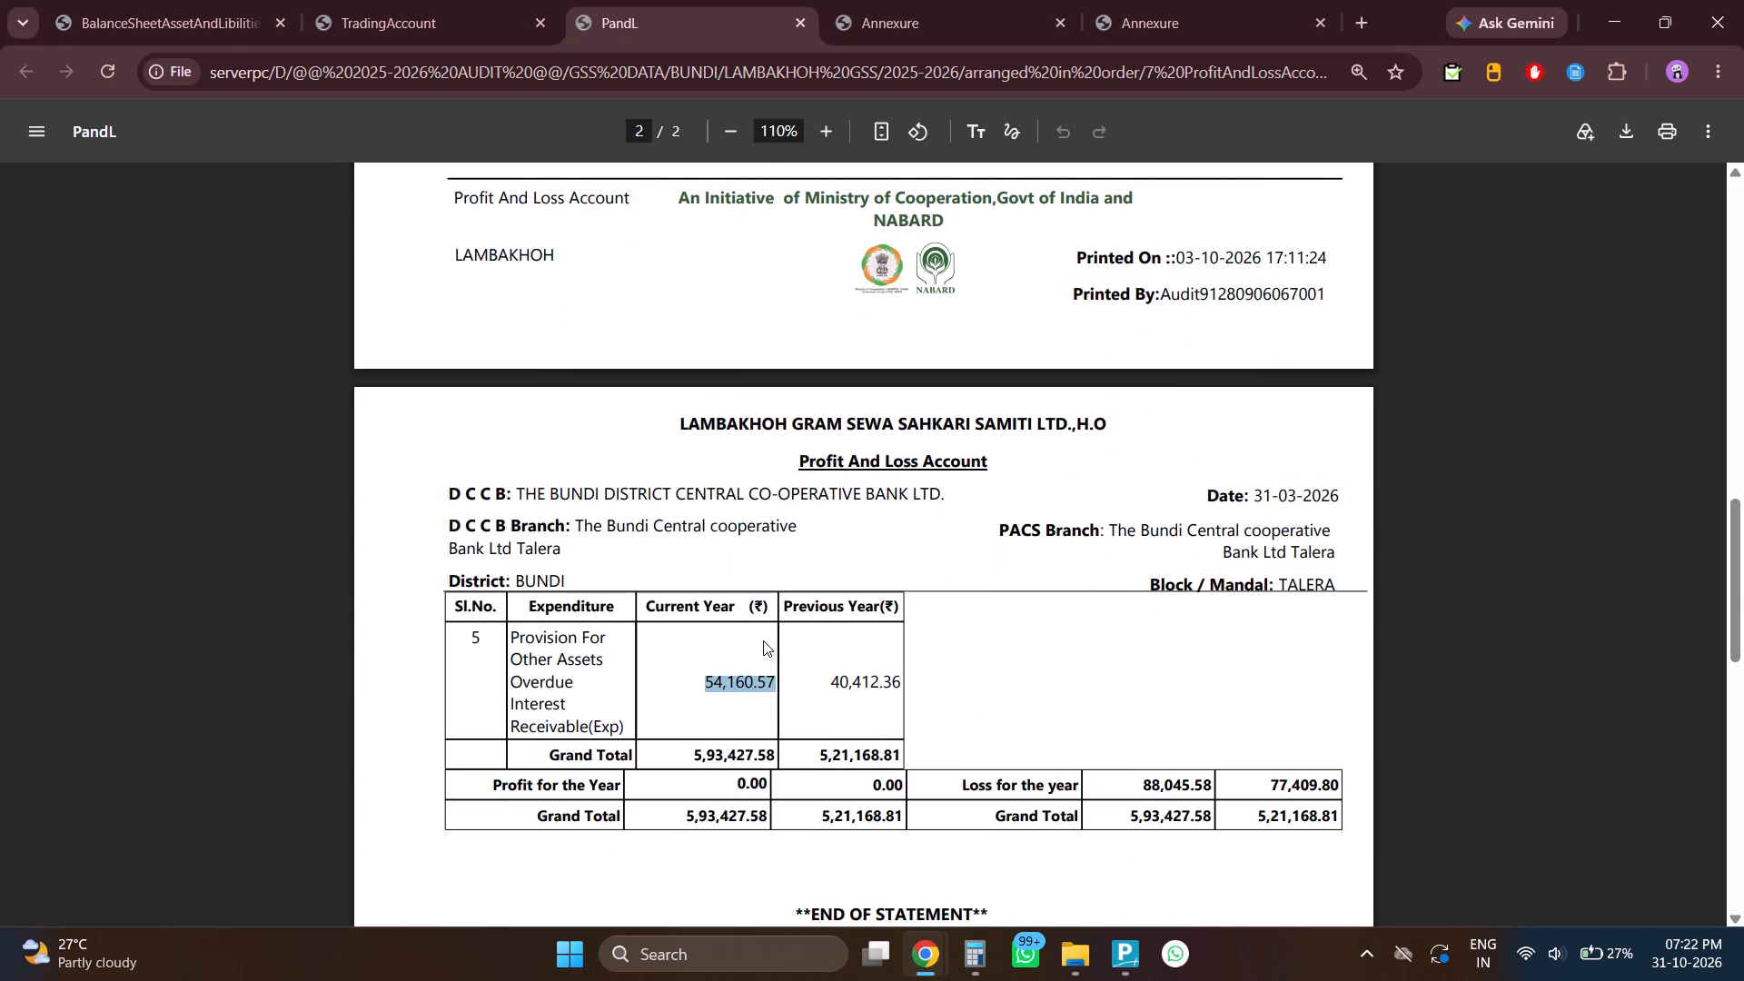
key("ctrl+c")
key("ctrl+c")
key("ctrl+c")
key("ctrl+c")
key("ctrl+c")
key("ctrl+c")
key("alt+Tab")
key("minus")
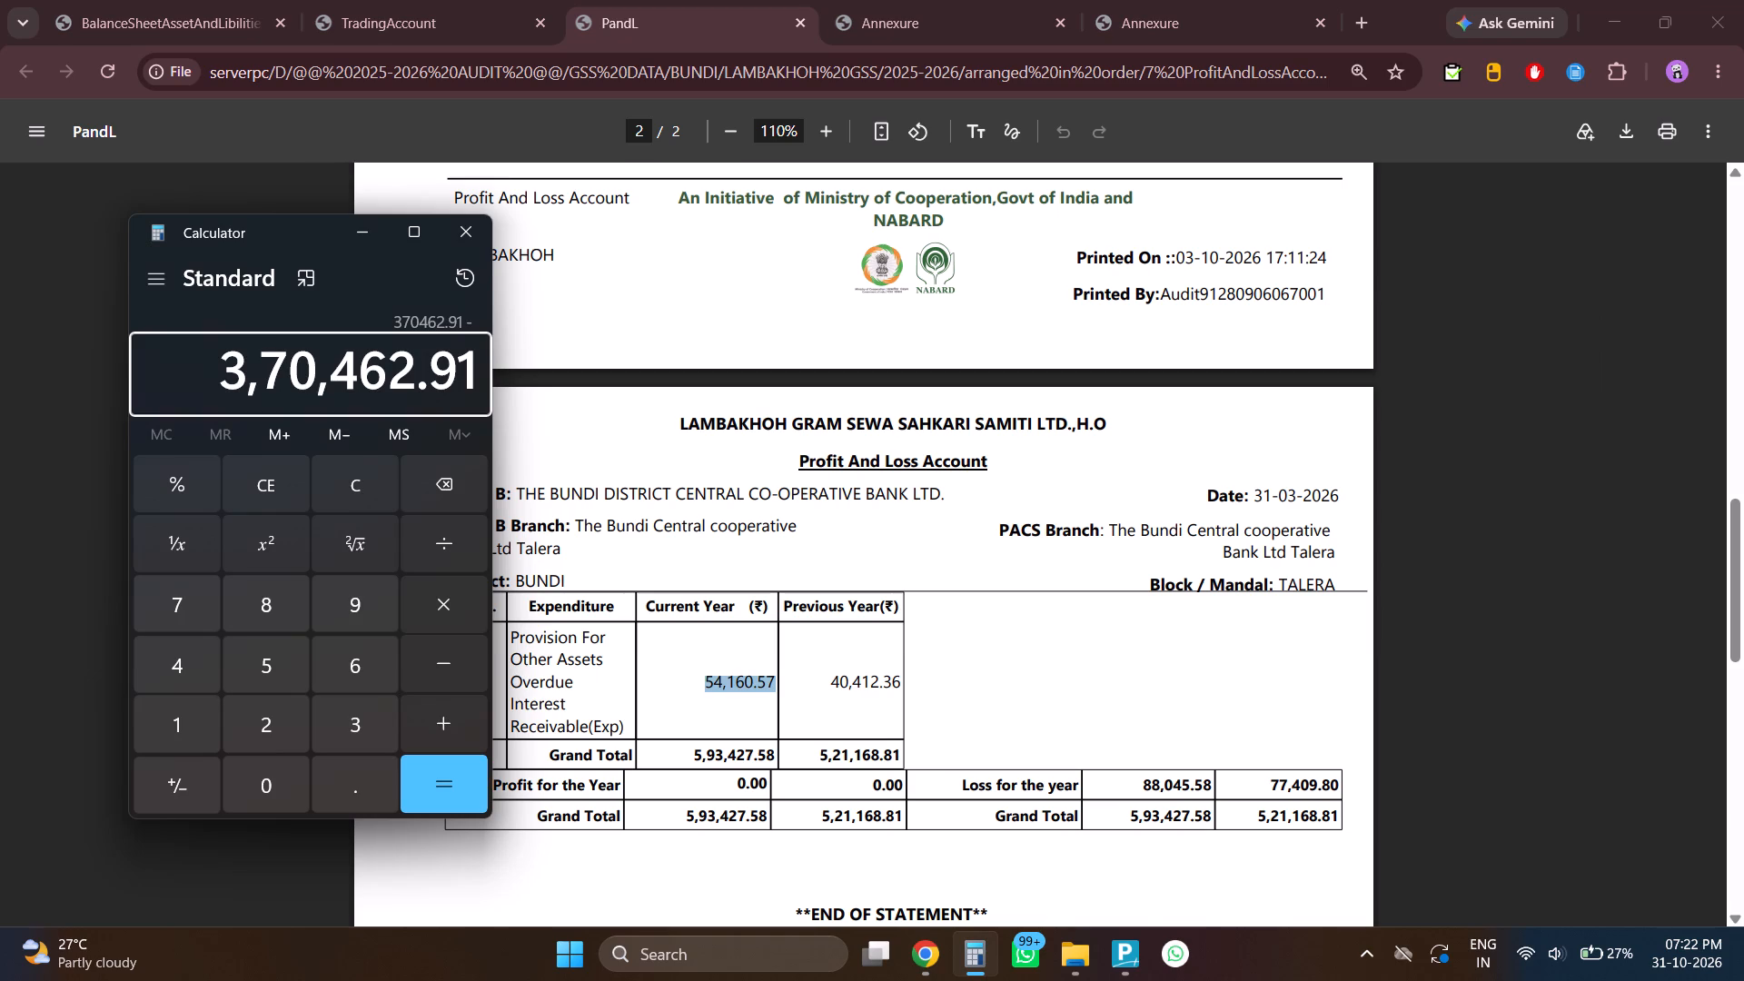
key("ctrl+v")
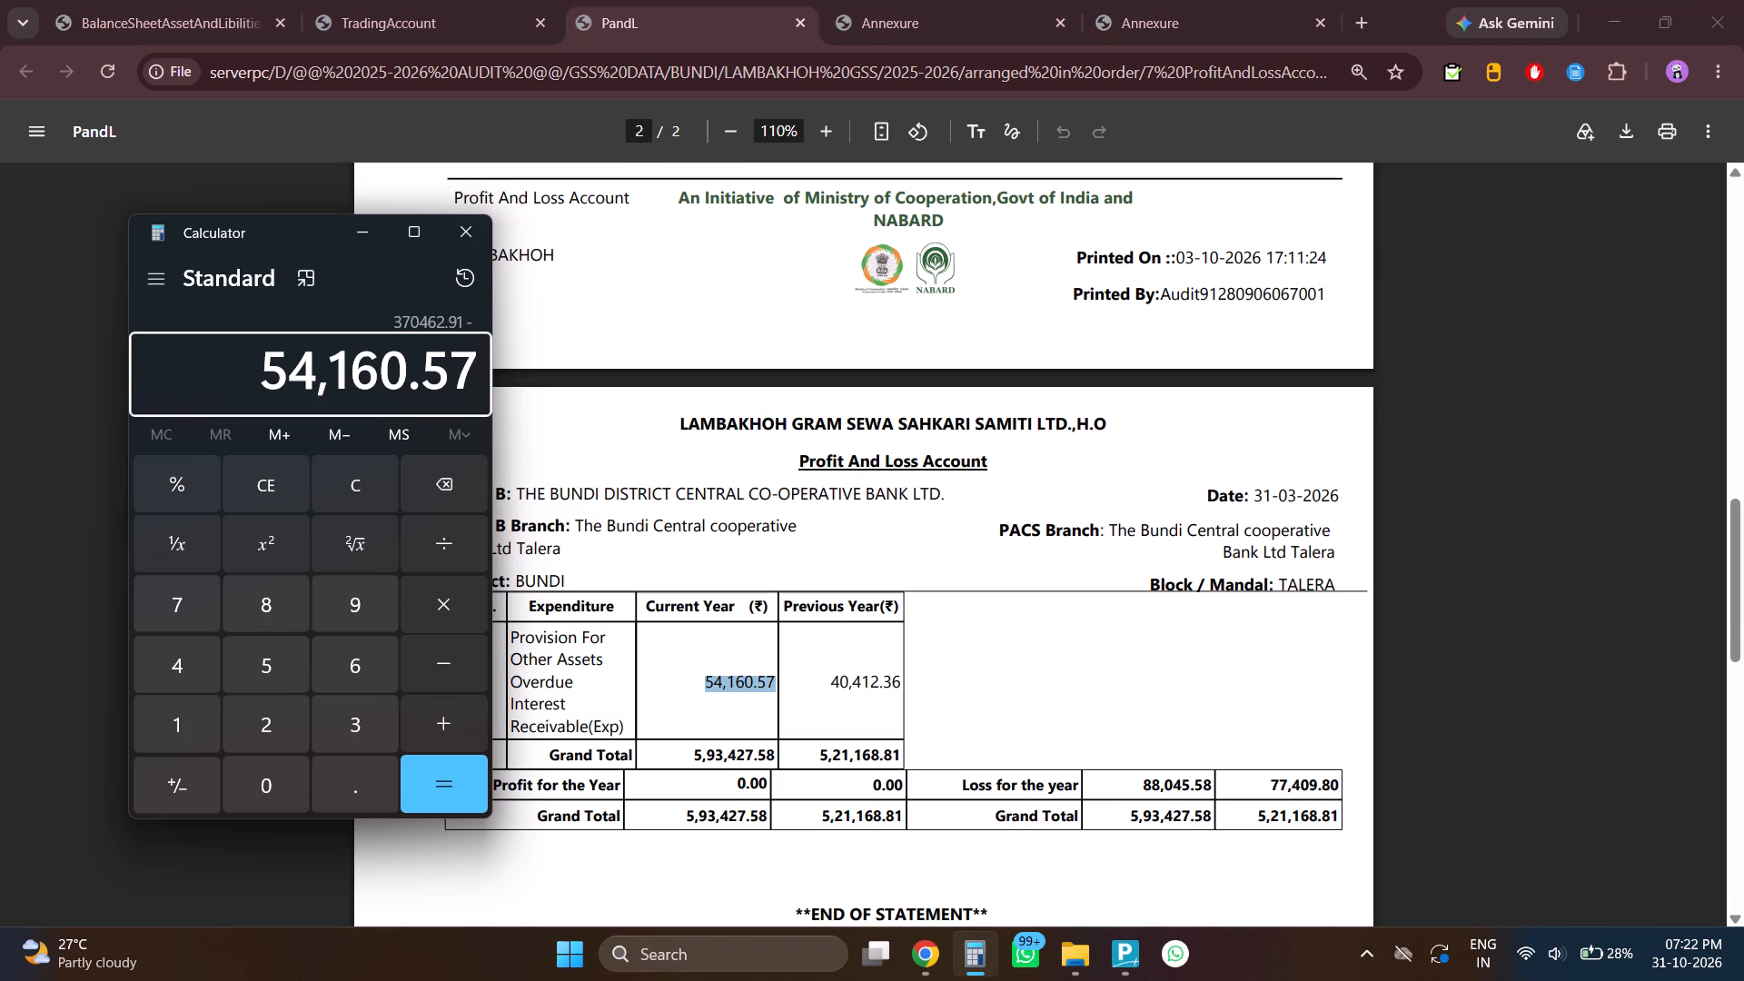
type("-----")
Transfer the Calculator result to CompuTax's P & L as Interest income under Other income, without decimals: 316302.
key("ctrl+c")
key("ctrl+c")
key("ctrl+c")
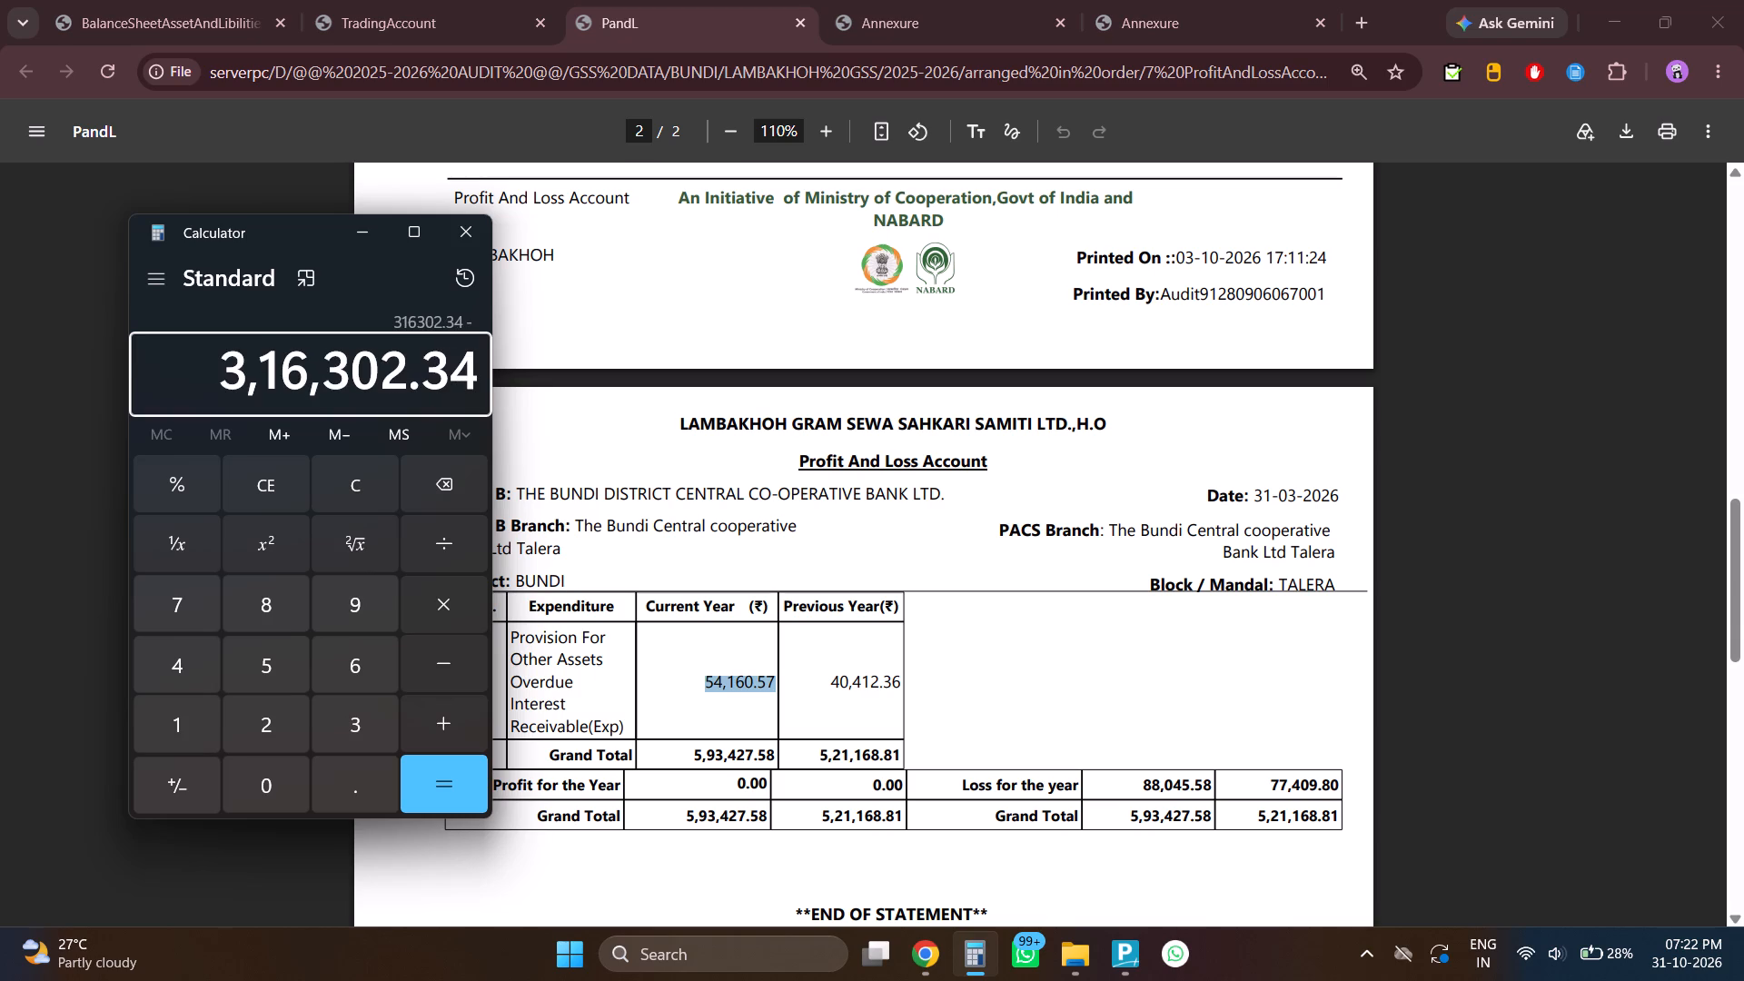
key("ctrl+c")
key("ctrl+c")
key("ctrl+c")
key("ctrl+c")
key("alt+Tab")
key("alt+Tab")
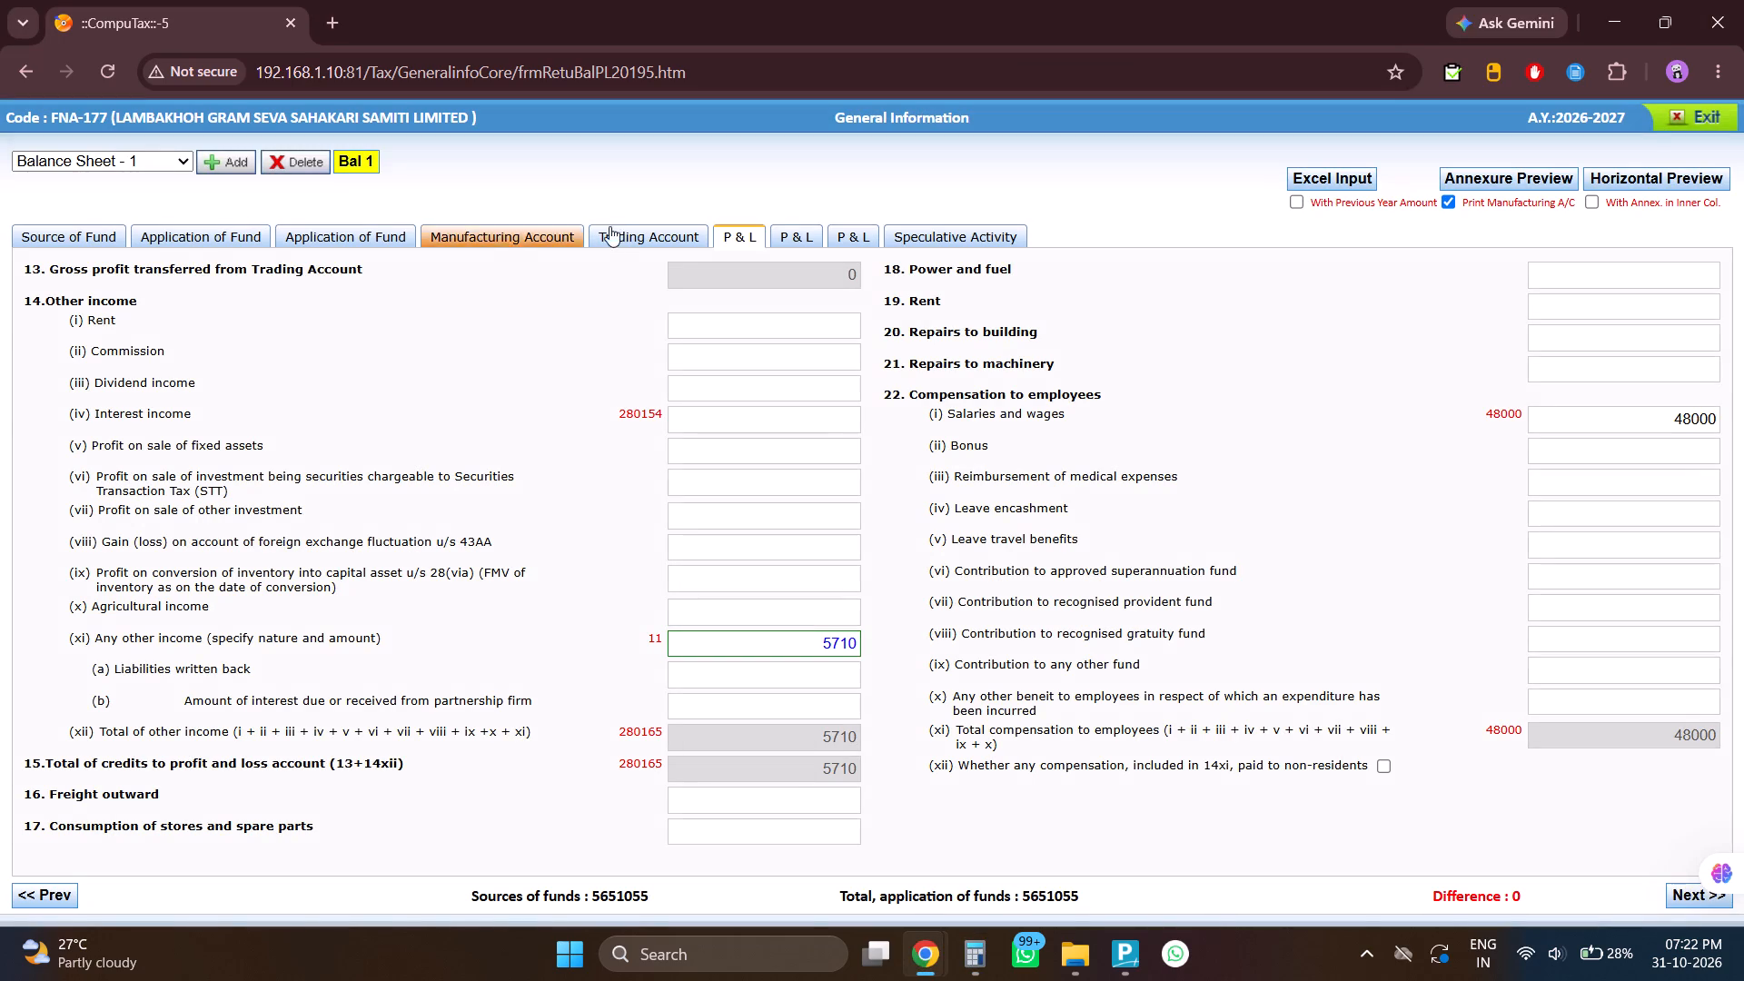
left_click(719, 410)
key("ctrl+v")
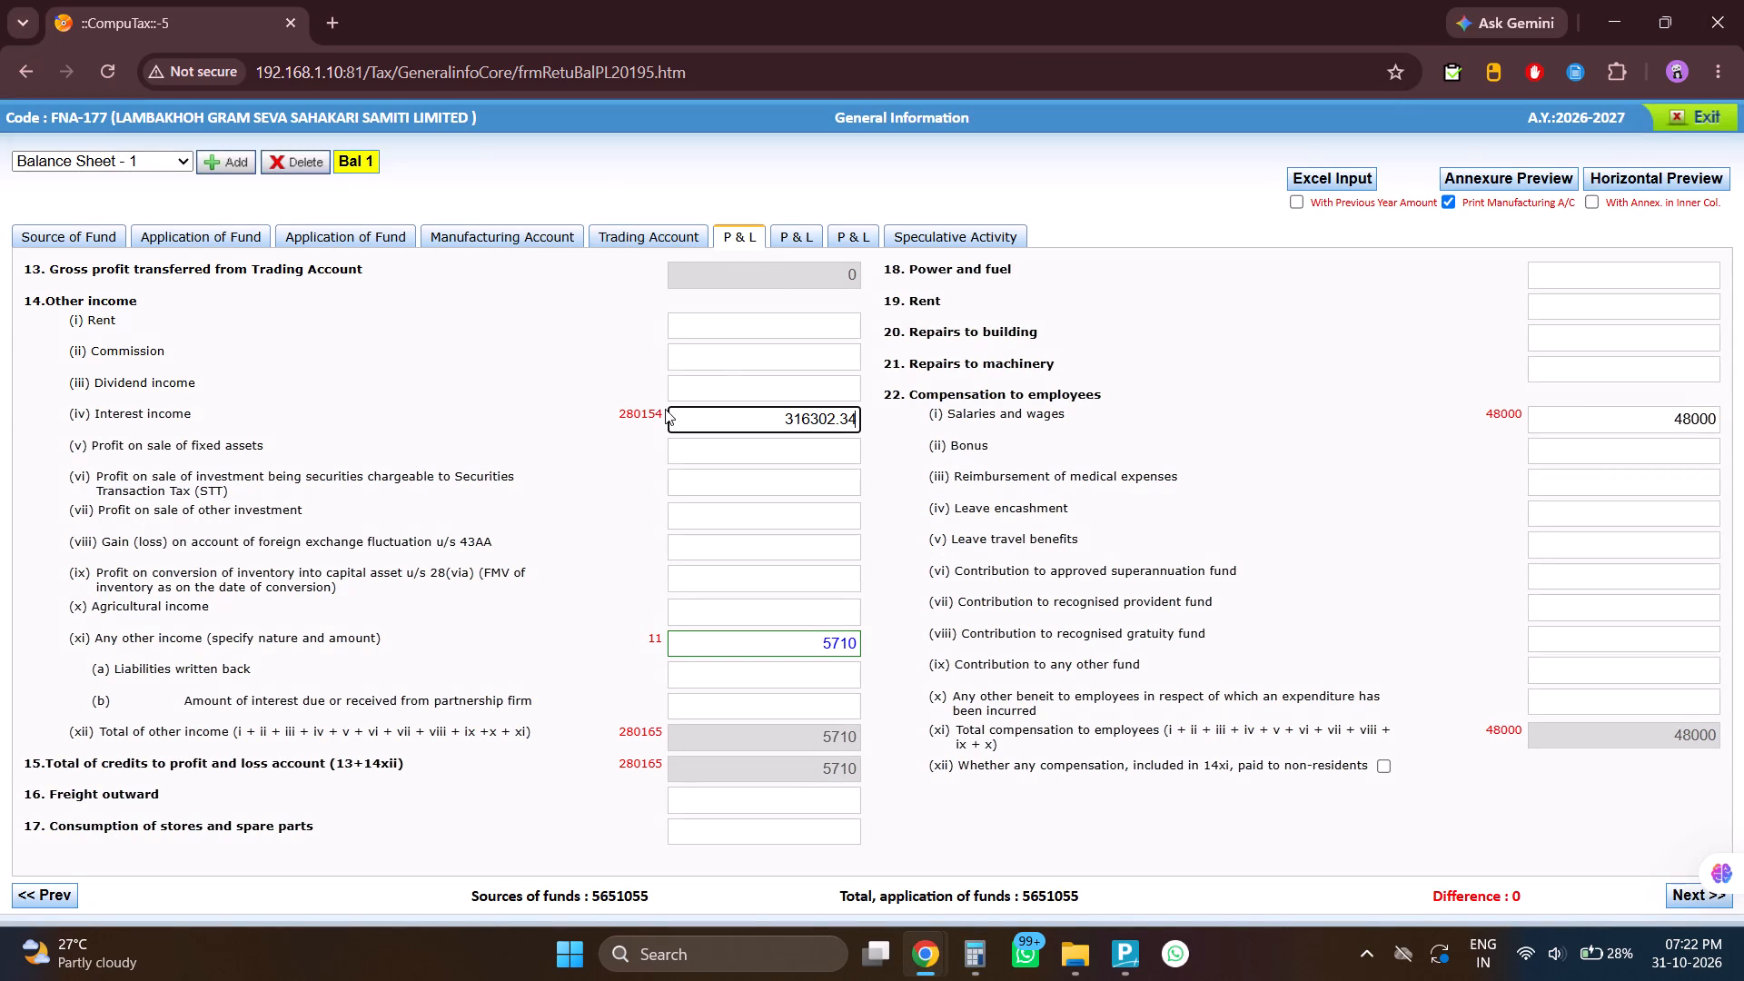
key("BackSpace")
key("BackSpace")
key("BackSpace")
left_click(1070, 408)
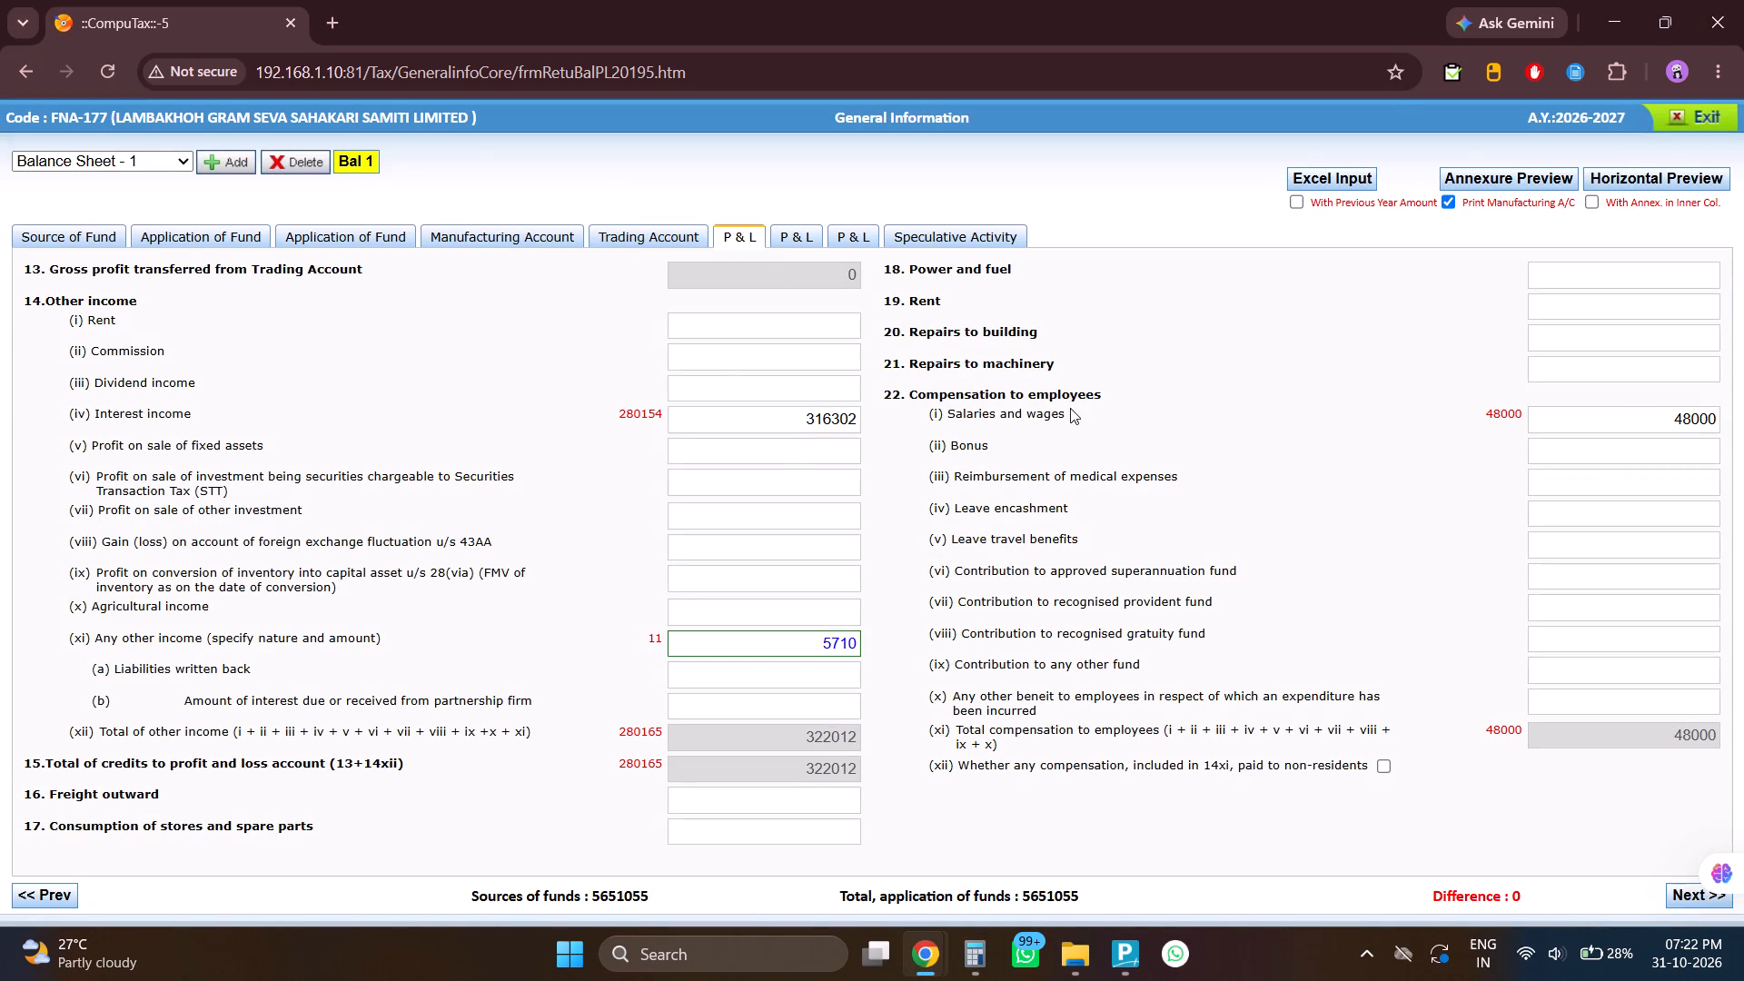
key("Tab")
left_click(1189, 302)
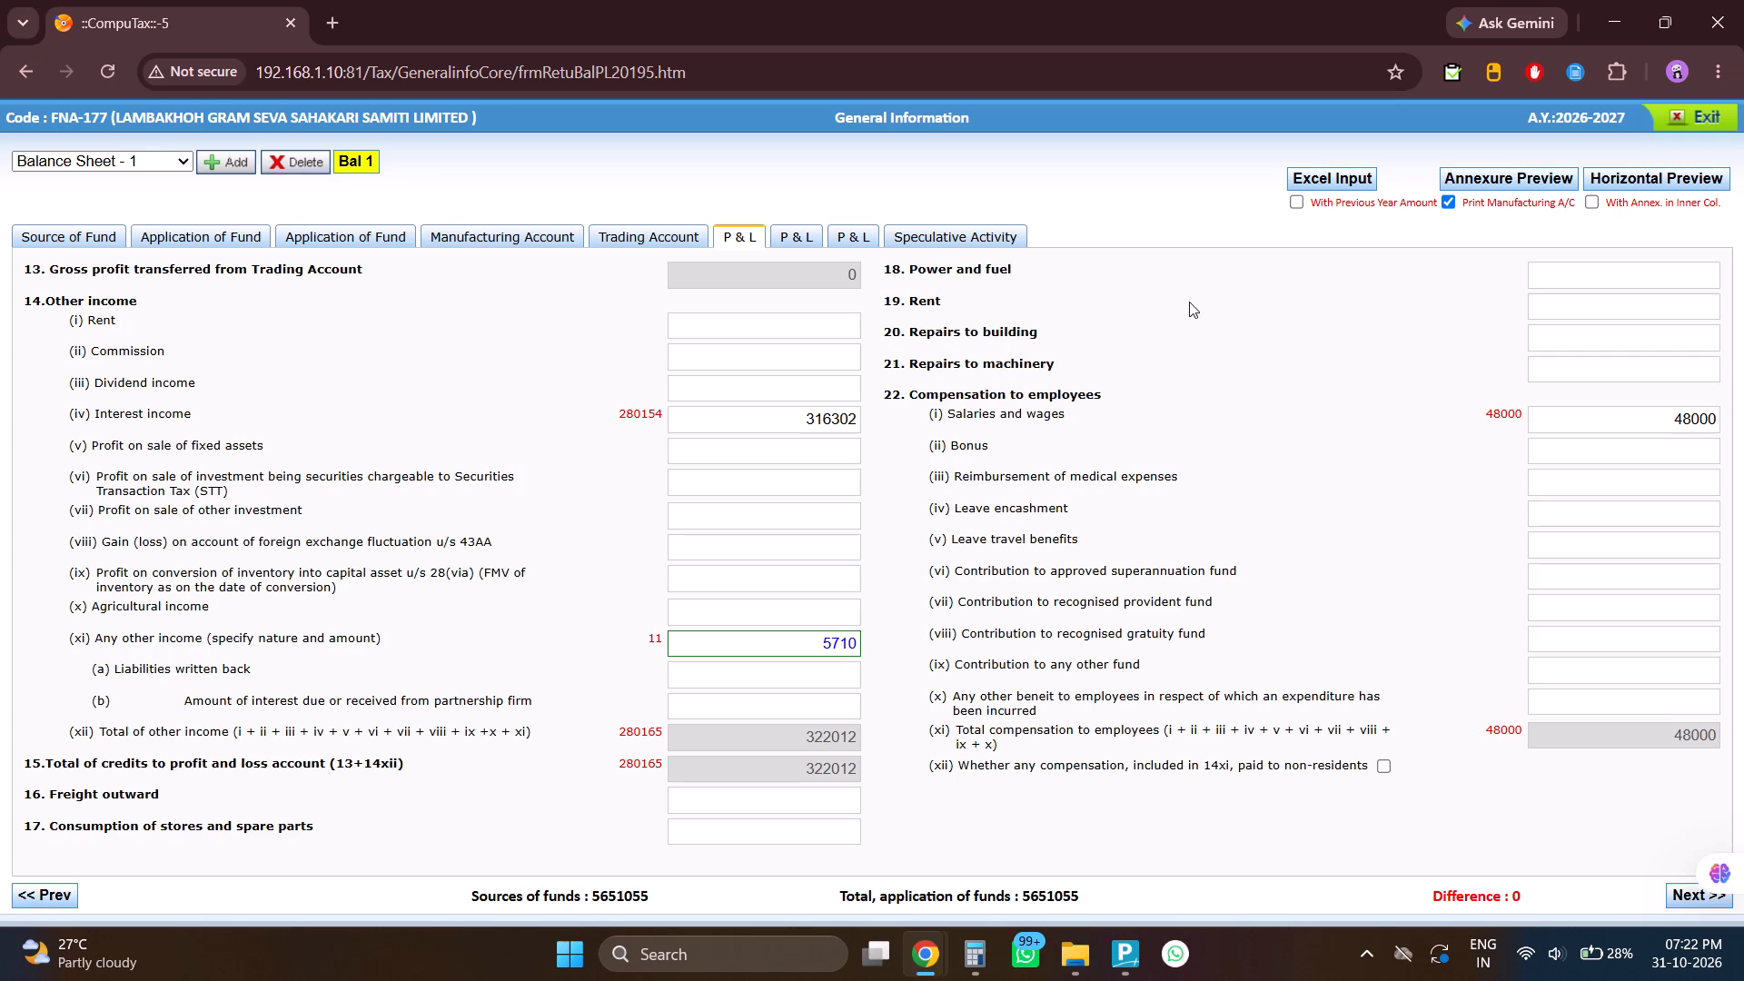
Start a new Calculator sum with the PandL PDF's current-year provision for NPAs sub standard assets (Exp), 4,289.70.
key("alt+Tab")
key("alt+Tab")
key("alt+Tab")
key("alt+Tab")
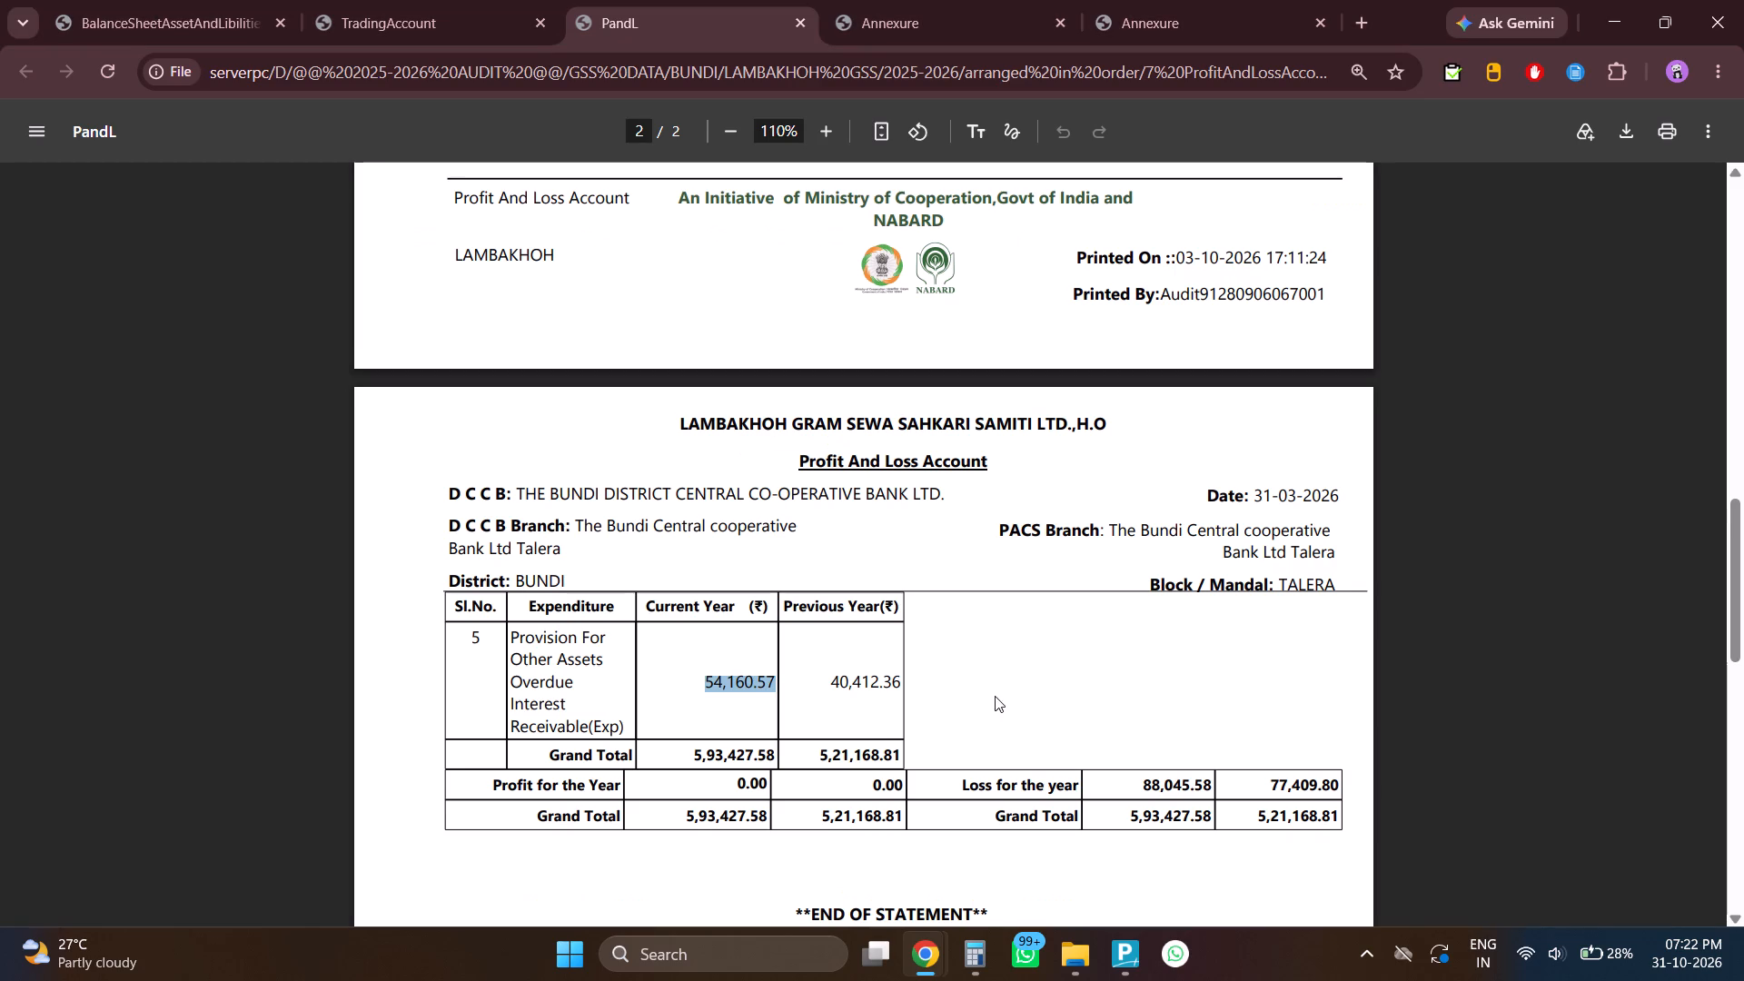
scroll(1001, 694, "up", 5)
scroll(1001, 694, "down", 1)
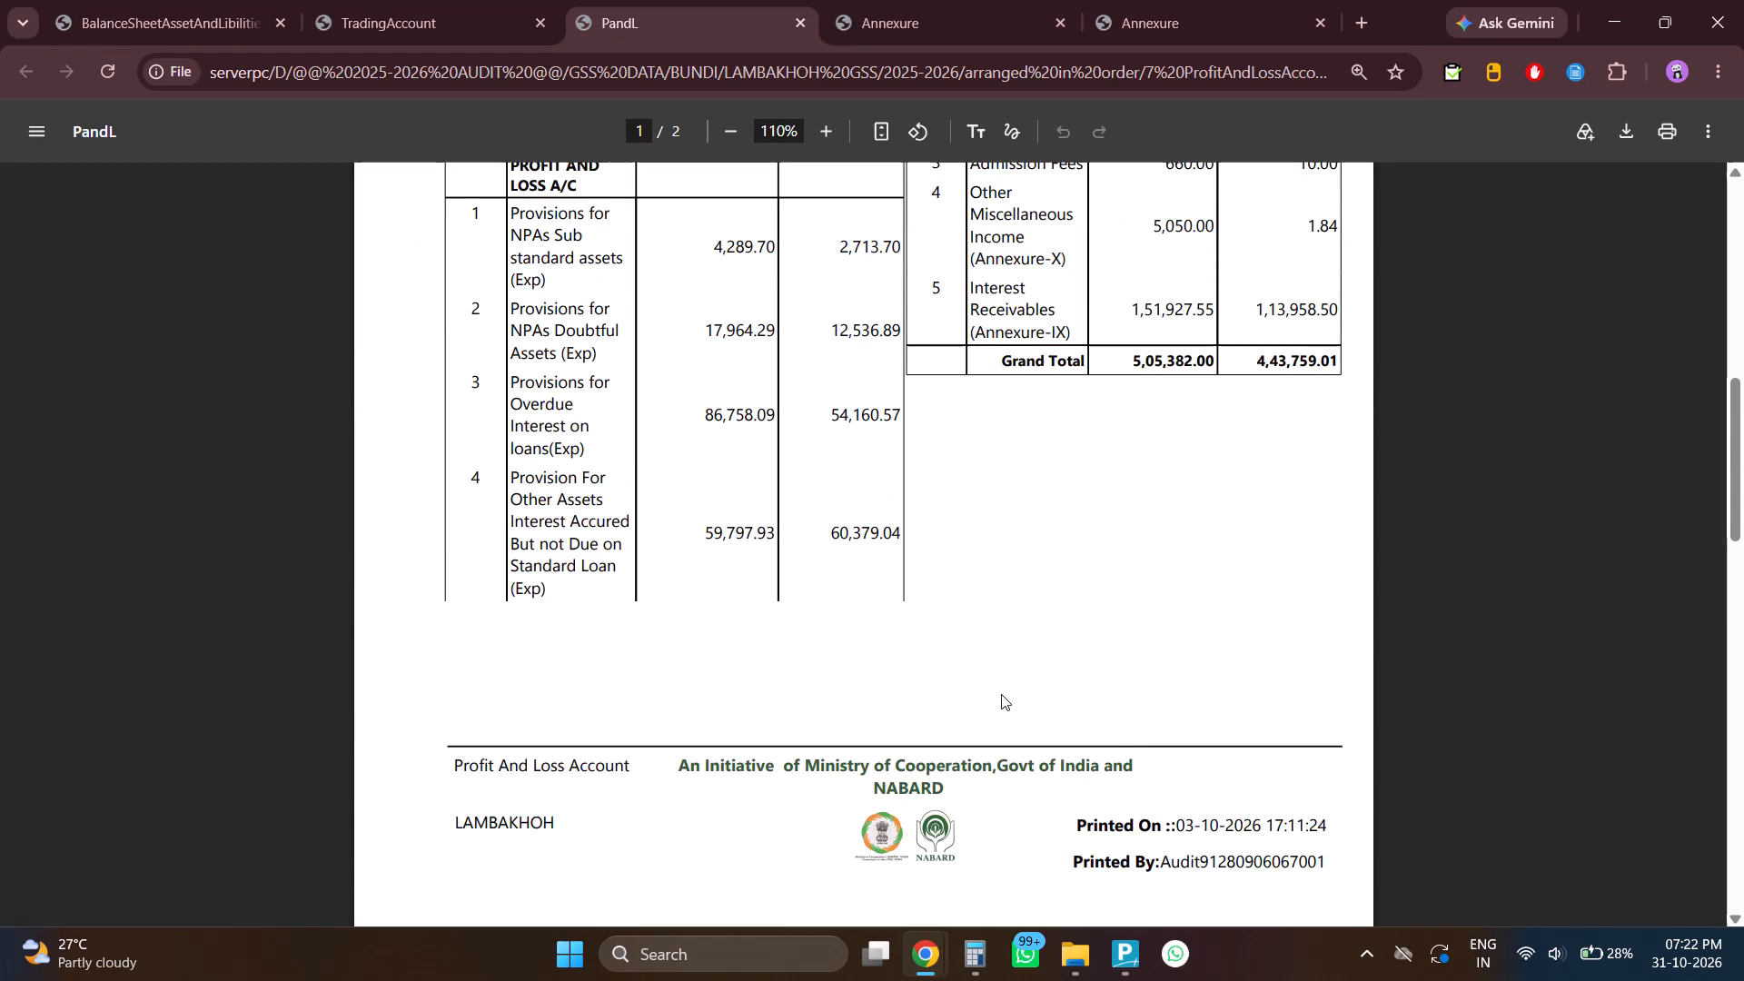
scroll(1001, 694, "down", 6)
scroll(1001, 694, "up", 7)
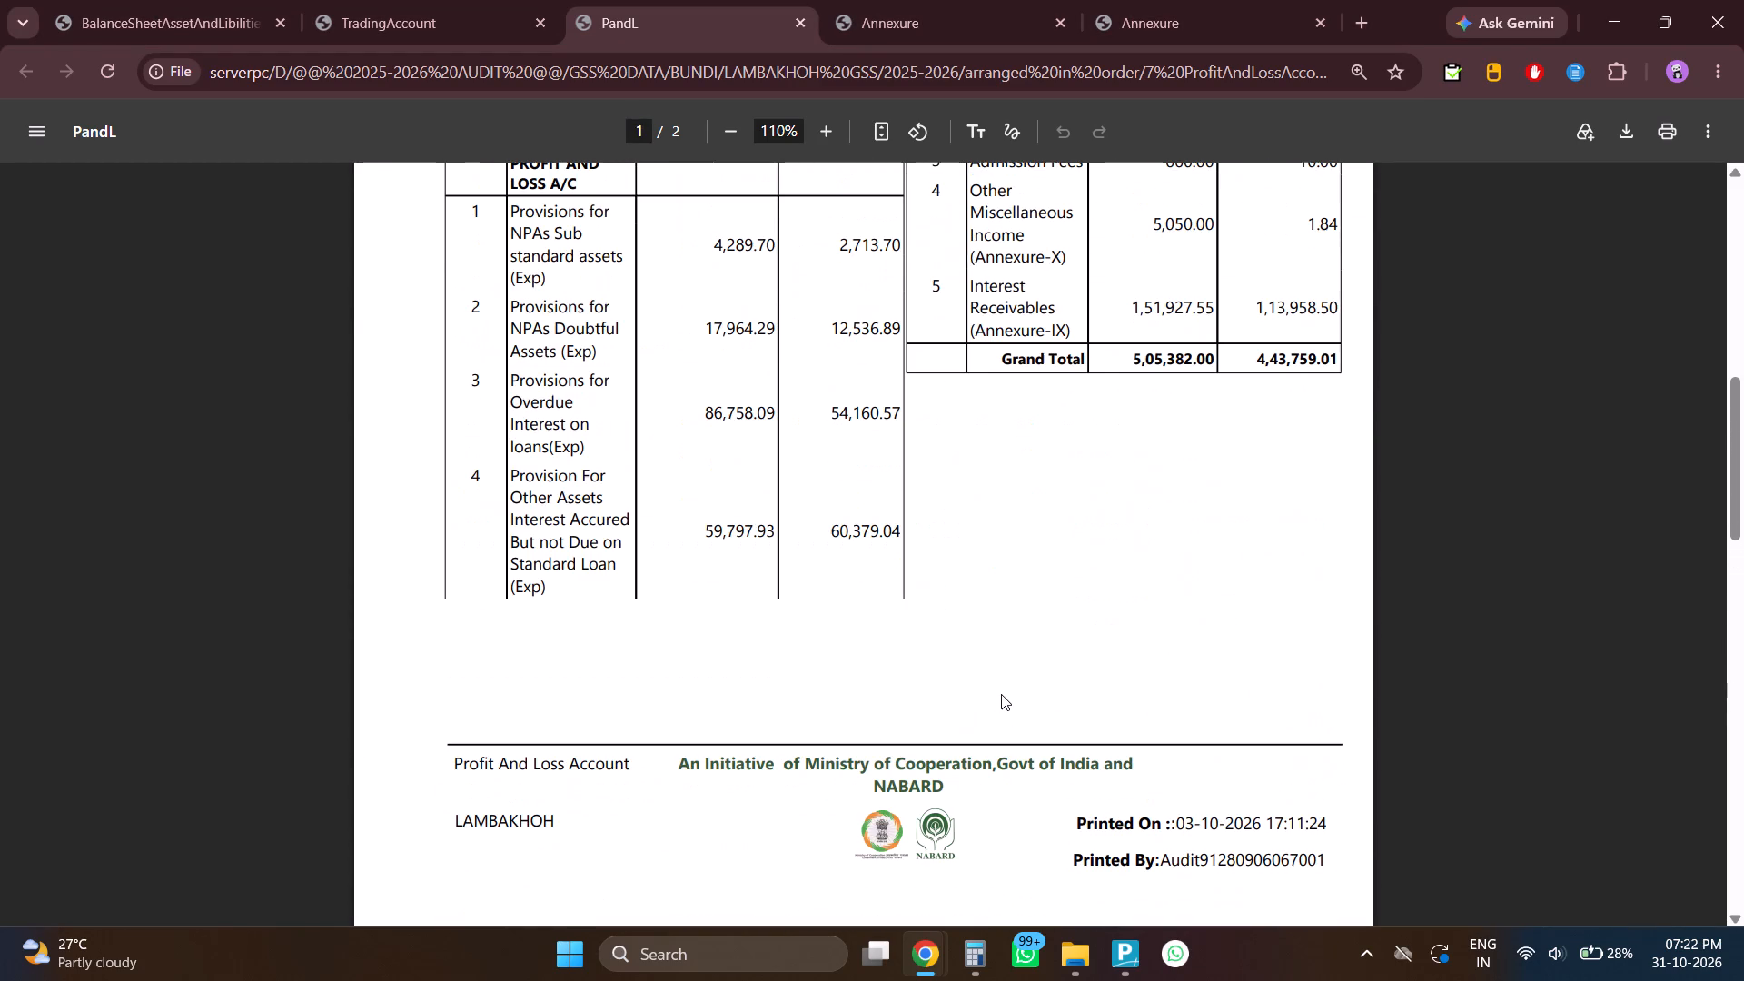
scroll(963, 594, "up", 2)
key("alt+Tab")
key("alt+Tab")
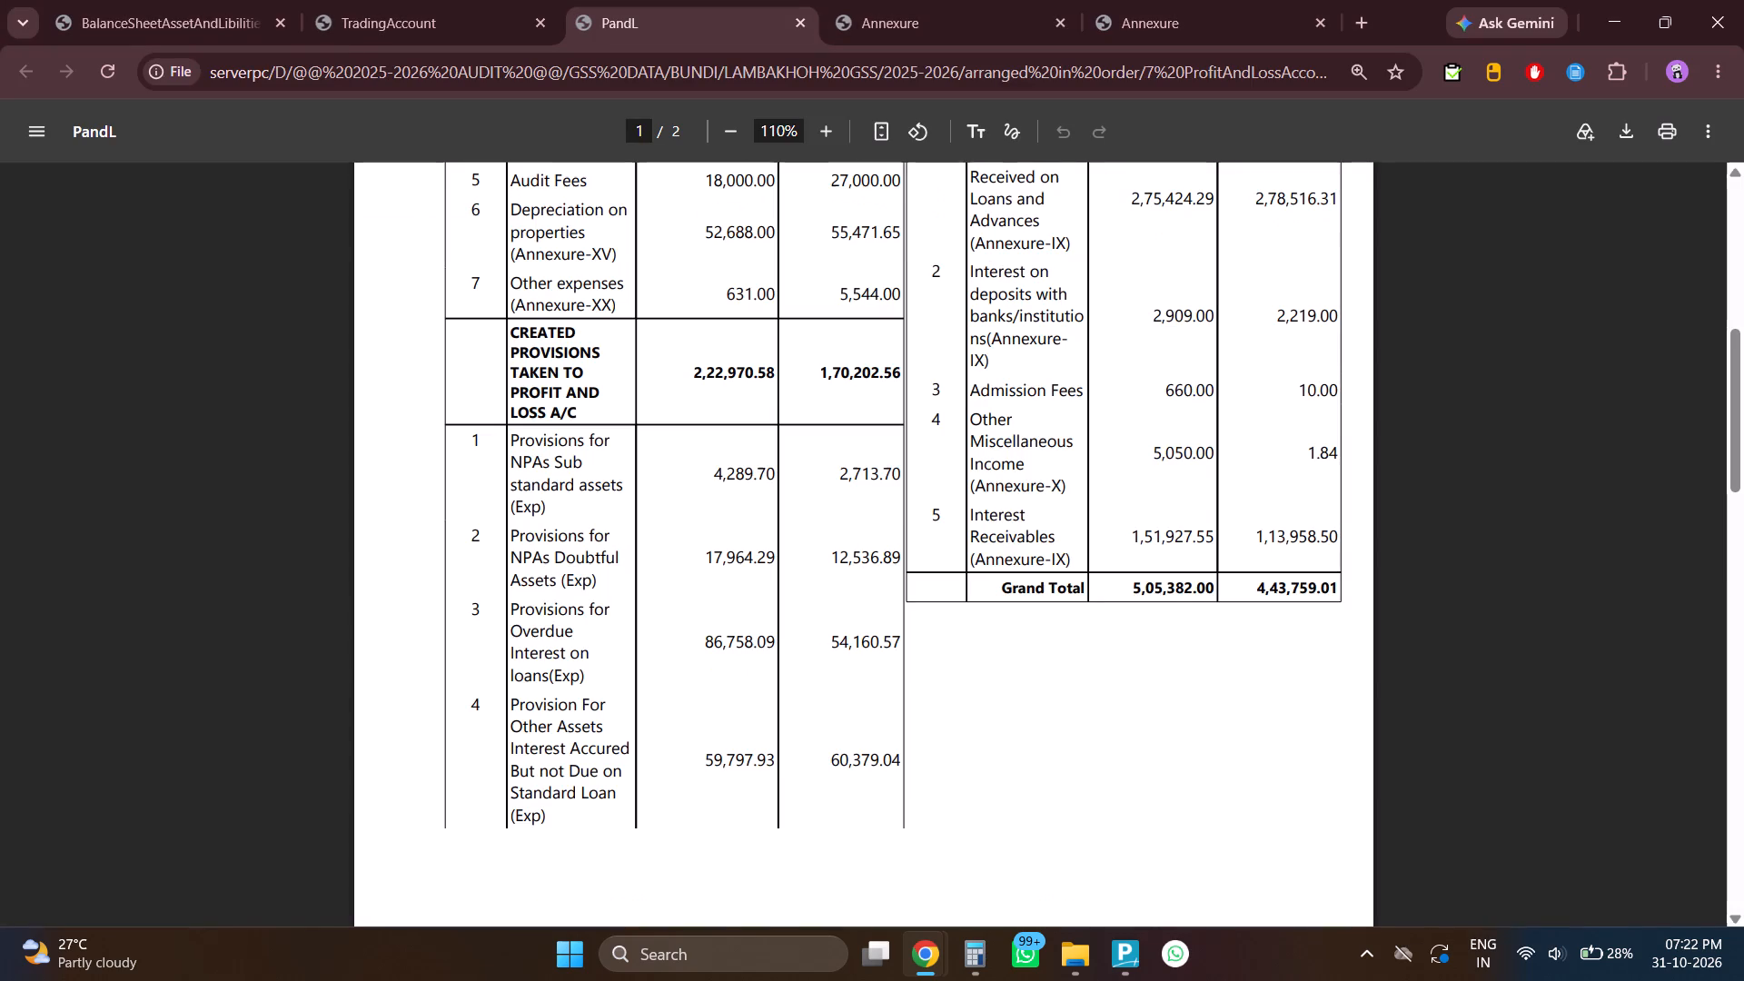
left_click_drag(705, 472, 803, 479)
key("ctrl+c")
key("ctrl+c")
key("ctrl+c")
key("ctrl+c")
key("ctrl+c")
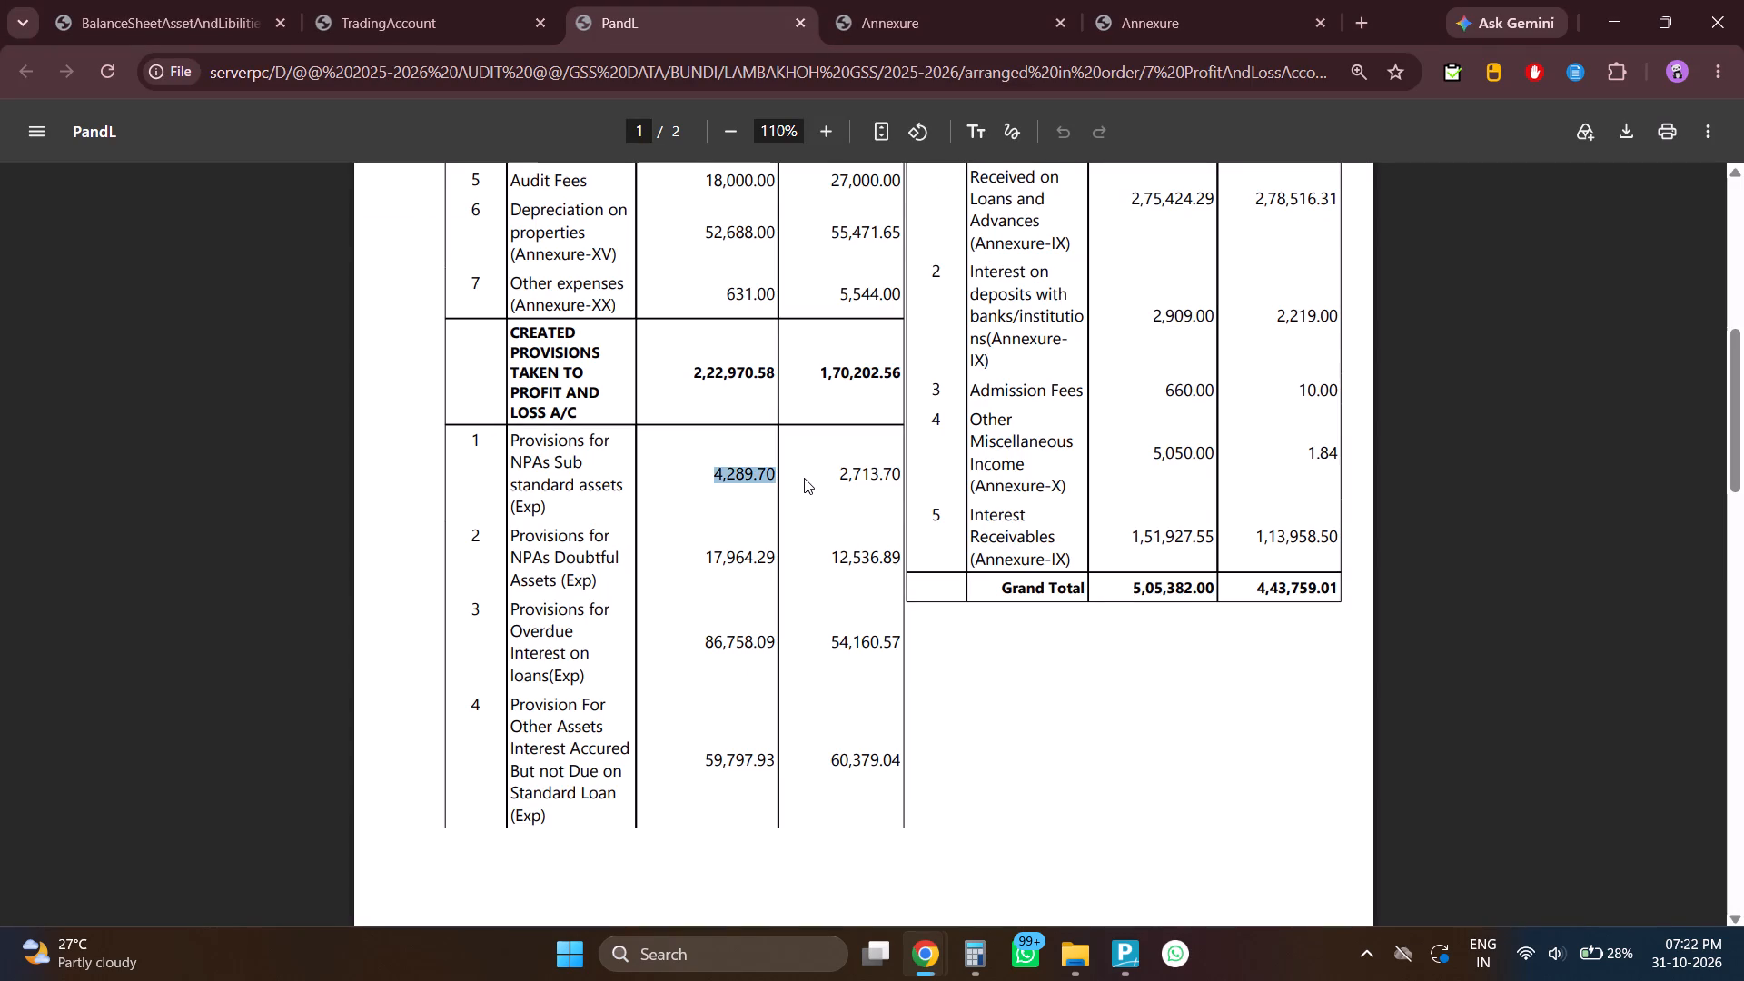
key("Escape")
key("super+2")
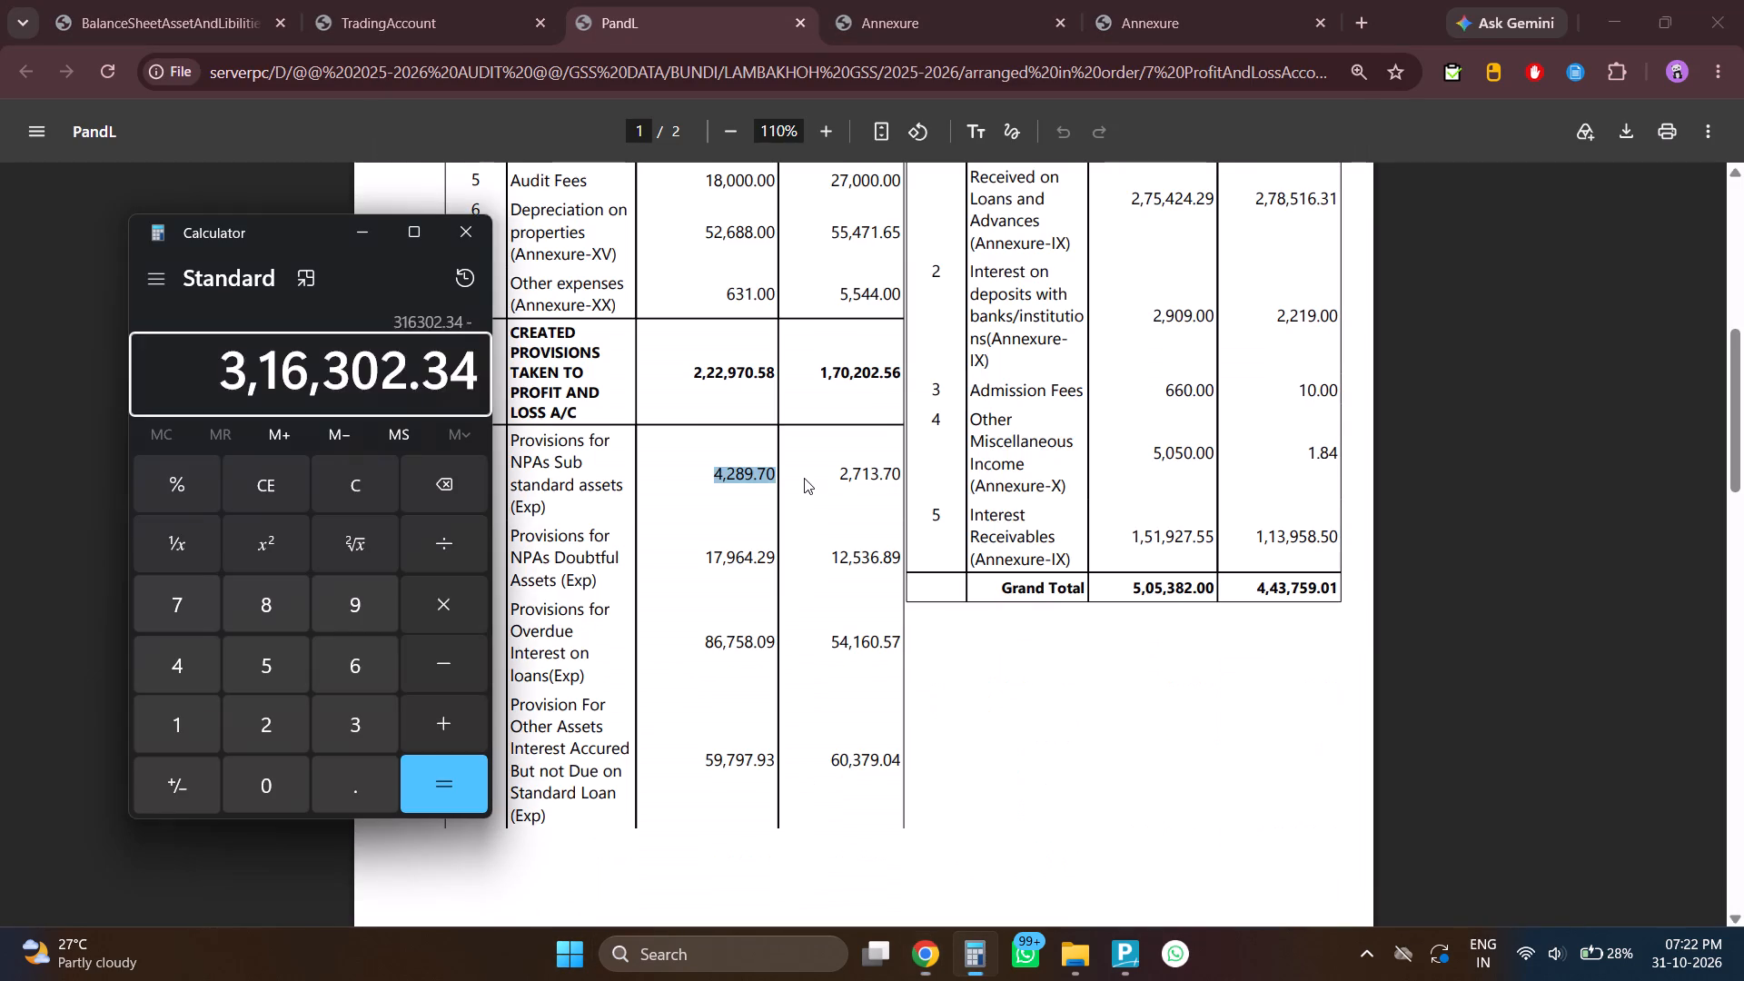
key("Escape")
key("ctrl+v")
type("+++++++")
Add the PandL PDF's current-year provision for NPAs doubtful assets (Exp), 17,964.29, to the Calculator sum.
left_click_drag(703, 560, 782, 559)
key("ctrl+c")
key("ctrl+c")
key("ctrl+c")
key("ctrl+c")
key("ctrl+c")
key("alt+Tab")
key("plus")
key("ctrl+v")
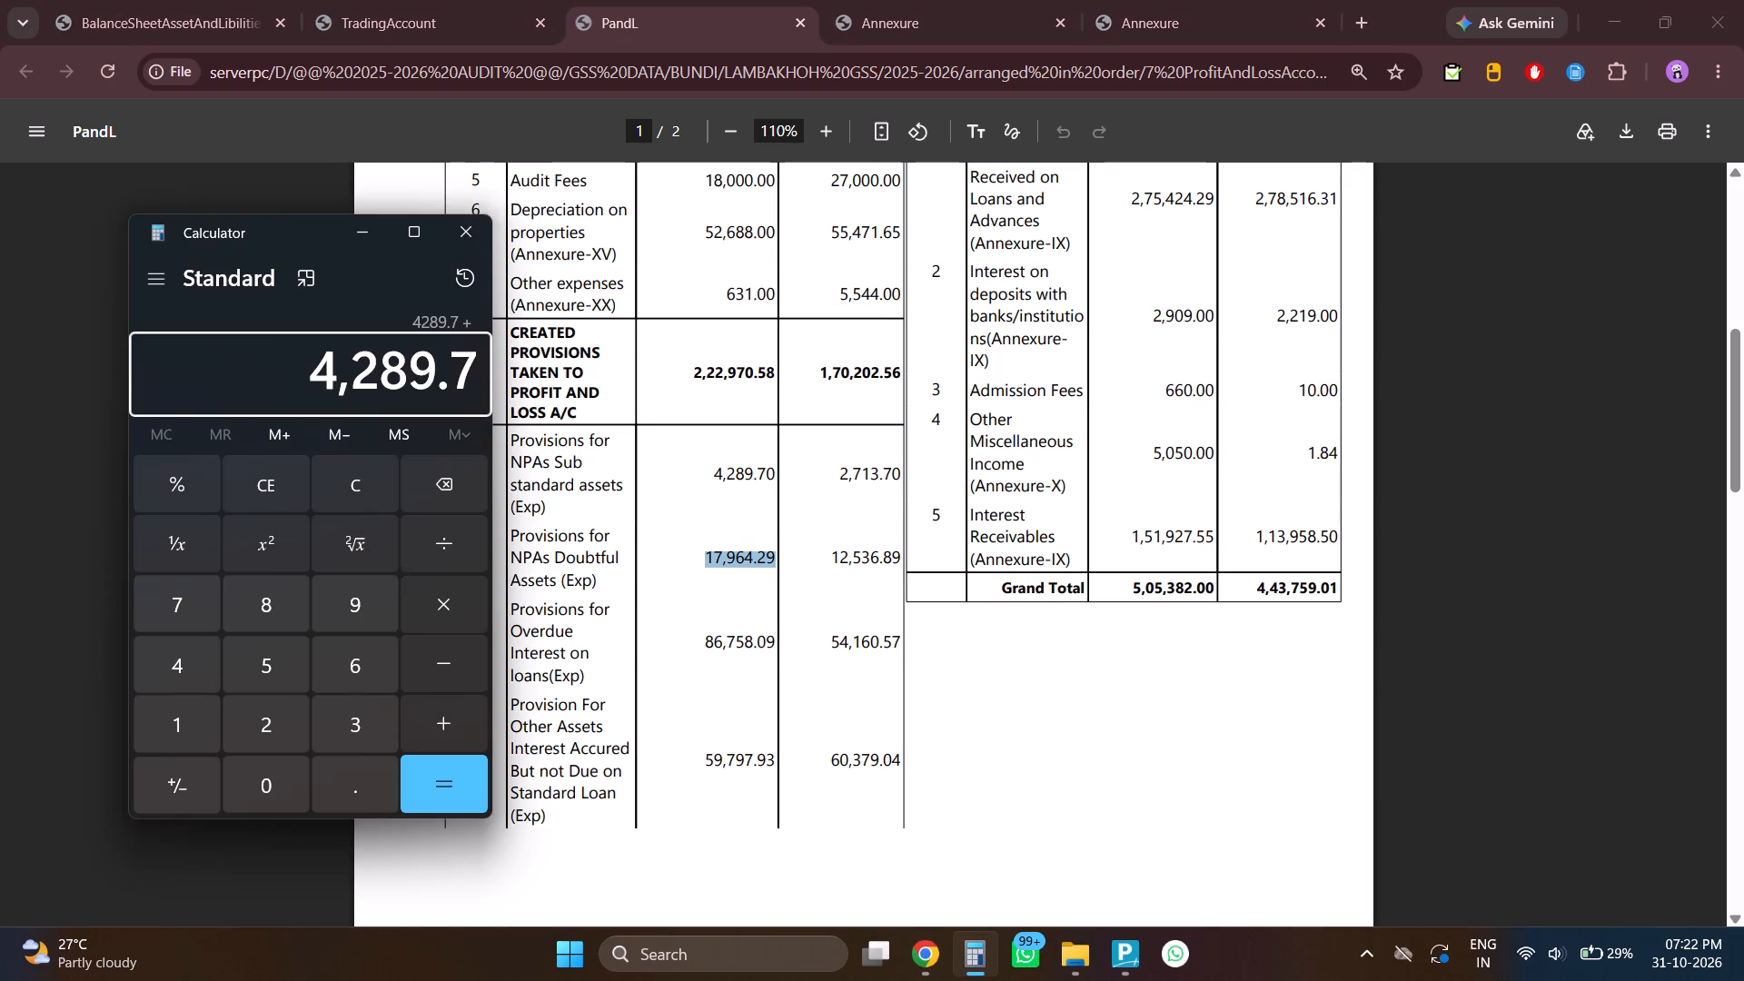
type("++++")
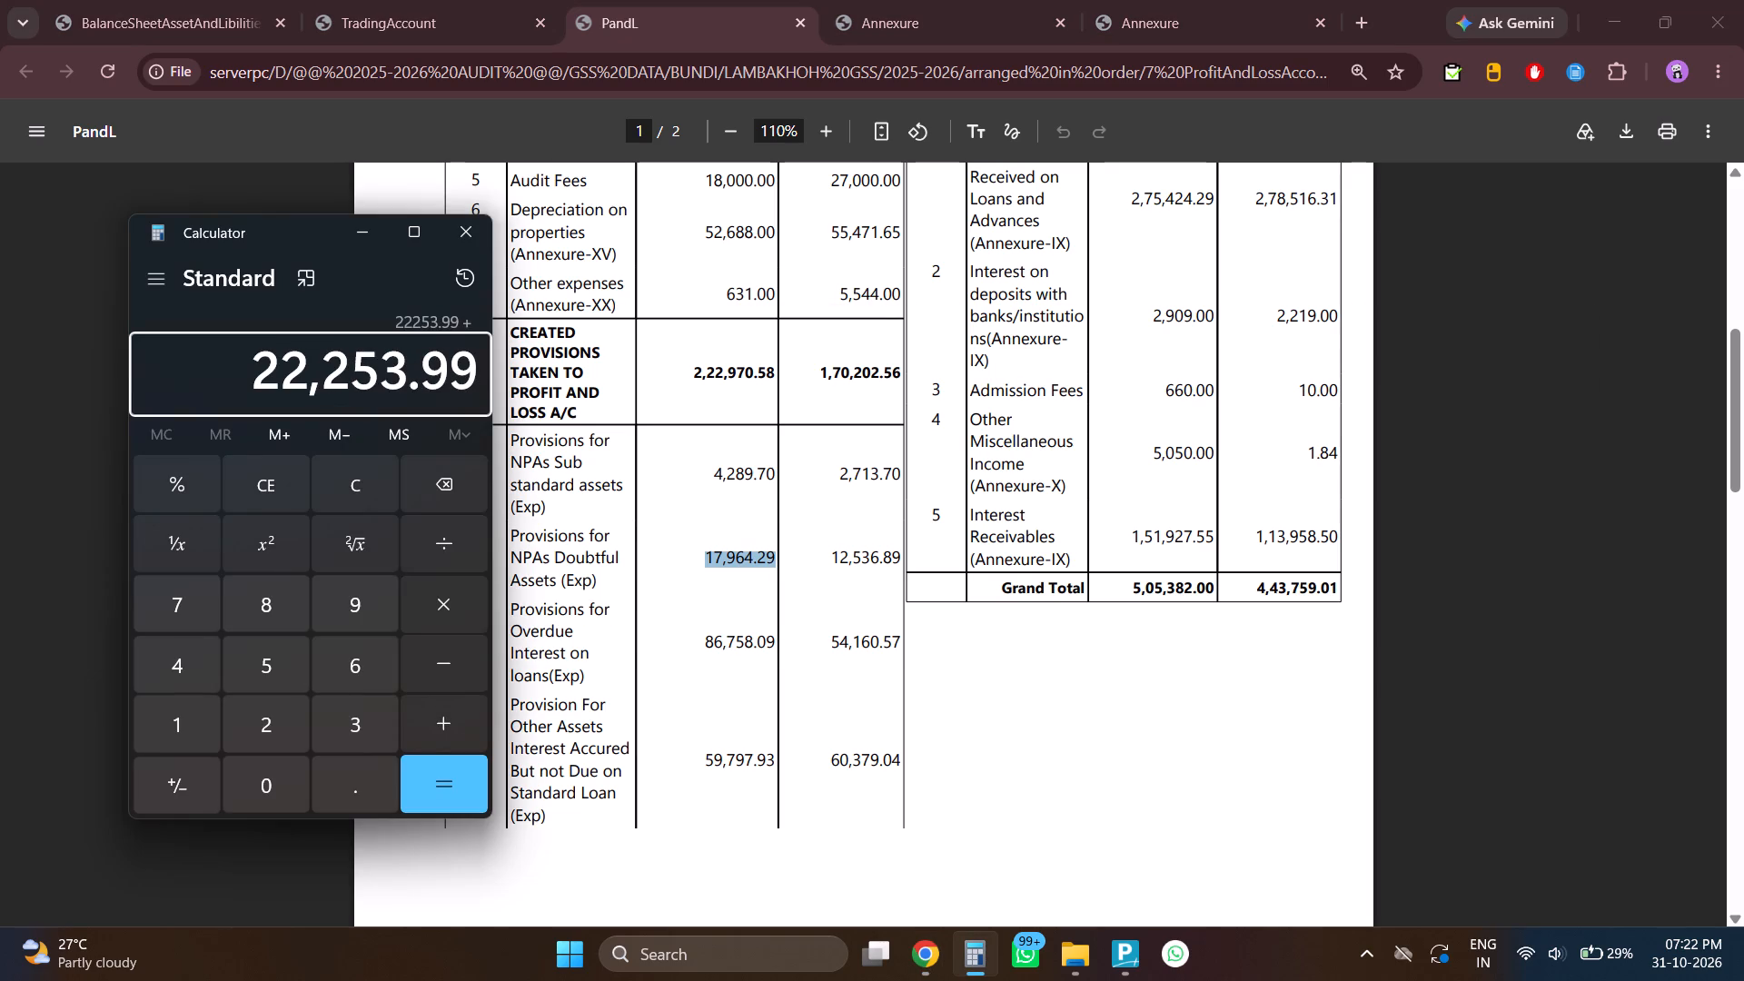
Add the PandL PDF's current-year provision for overdue interest on loans (Exp), 86,758.09, to the Calculator sum.
left_click_drag(705, 640, 798, 639)
key("ctrl+c")
key("ctrl+c")
key("ctrl+c")
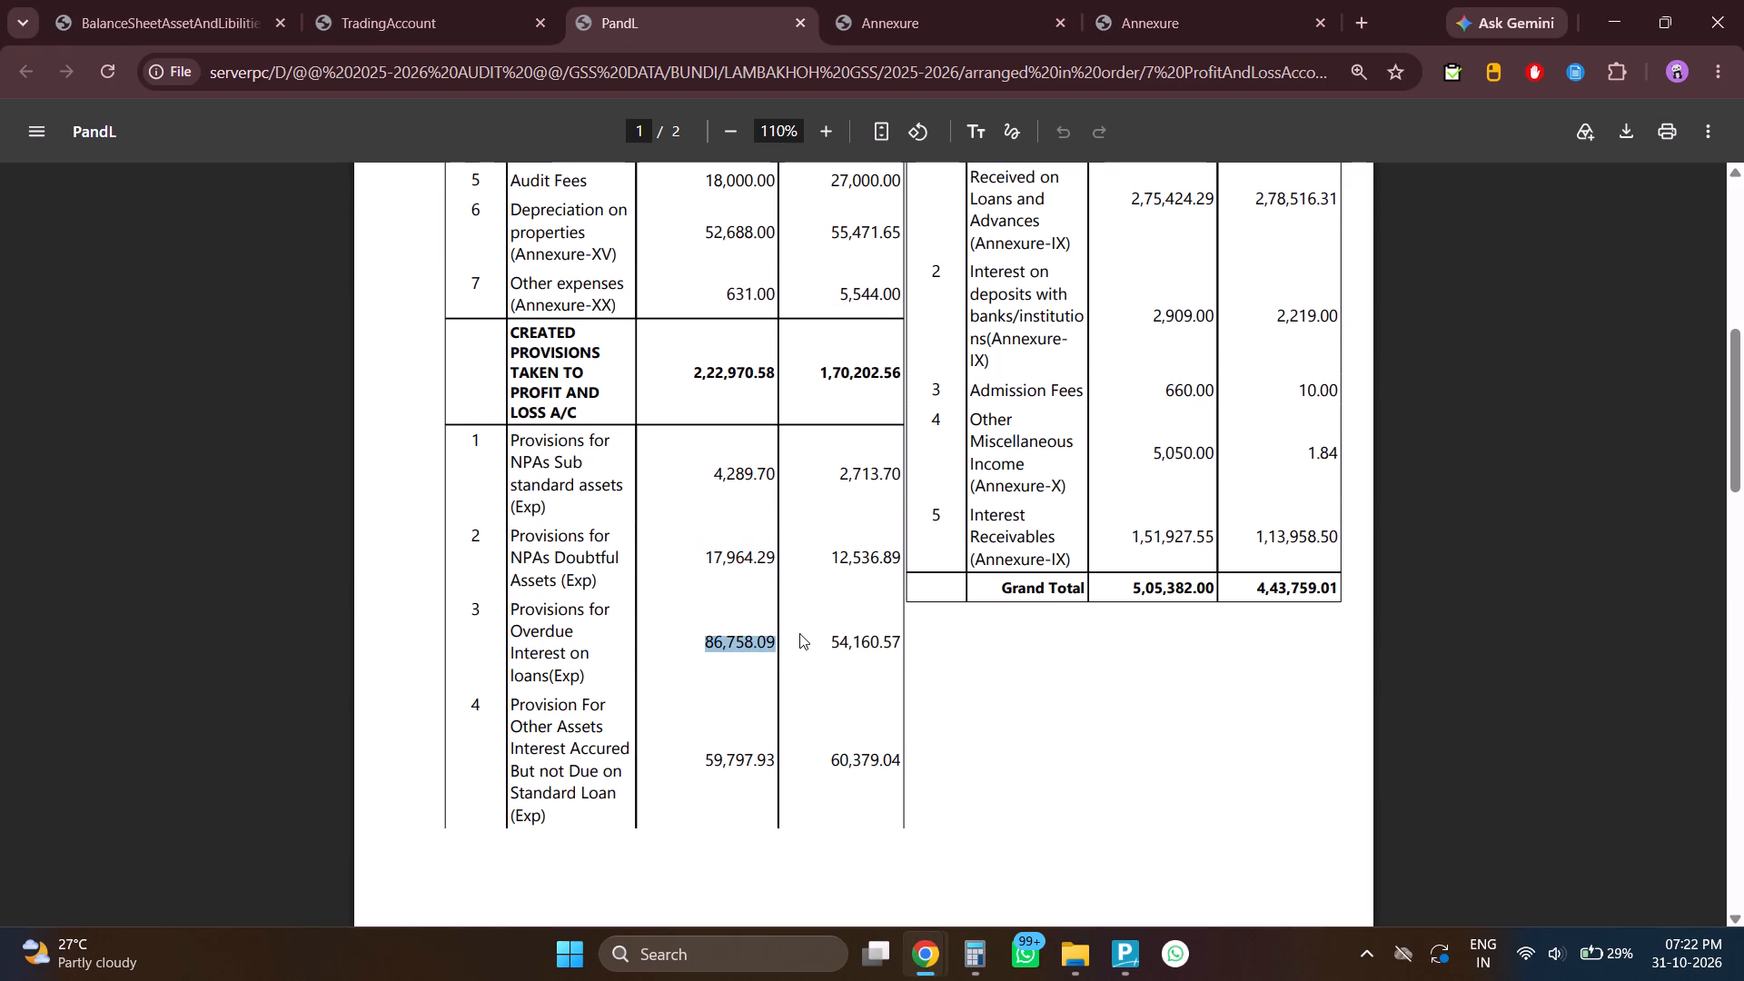
key("ctrl+c")
key("ctrl+c")
key("ctrl+c")
key("ctrl+c")
key("alt+Tab")
key("plus")
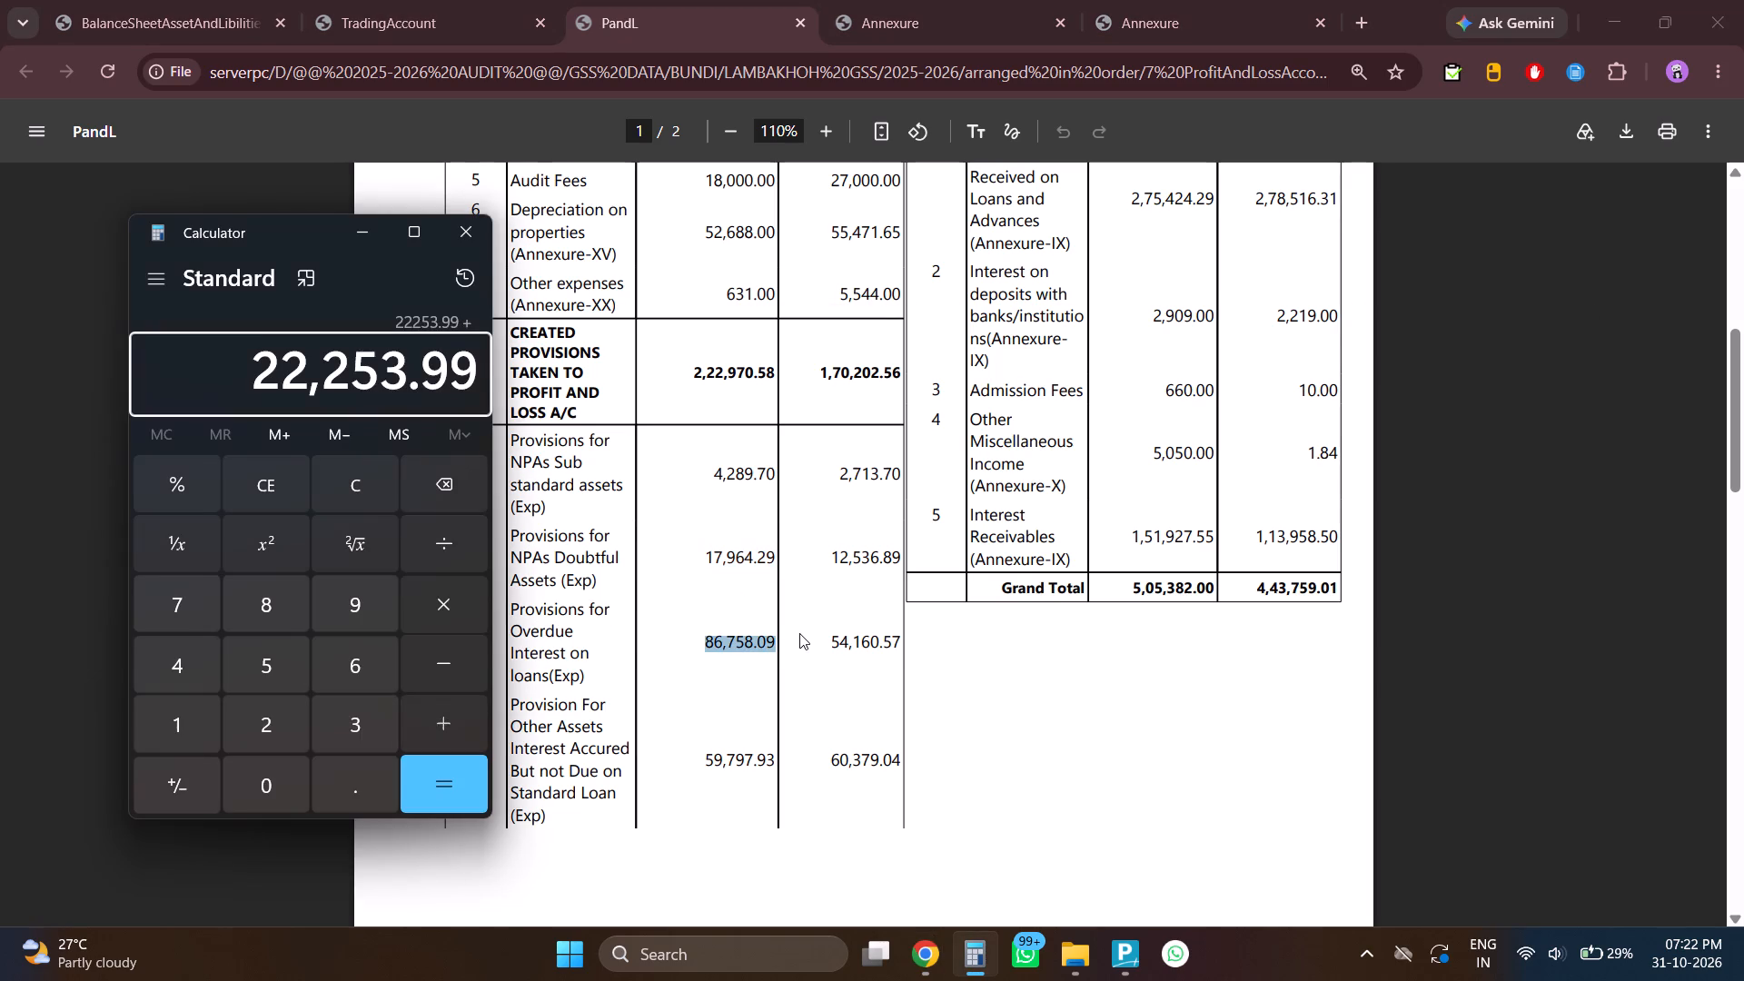
key("ctrl+v")
type("+++")
key("plus")
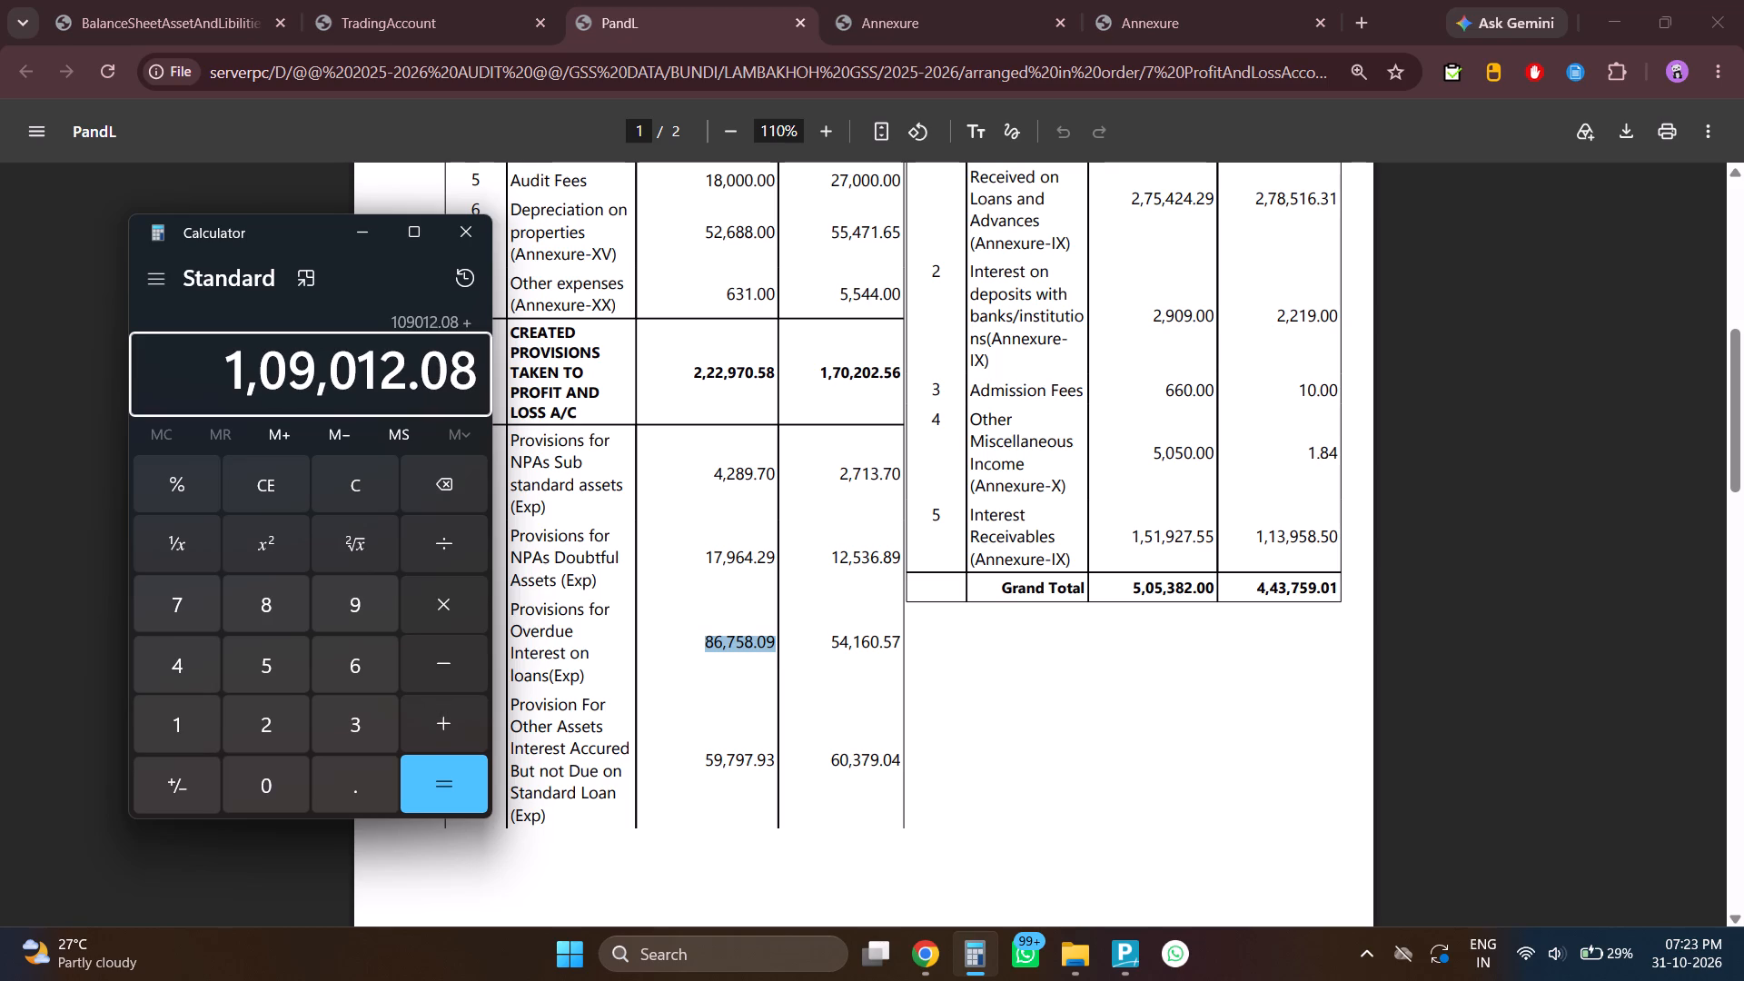
Subtract the PandL PDF's current-year released provisions taken to profit and loss account, 69,411.16, from the Calculator sum.
scroll(1132, 625, "up", 7)
type("+-")
left_click_drag(1144, 471, 1216, 480)
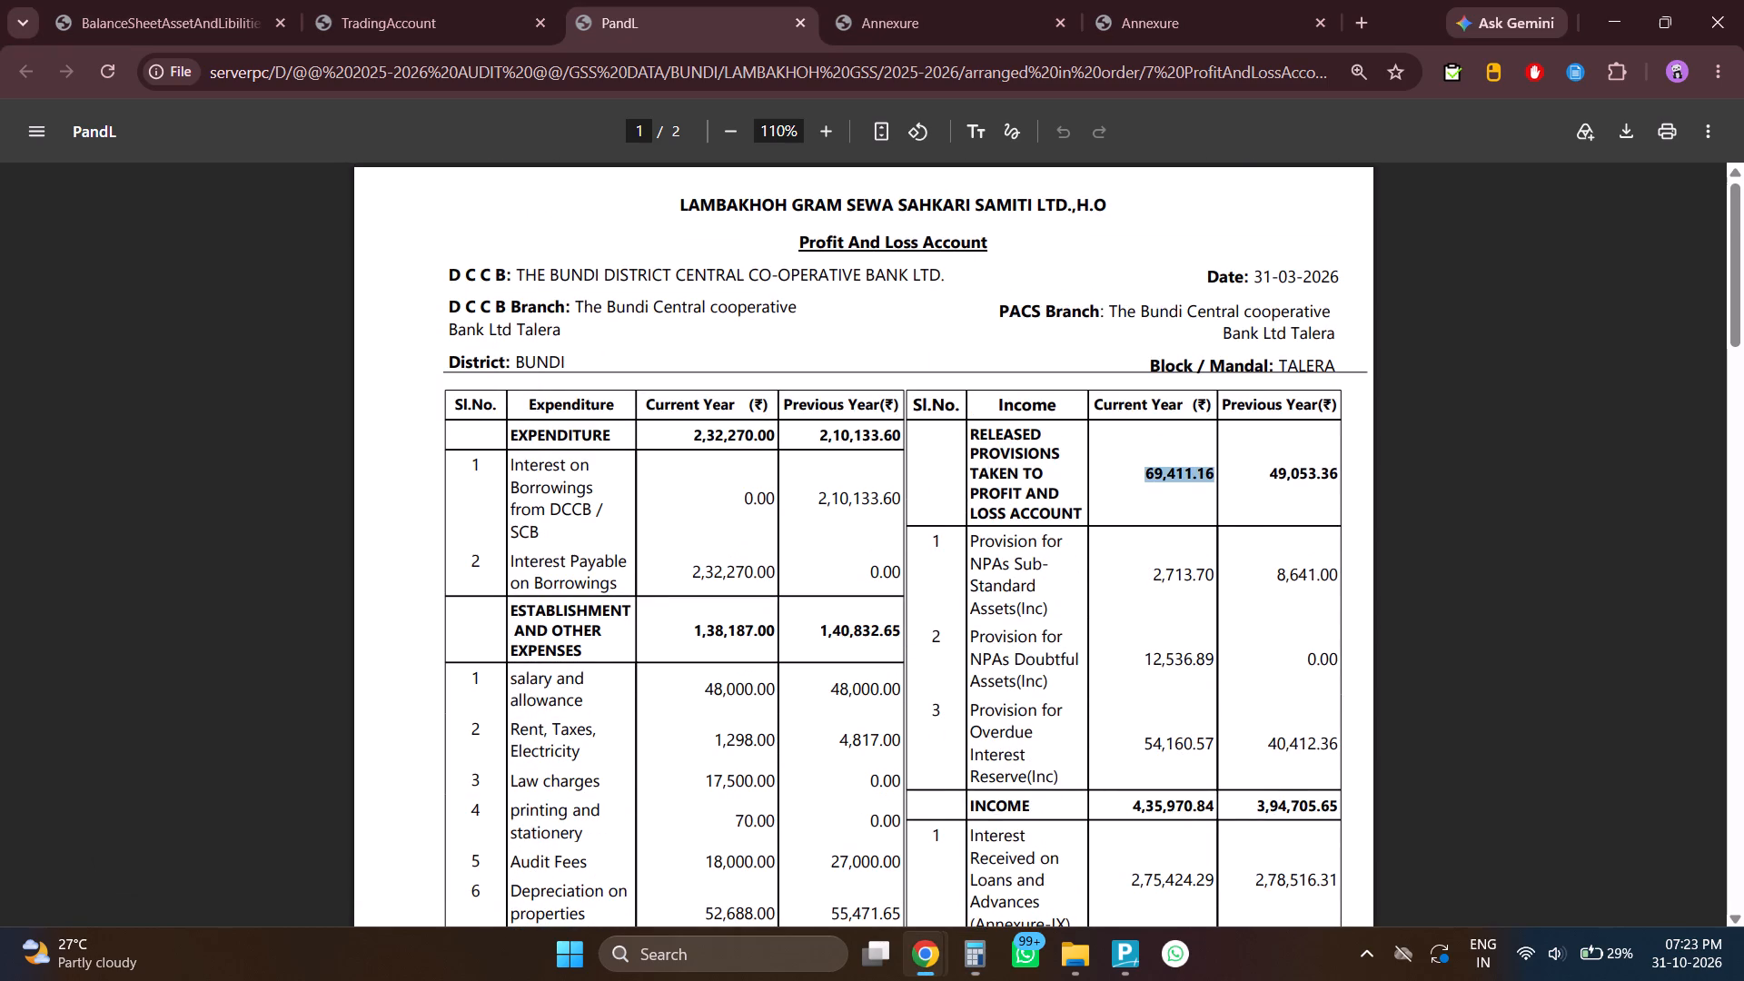
left_click_drag(1216, 480, 1223, 480)
key("ctrl+c")
key("alt+Tab")
key("minus")
key("ctrl+v")
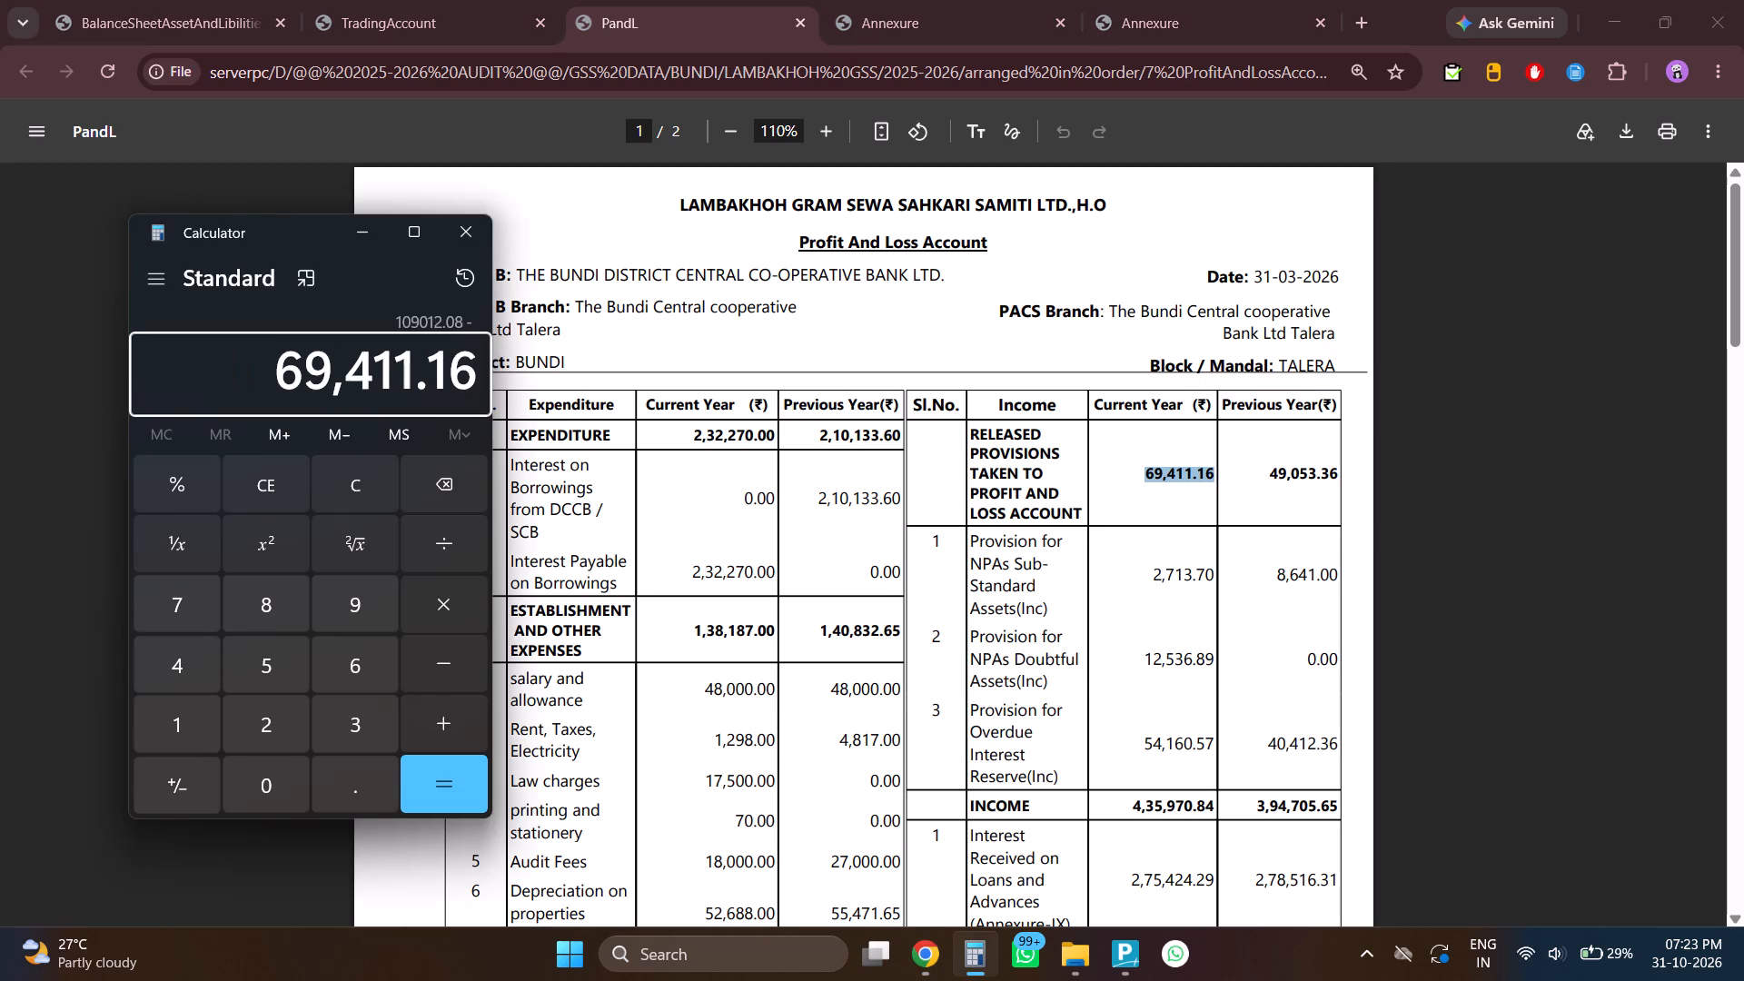
type("------")
Transfer the Calculator result to item 50, Others provisions, in CompuTax's P & L, without decimals: 39600.
key("ctrl+c")
key("ctrl+c")
key("ctrl+c")
key("ctrl+c")
key("ctrl+c")
key("ctrl+c")
key("alt+Tab")
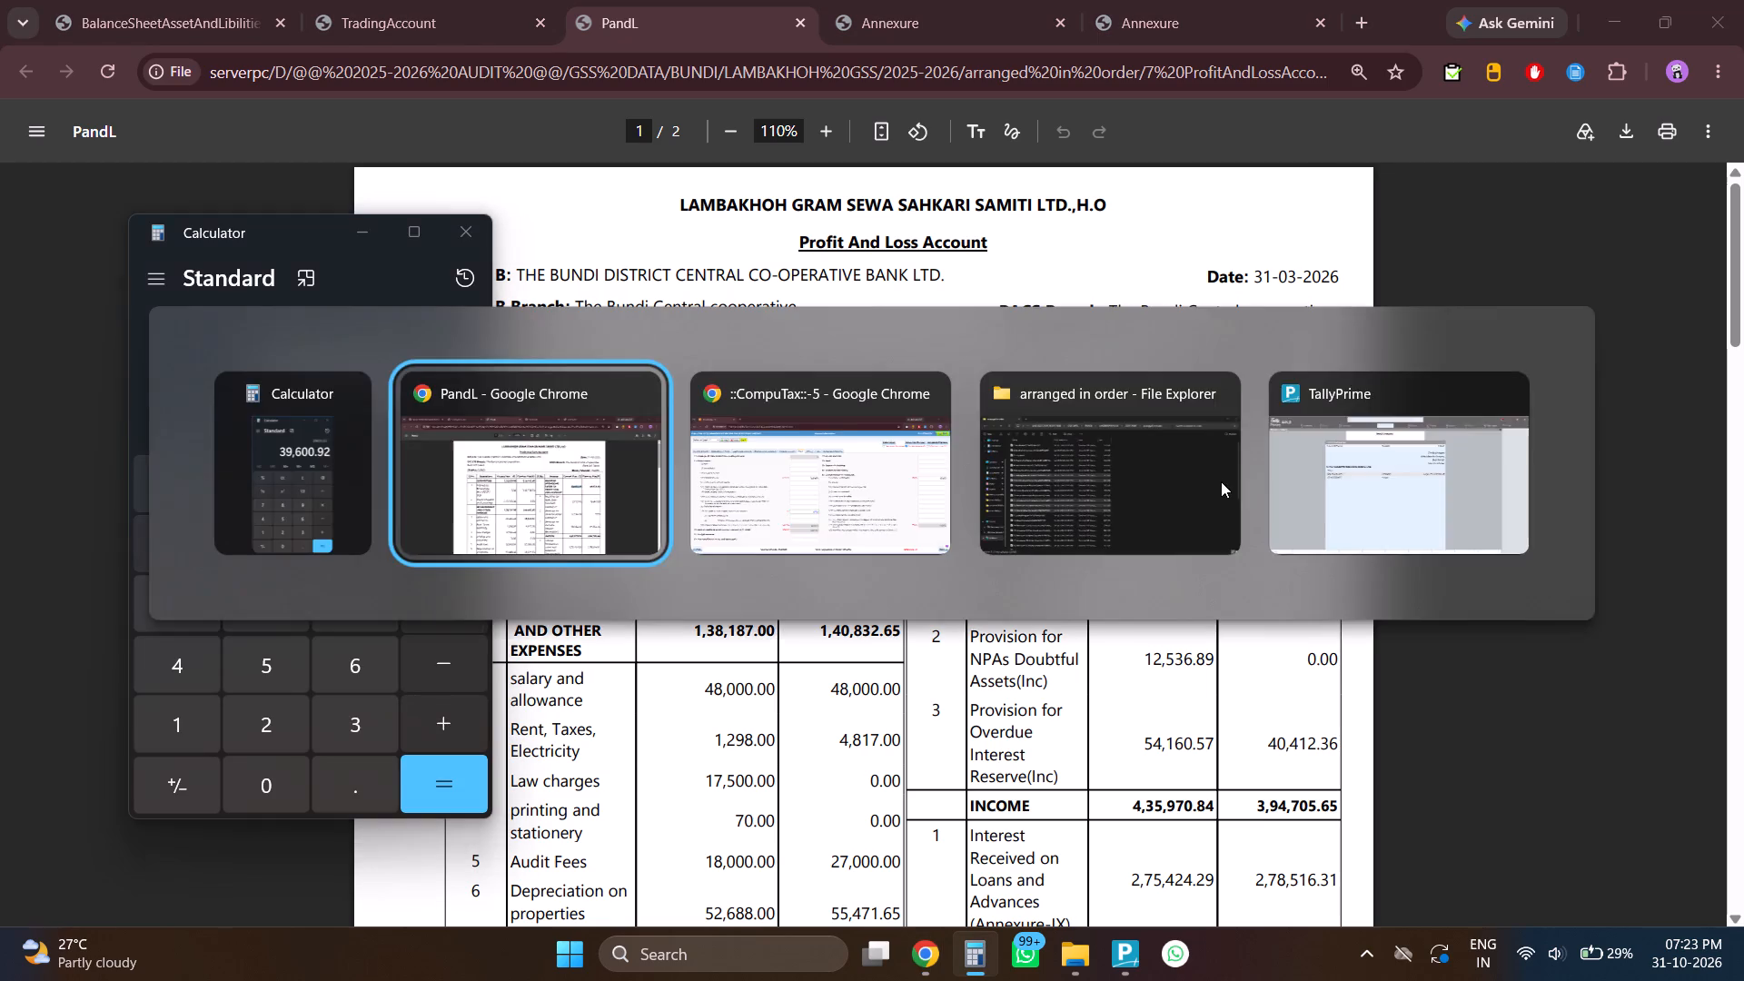
key("alt+Tab")
left_click(857, 236)
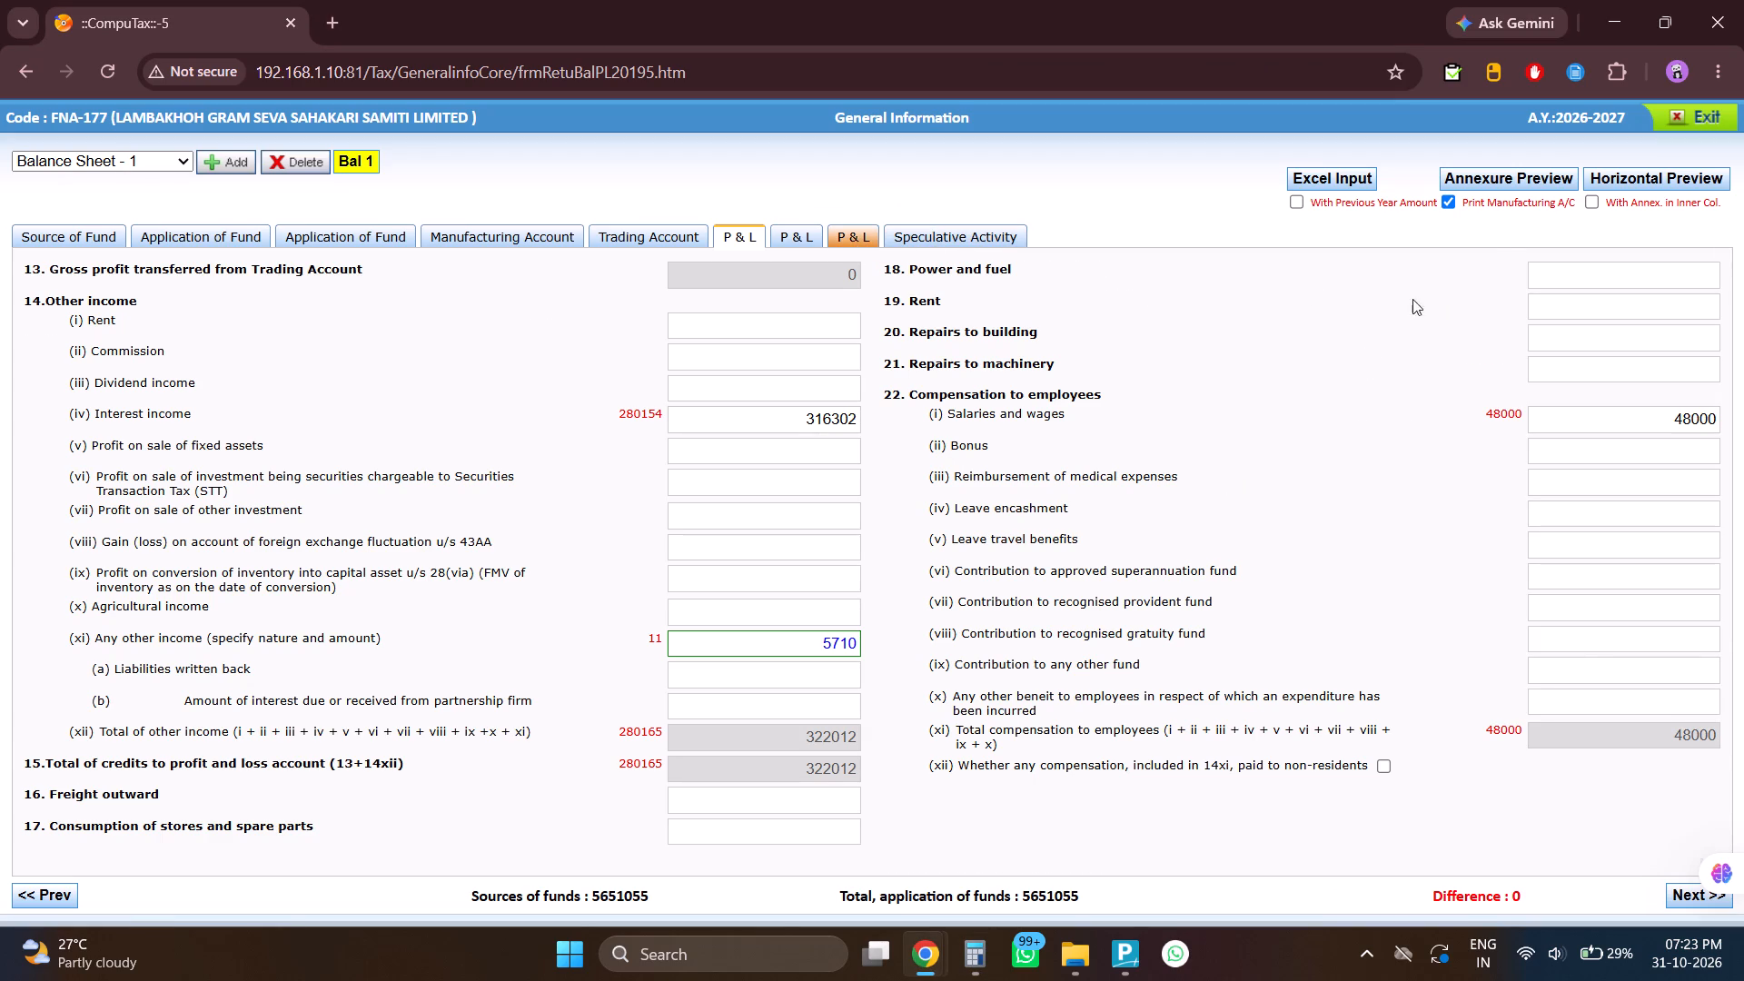
left_click(1539, 330)
key("ctrl+v")
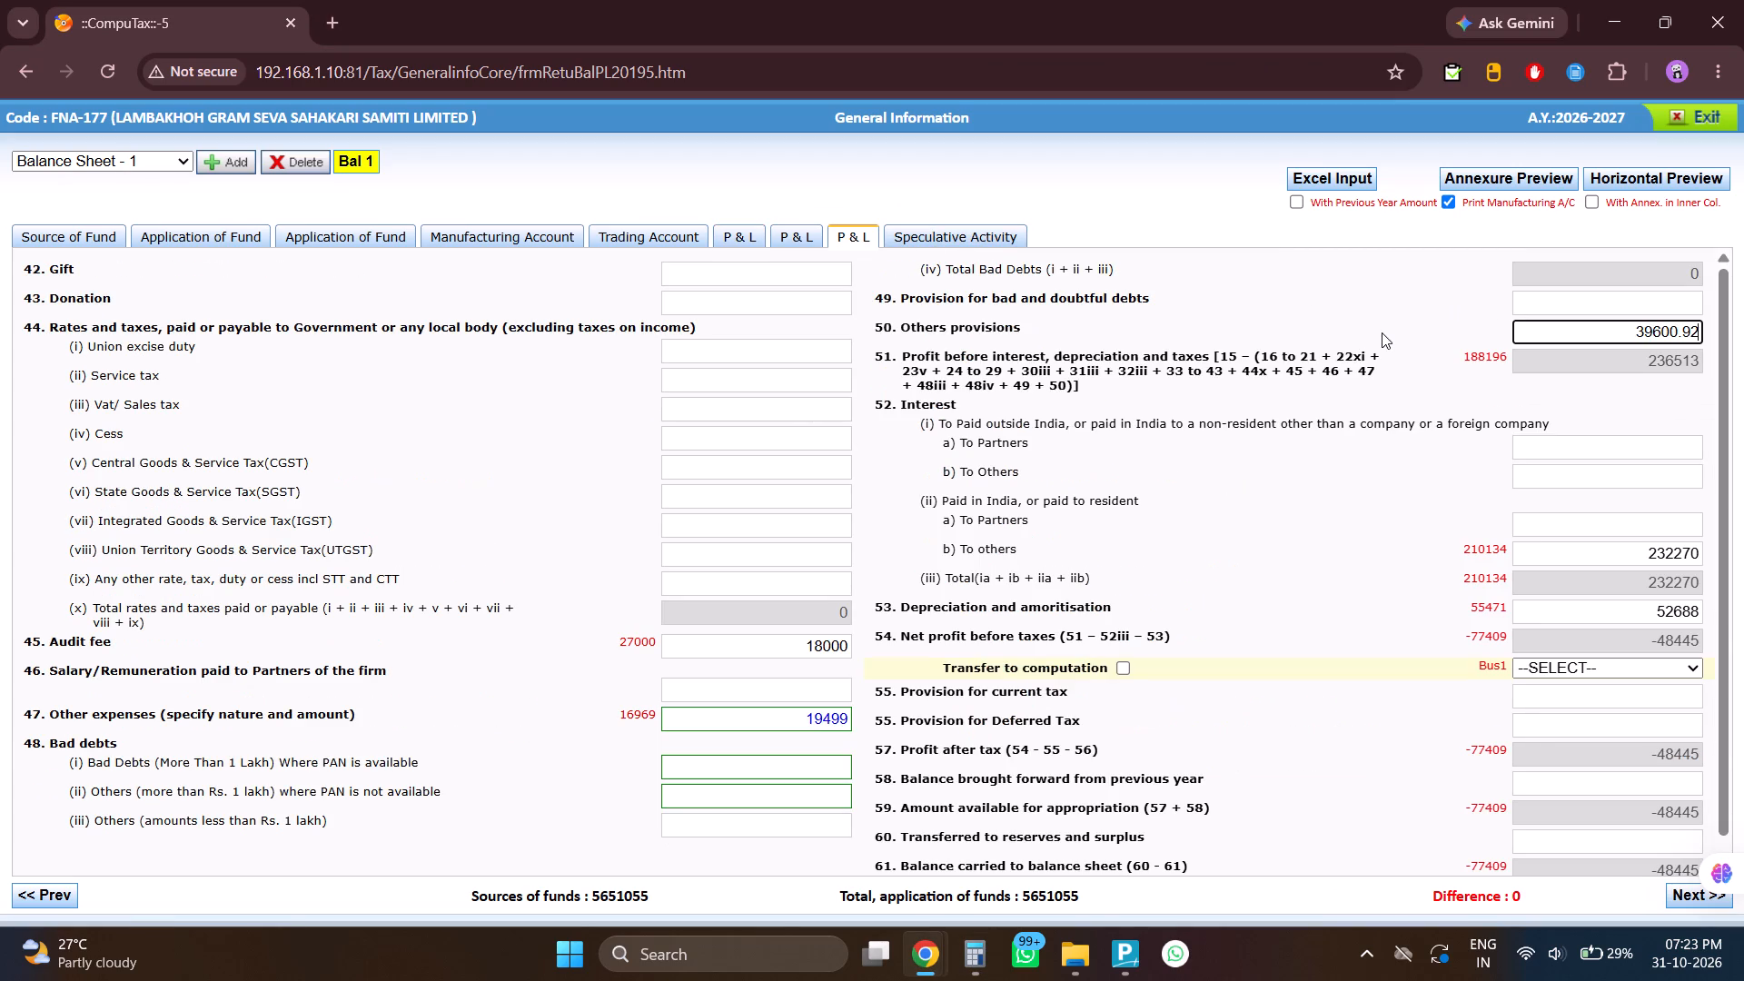
key("BackSpace")
key("BackSpace")
key("BackSpace")
left_click(1248, 428)
key("alt+Tab")
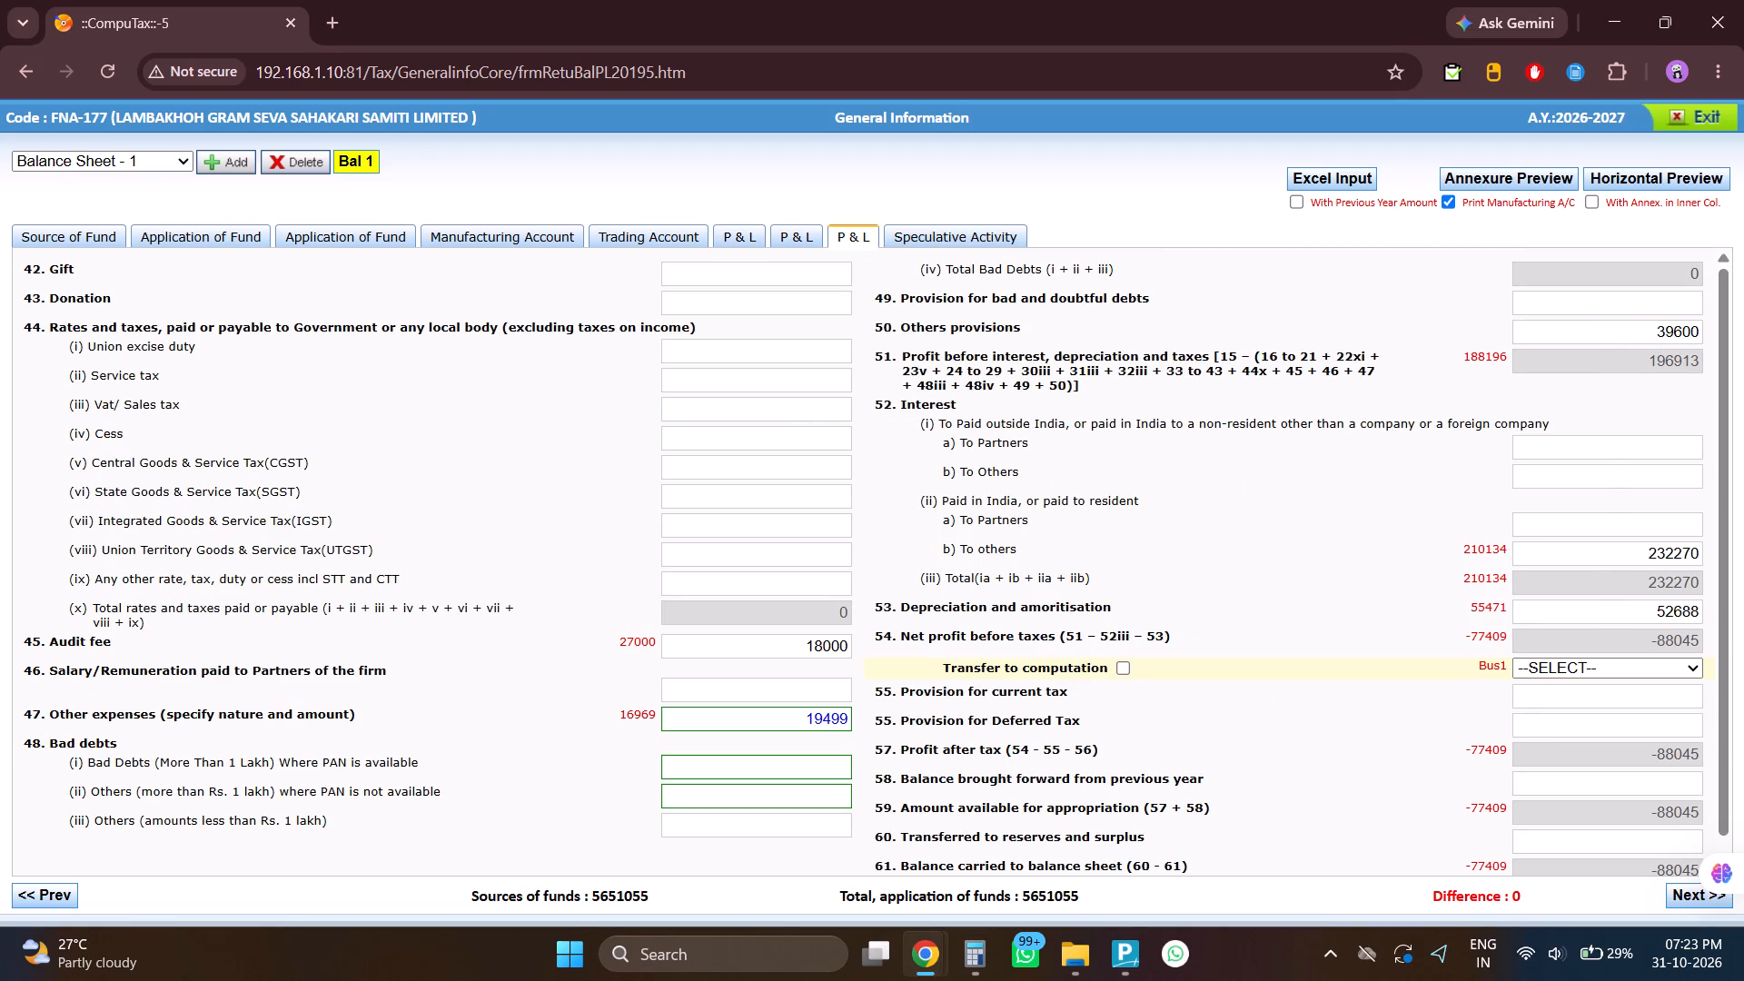
Compare the PandL PDF's current-year profit or loss result with item 54, Net profit before taxes, in CompuTax's P & L.
key("alt+Tab")
key("alt+Tab")
key("alt+Tab")
scroll(1248, 428, "down", 1)
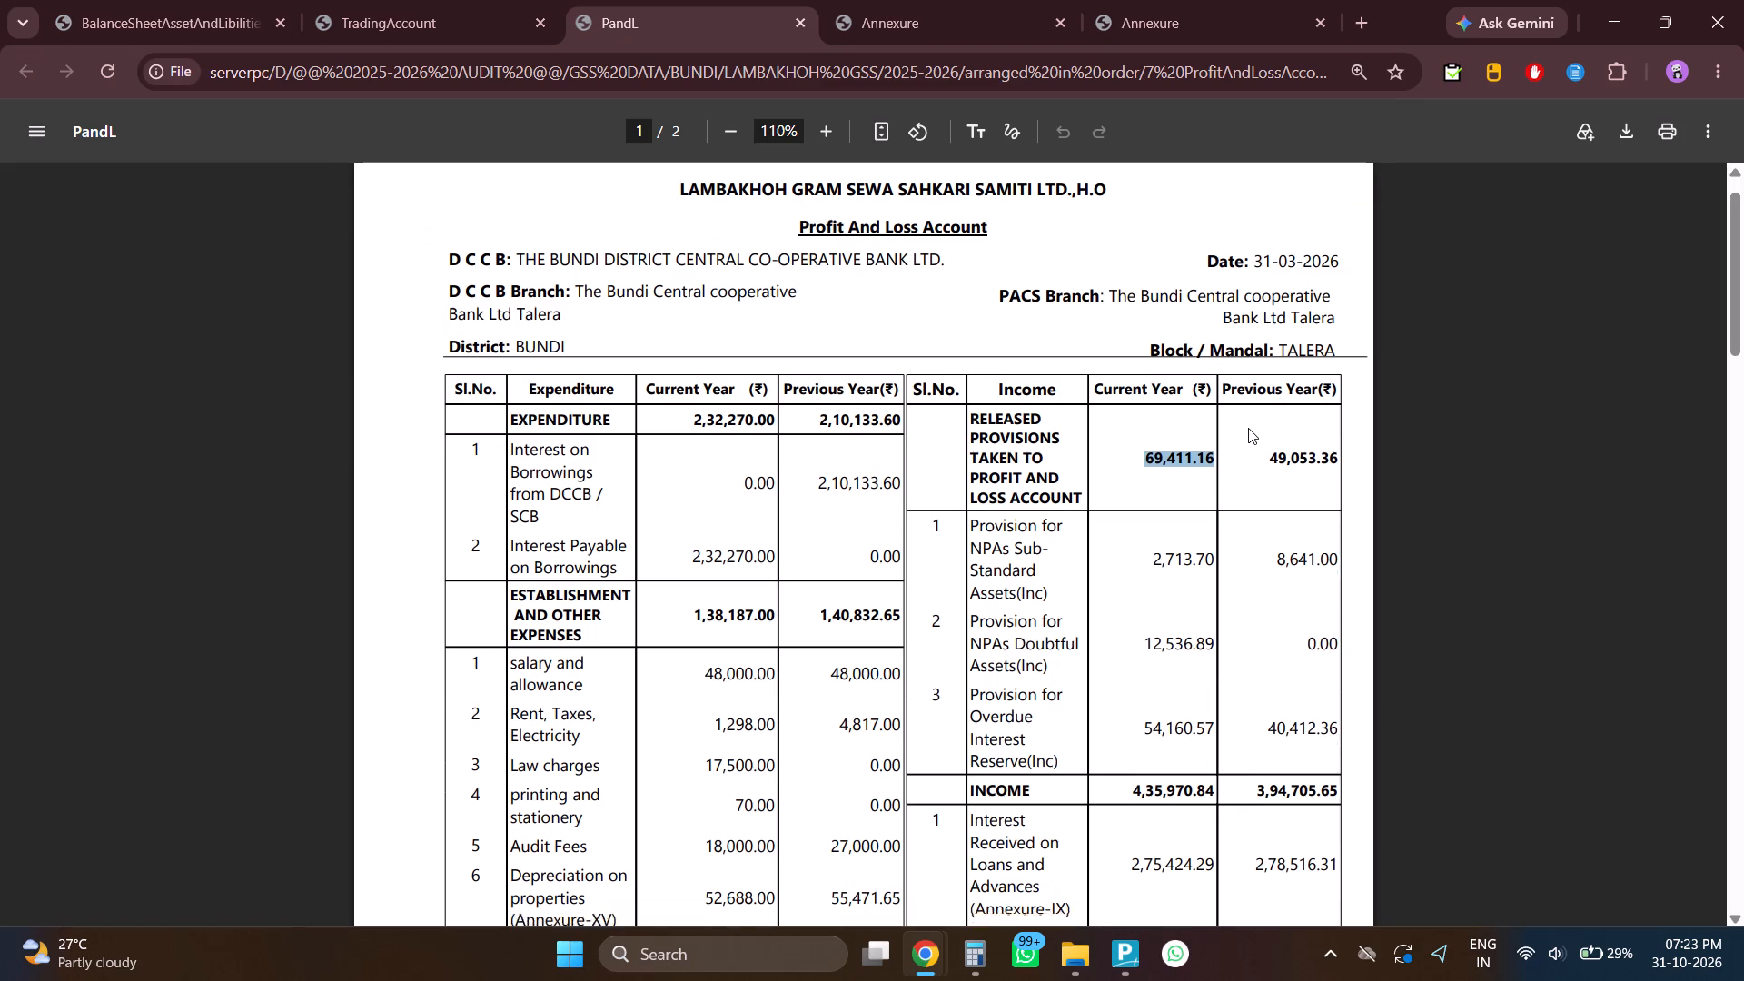
scroll(1248, 428, "down", 15)
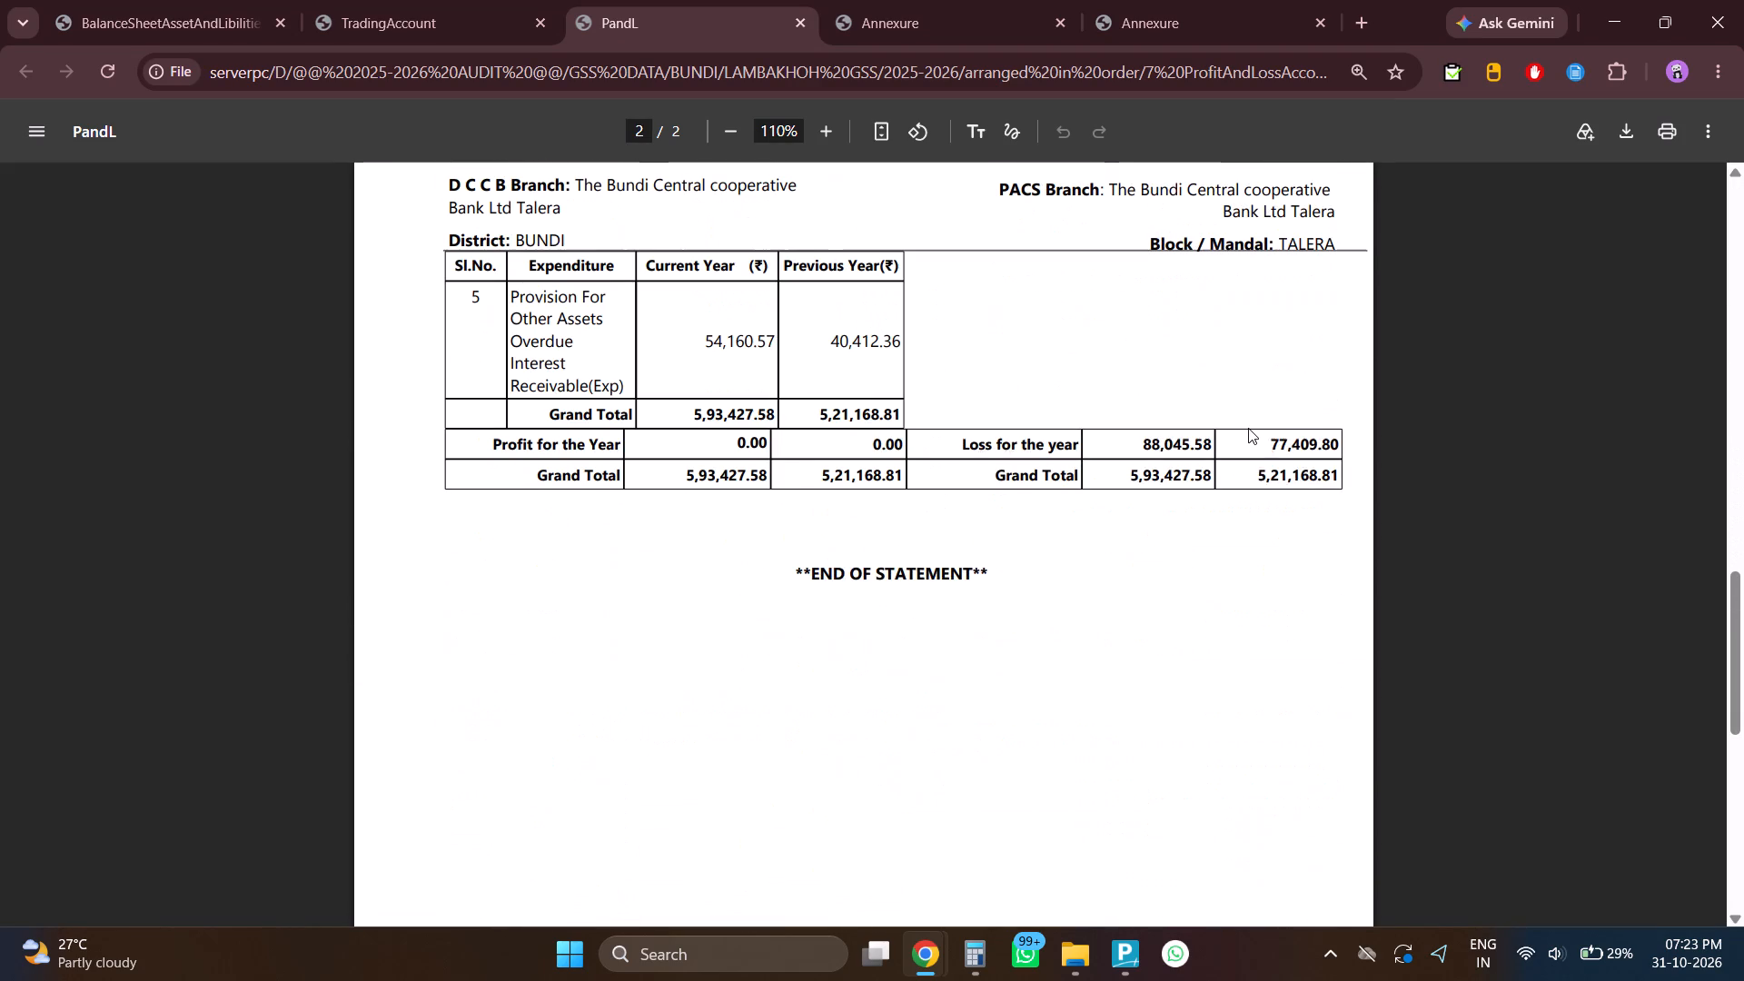
key("alt+Tab")
key("alt+Tab")
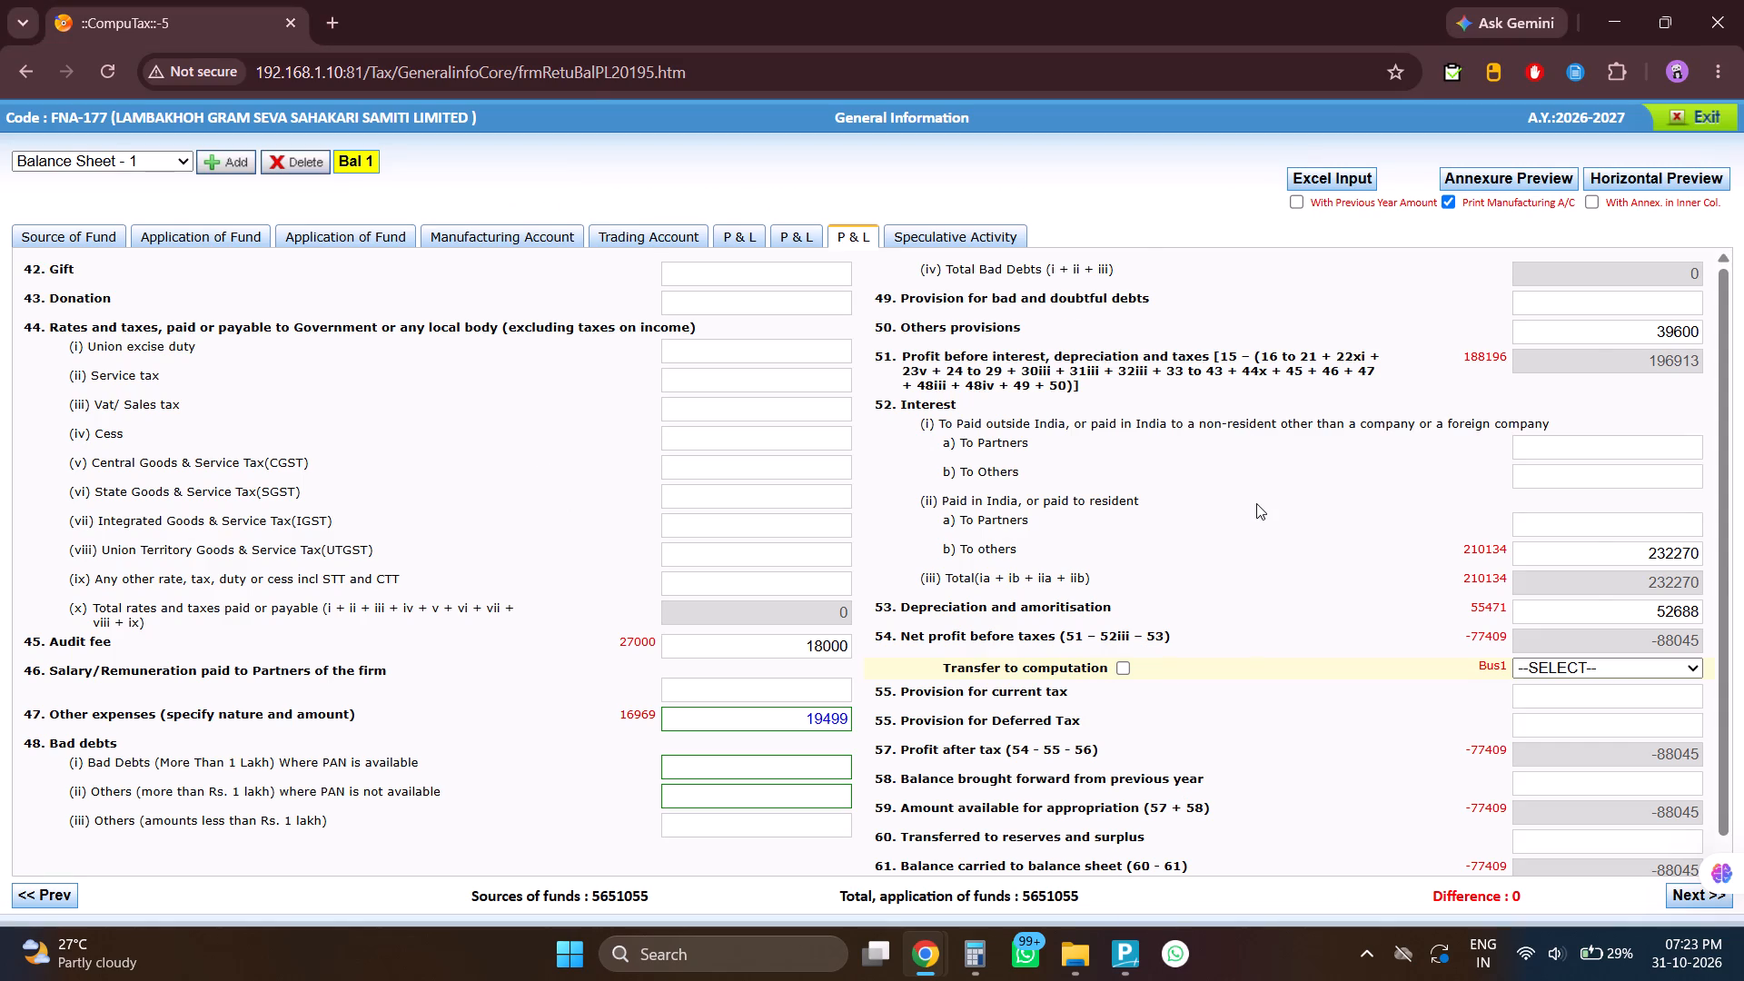
key("alt+Tab")
key("alt+Tab")
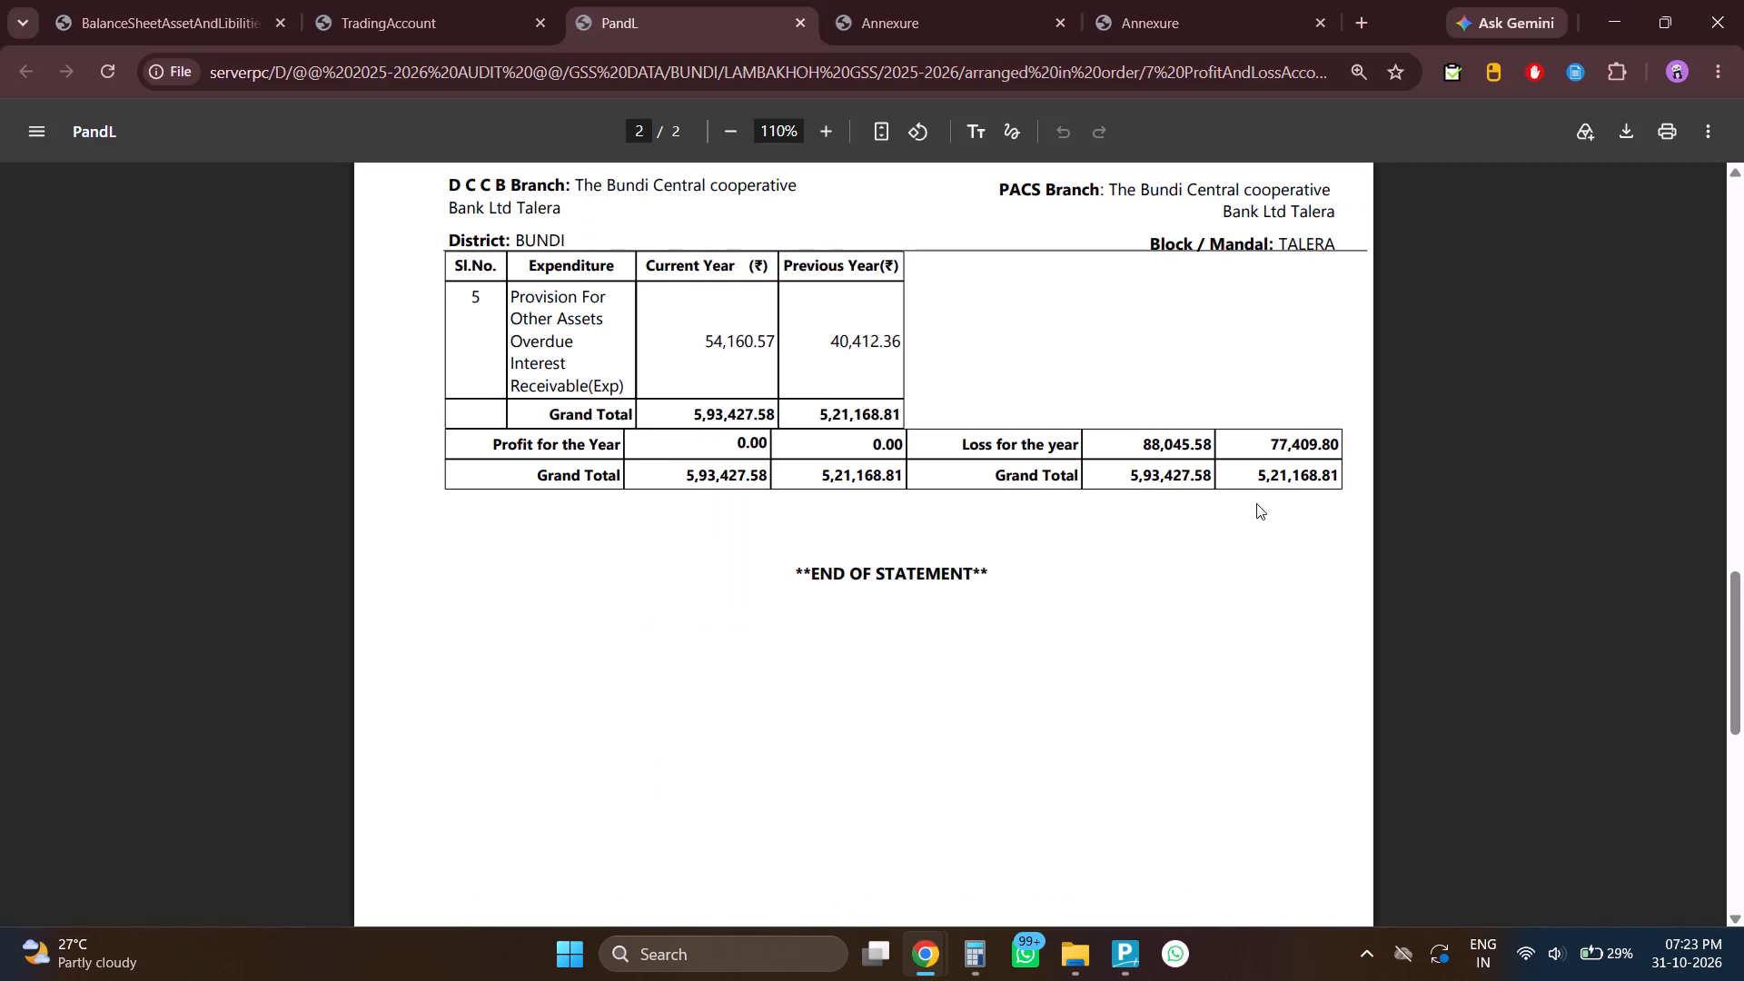
key("alt+Tab")
key("alt+Tab")
key("alt+Tab")
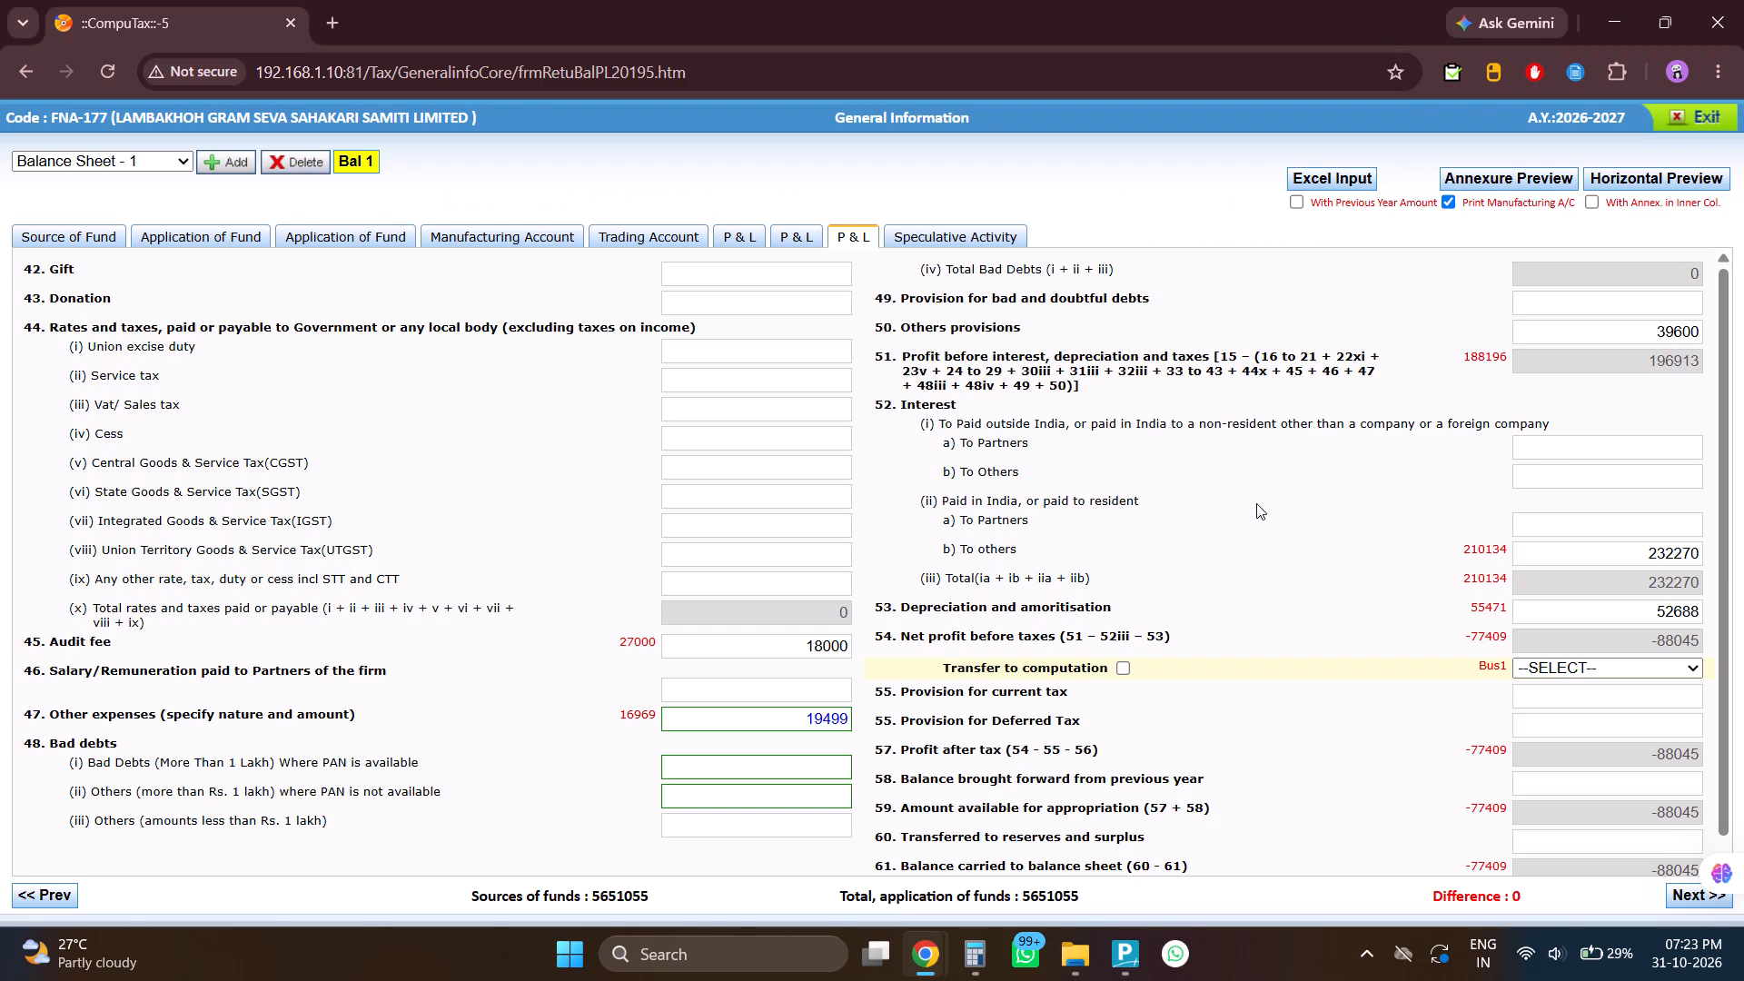
key("alt+Tab")
key("alt+Tab")
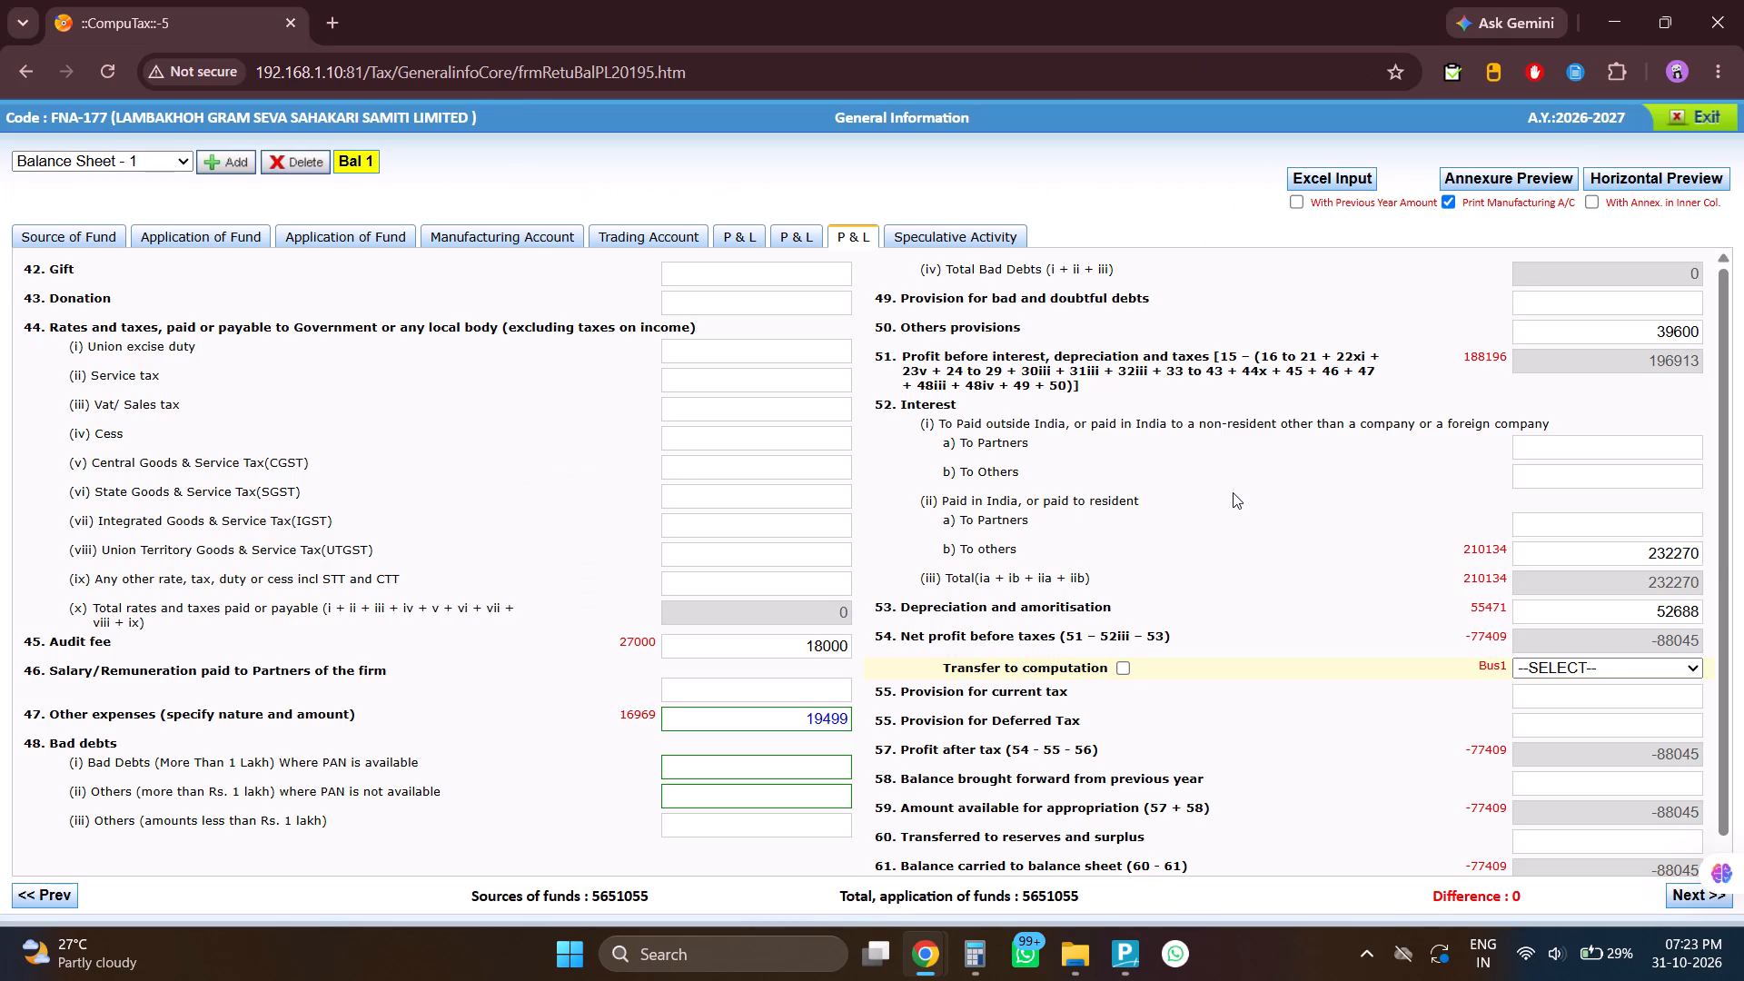
key("alt+Tab")
key("alt+Tab")
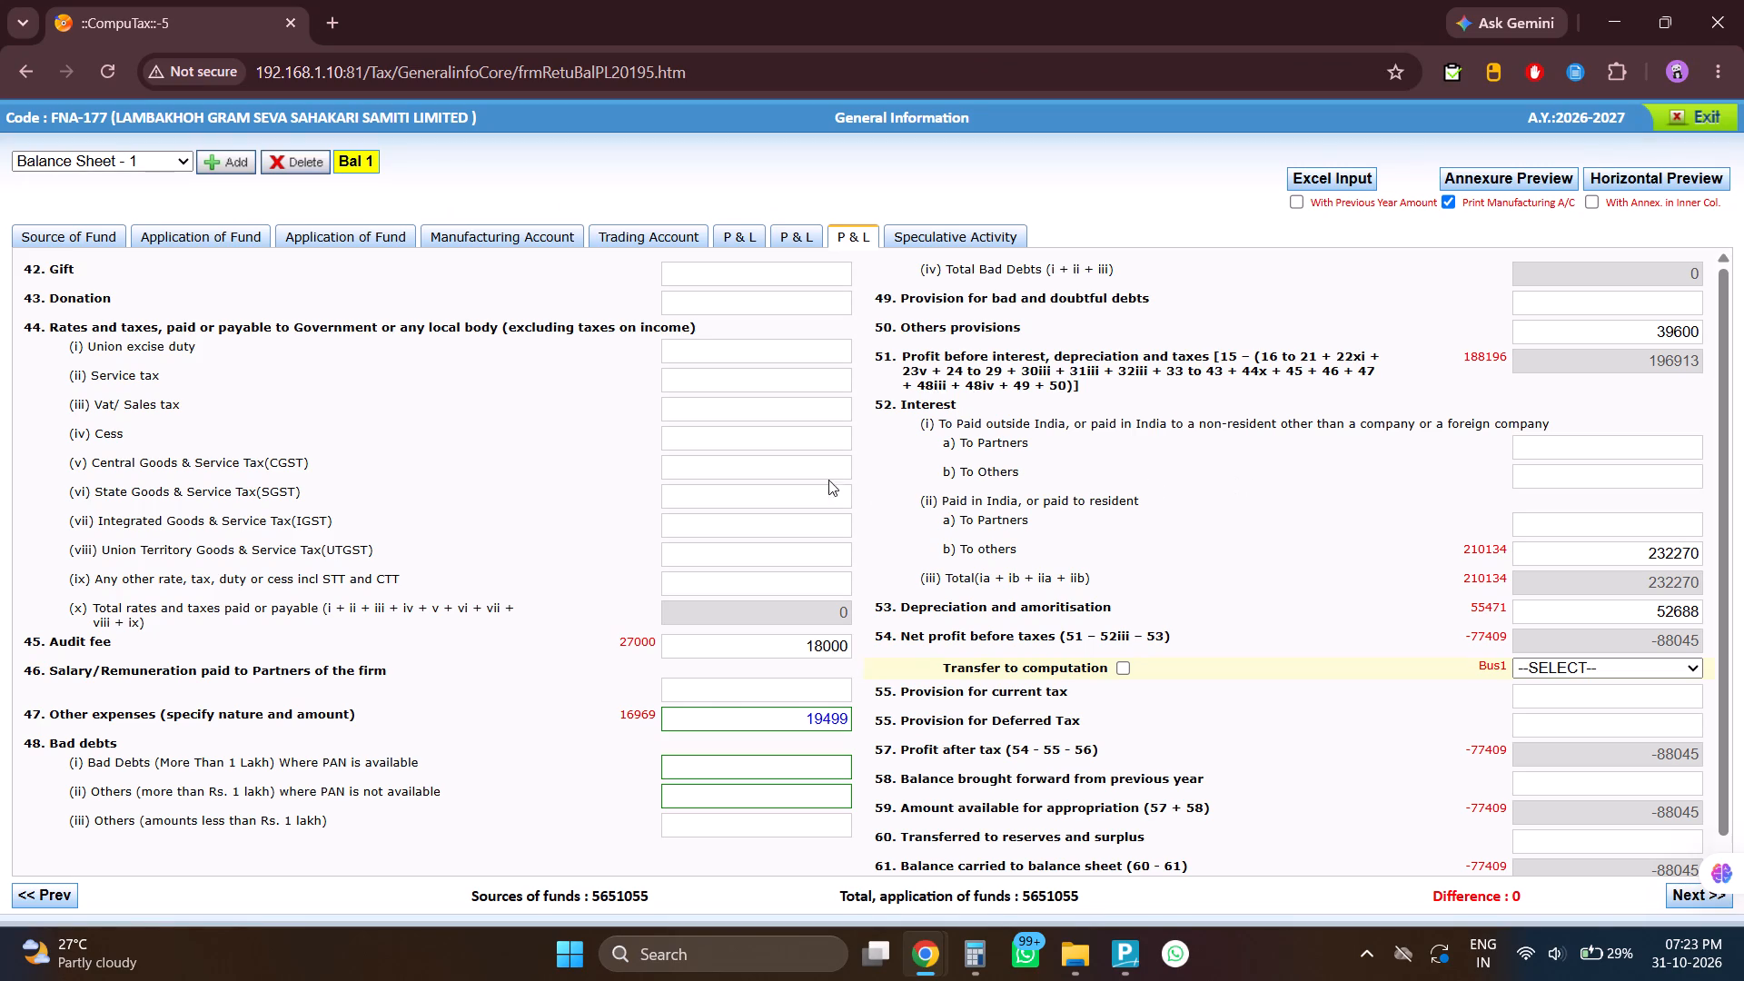
Review the entered balance sheet figures across CompuTax's Source of Fund and both Application of Fund sections.
left_click(92, 240)
scroll(380, 626, "down", 6)
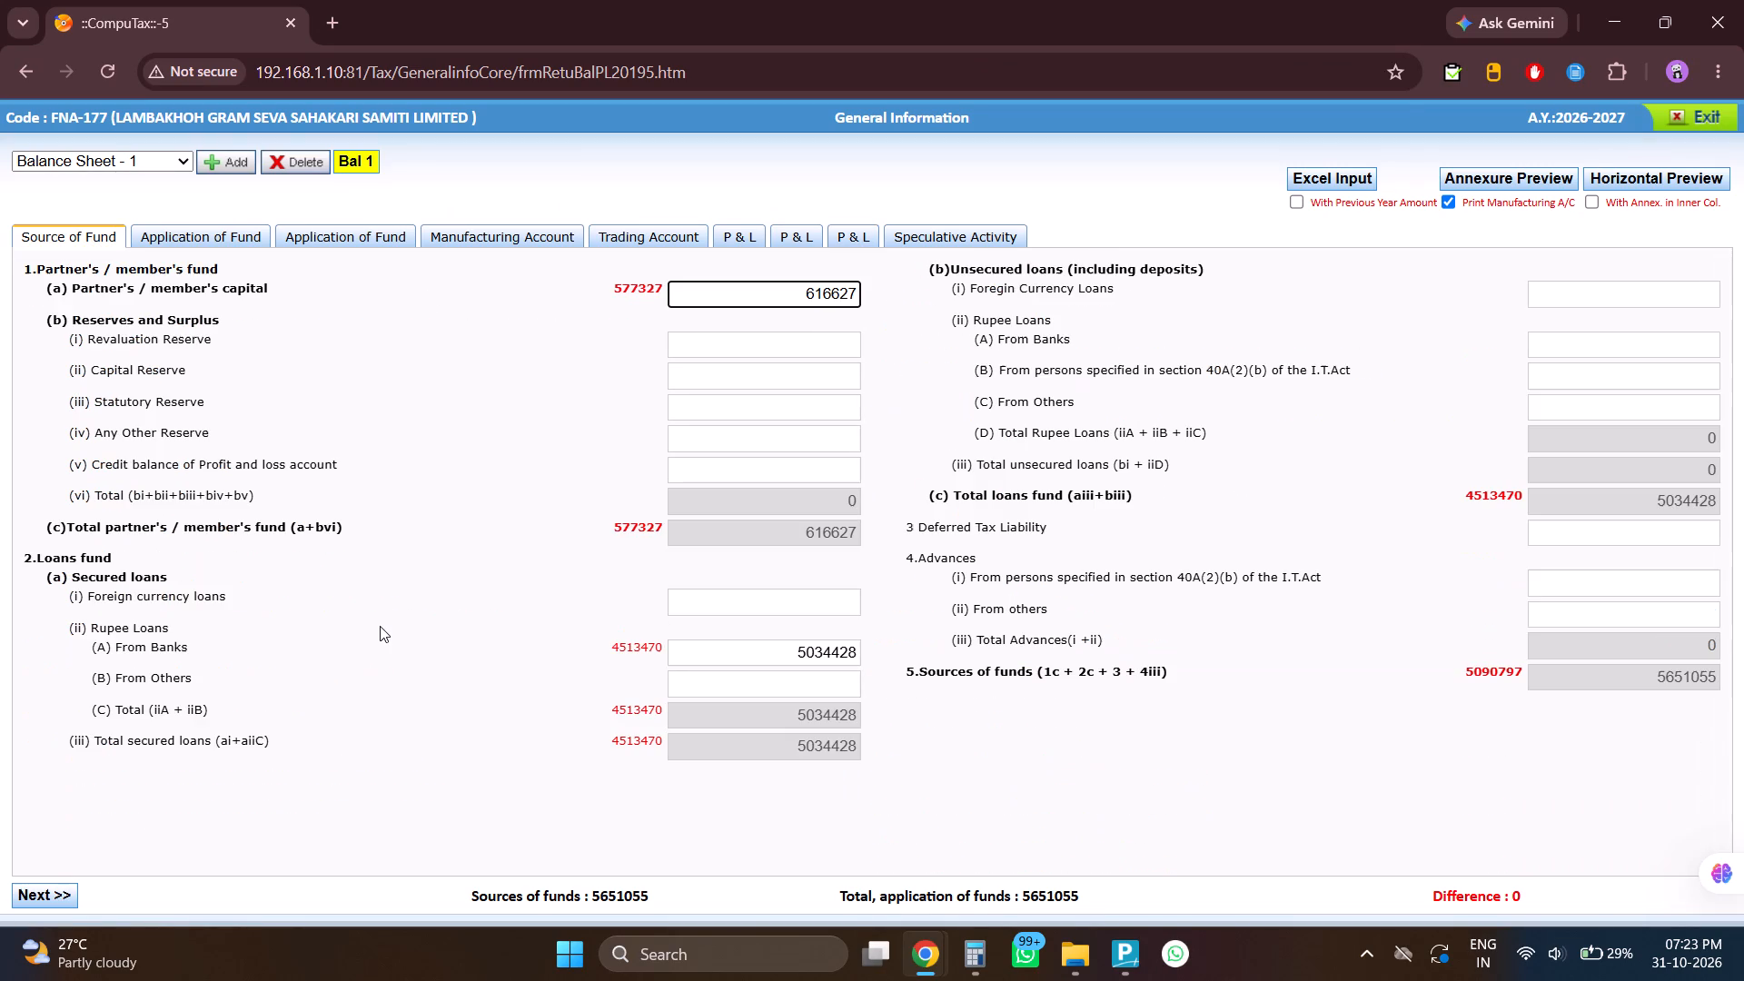
scroll(380, 626, "up", 3)
left_click(208, 226)
scroll(317, 515, "down", 6)
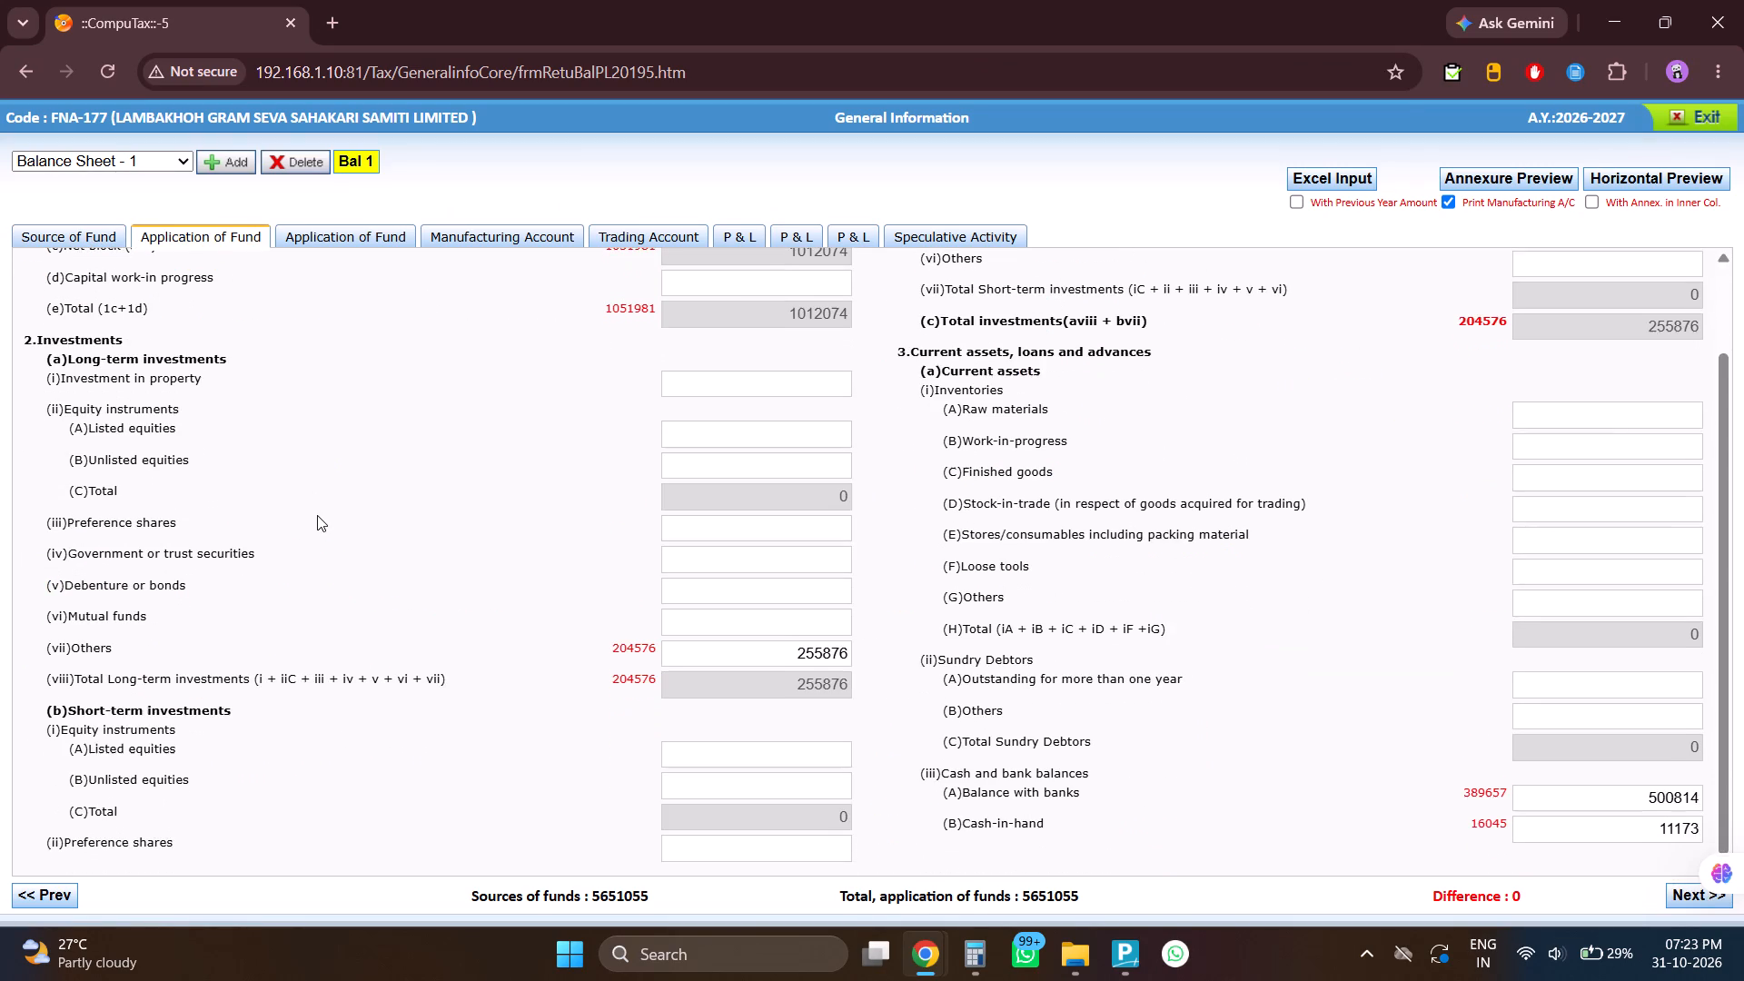
scroll(317, 515, "up", 5)
left_click(327, 243)
scroll(689, 352, "down", 5)
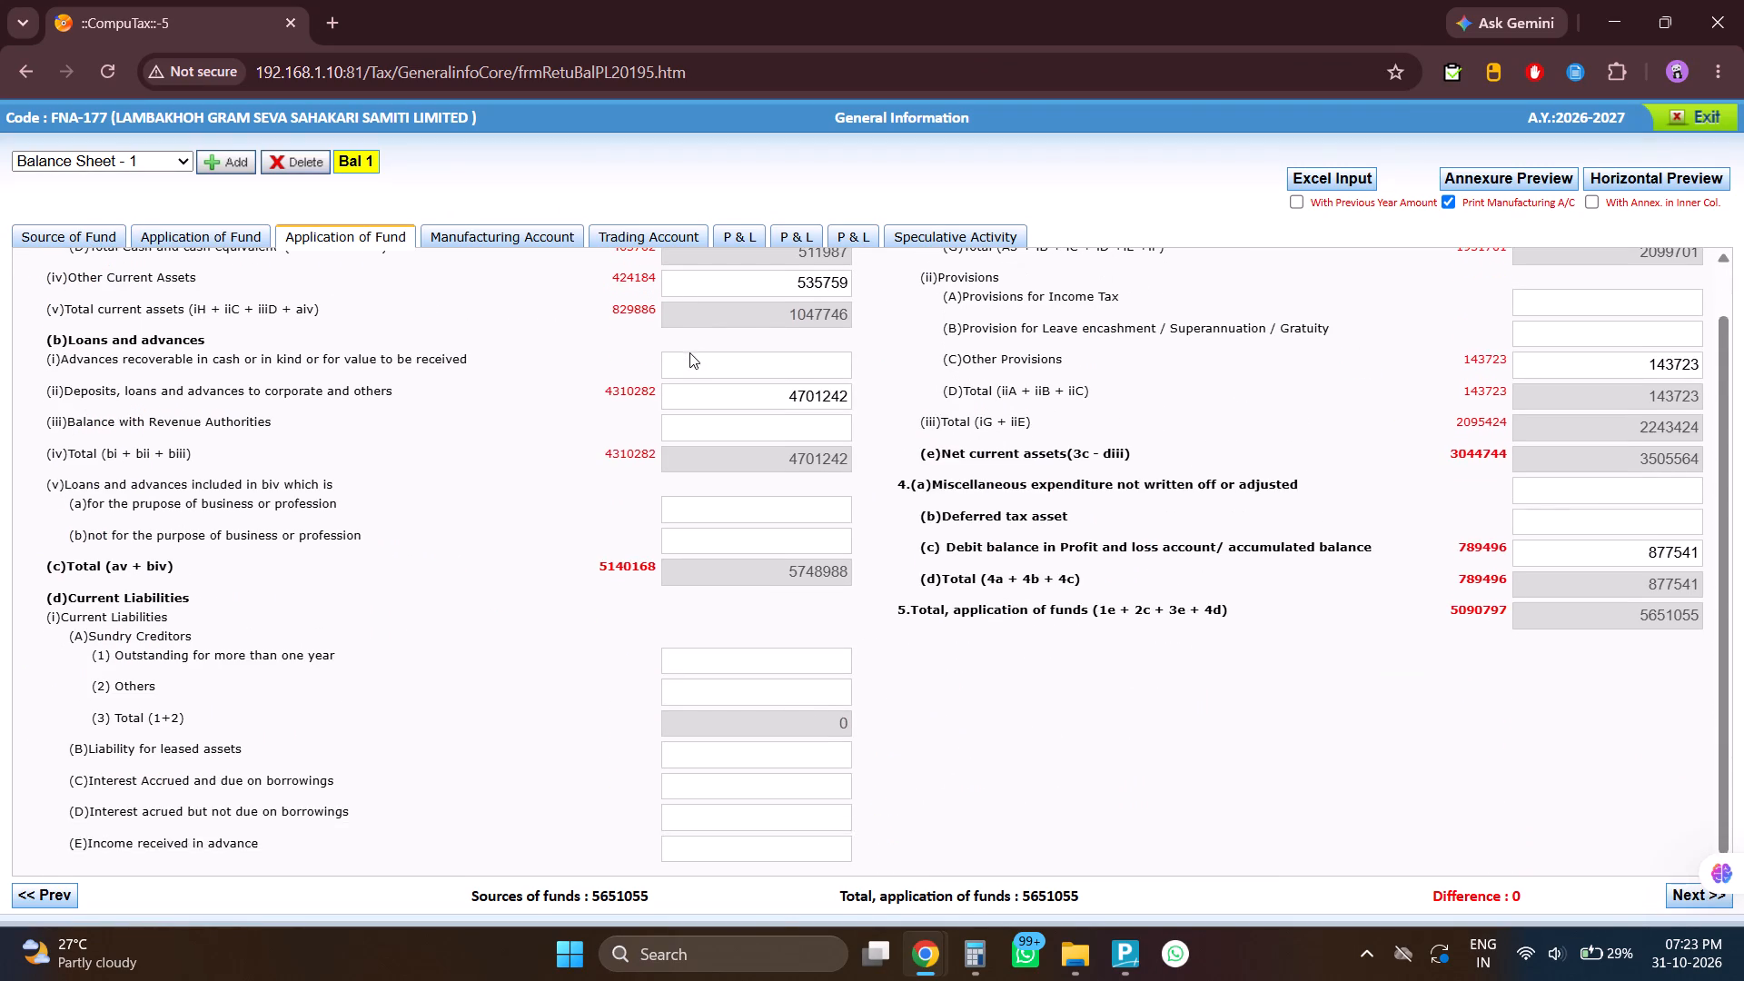
scroll(689, 352, "up", 3)
Review the Manufacturing Account, Trading Account and all three P & L sections for the entered current-year figures.
left_click(510, 238)
left_click(654, 233)
scroll(741, 534, "down", 6)
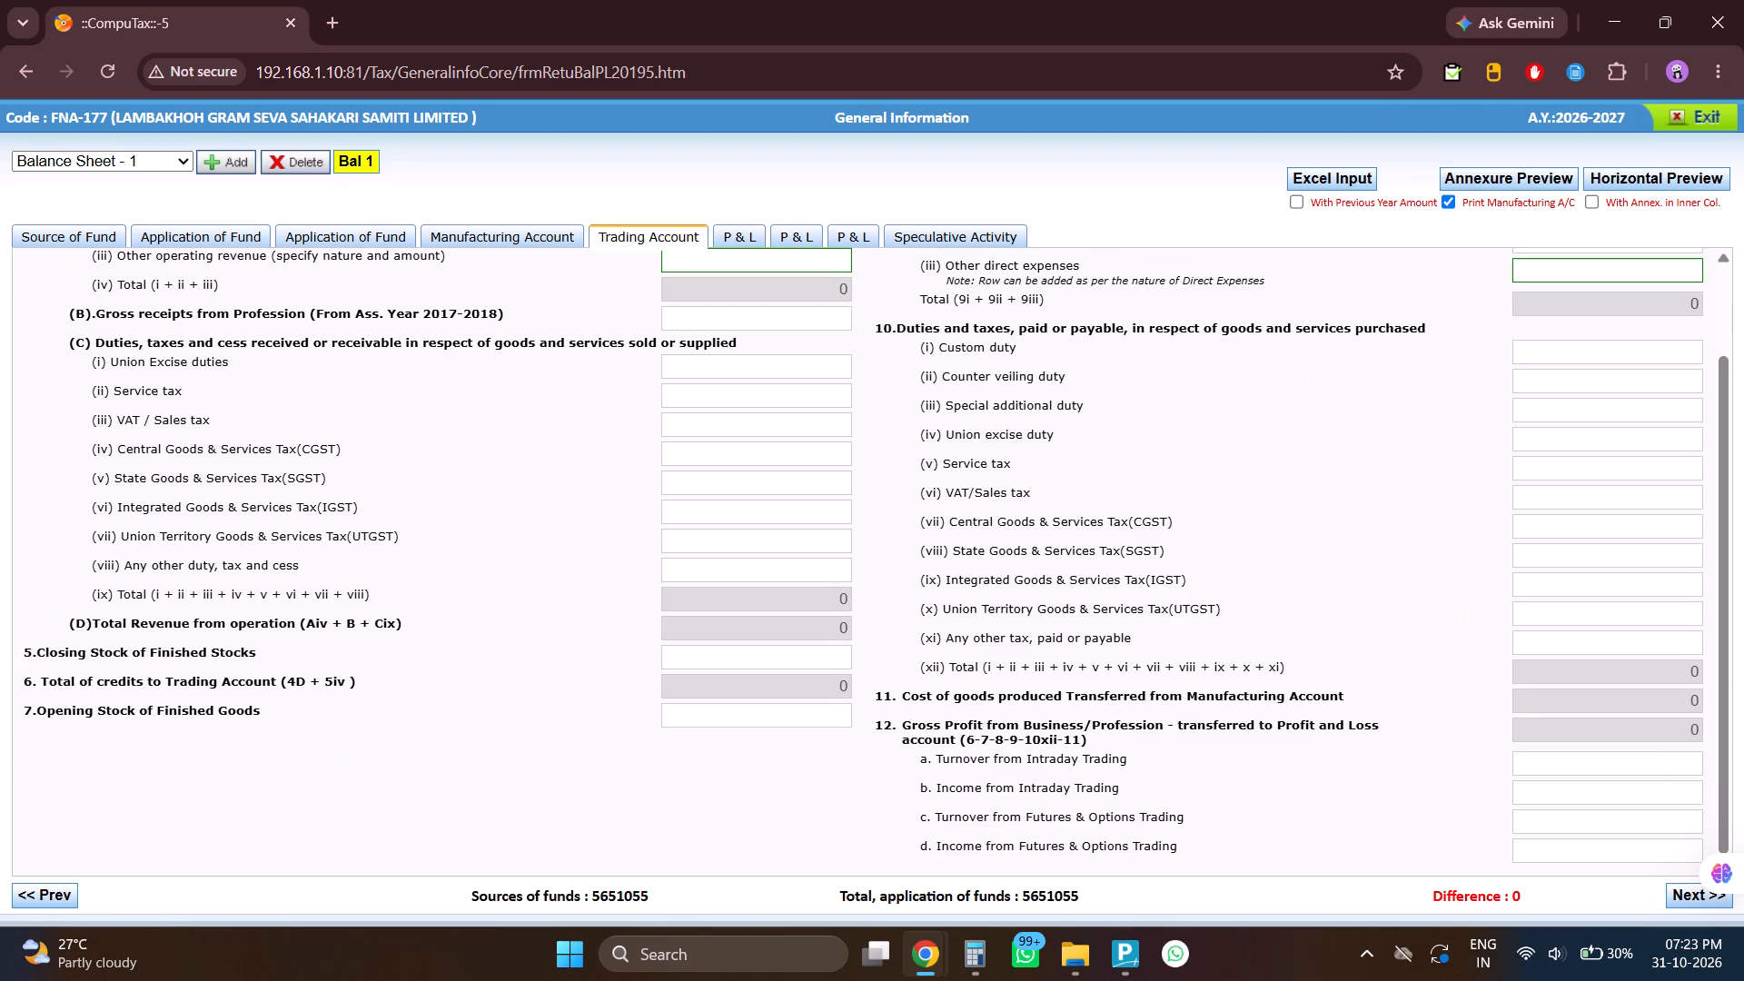
scroll(741, 536, "up", 4)
left_click(747, 227)
left_click(734, 235)
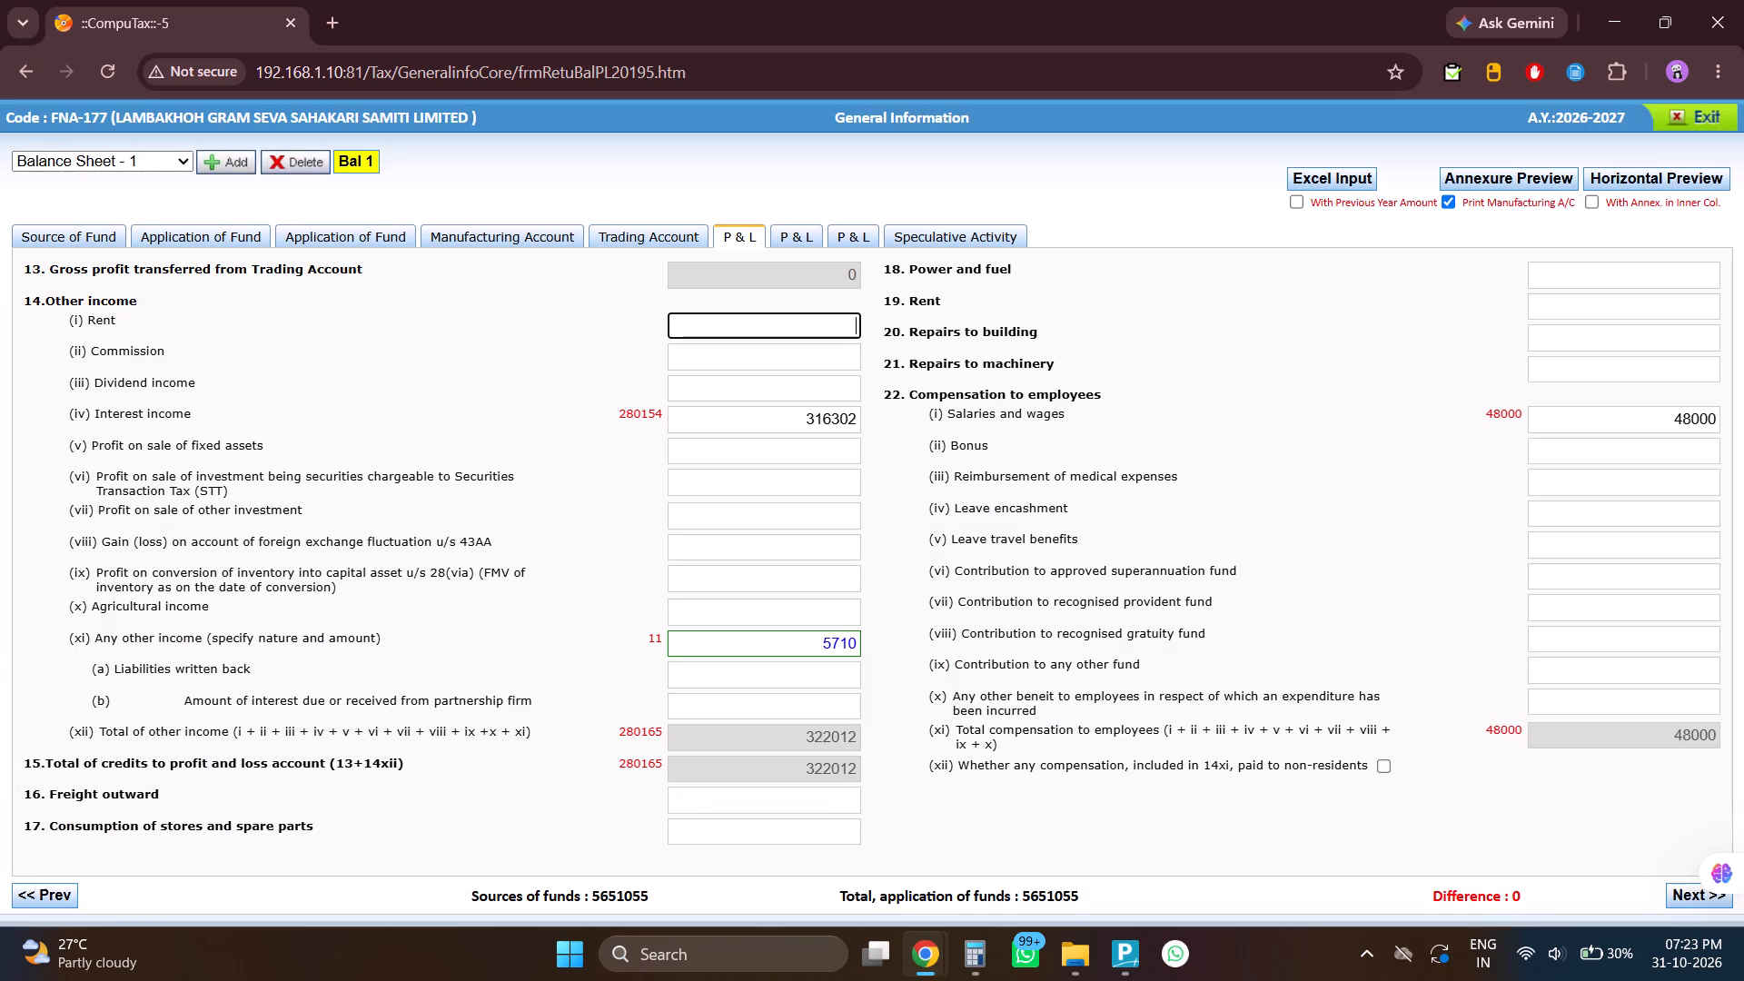
scroll(814, 453, "down", 6)
scroll(814, 453, "up", 3)
left_click(805, 233)
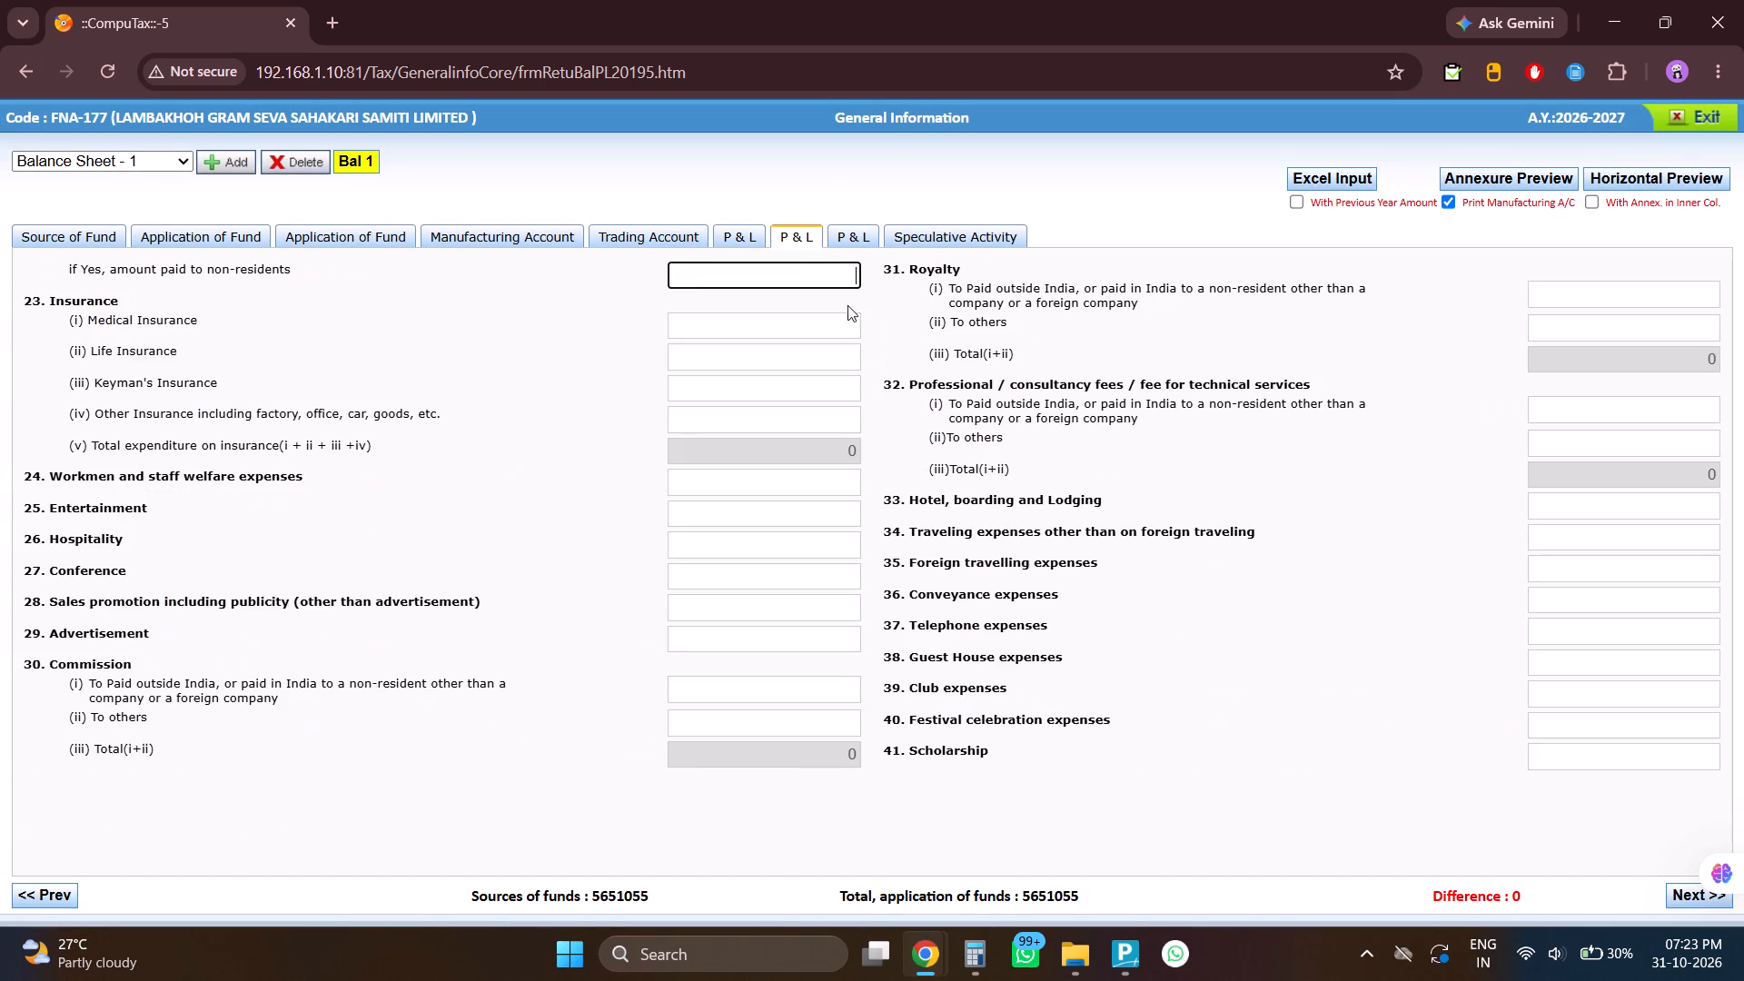
scroll(926, 472, "down", 5)
left_click(739, 234)
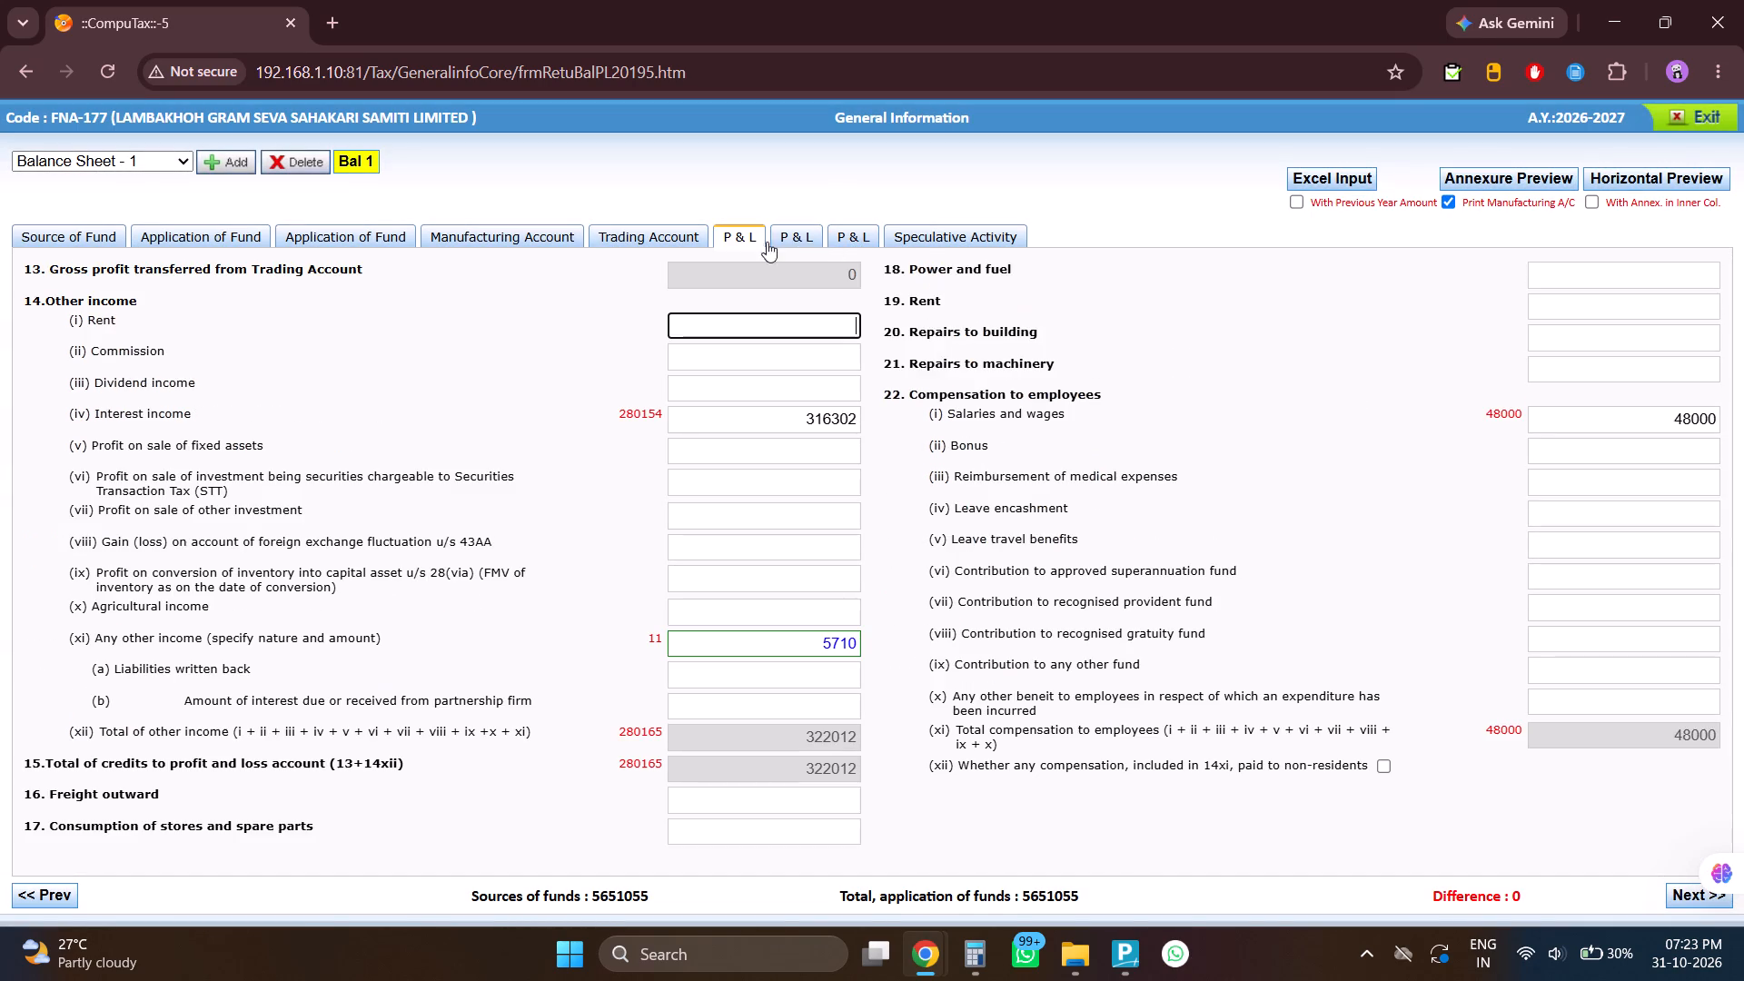
left_click(801, 246)
left_click(866, 239)
scroll(956, 694, "down", 6)
scroll(956, 694, "up", 3)
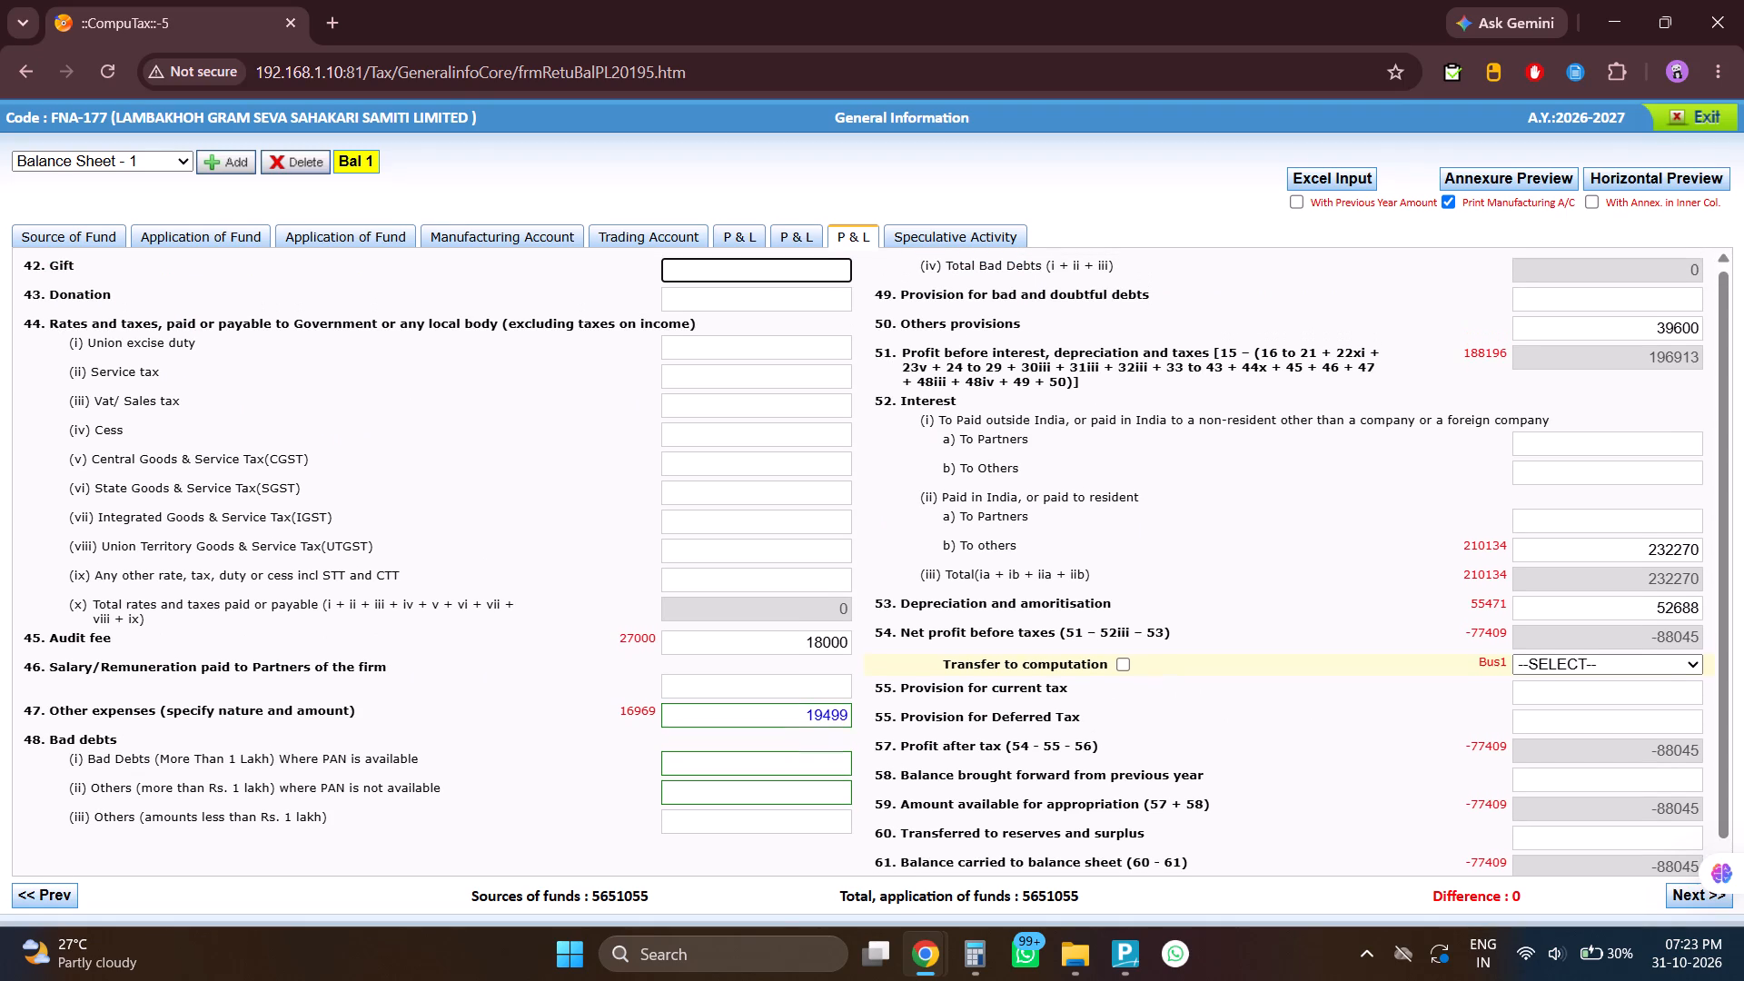
Enable Transfer to computation for the net profit before taxes and assign it to Bus1.
left_click(1116, 667)
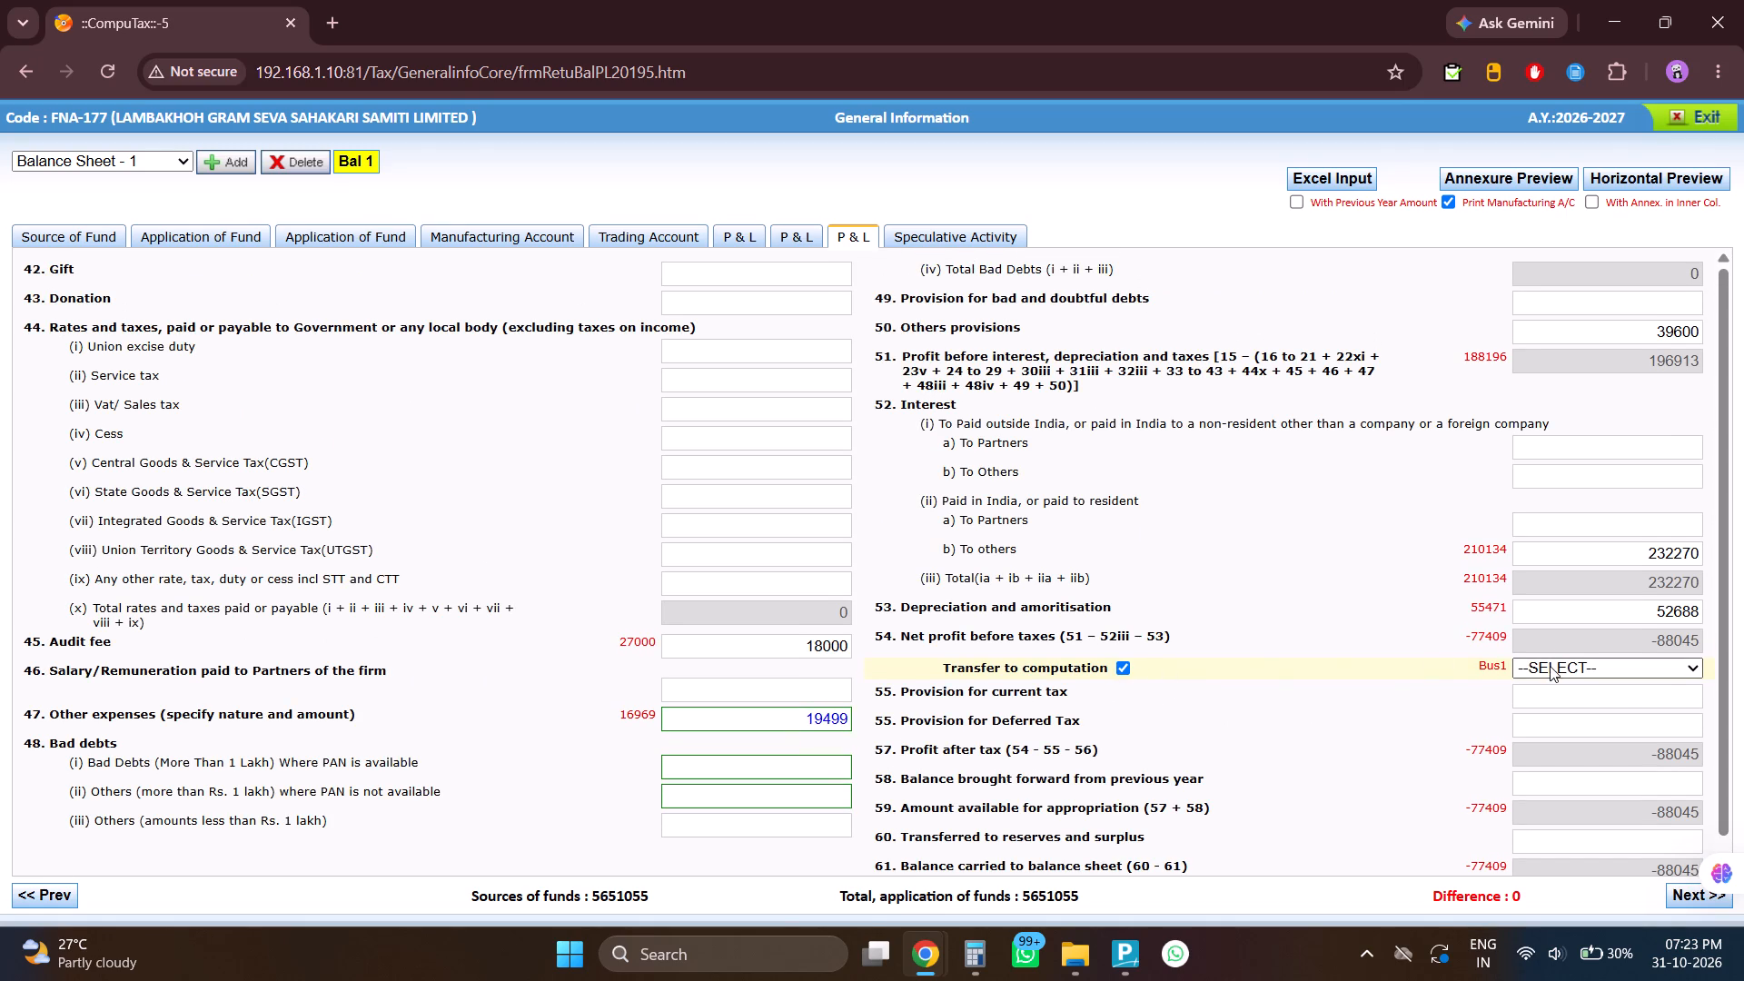
left_click(1540, 670)
left_click(1531, 710)
Check the final P & L section's figures against the current-year amounts in the PandL PDF.
scroll(1063, 673, "down", 7)
scroll(1063, 673, "up", 6)
scroll(1063, 673, "down", 4)
key("alt+Tab")
key("alt+Tab")
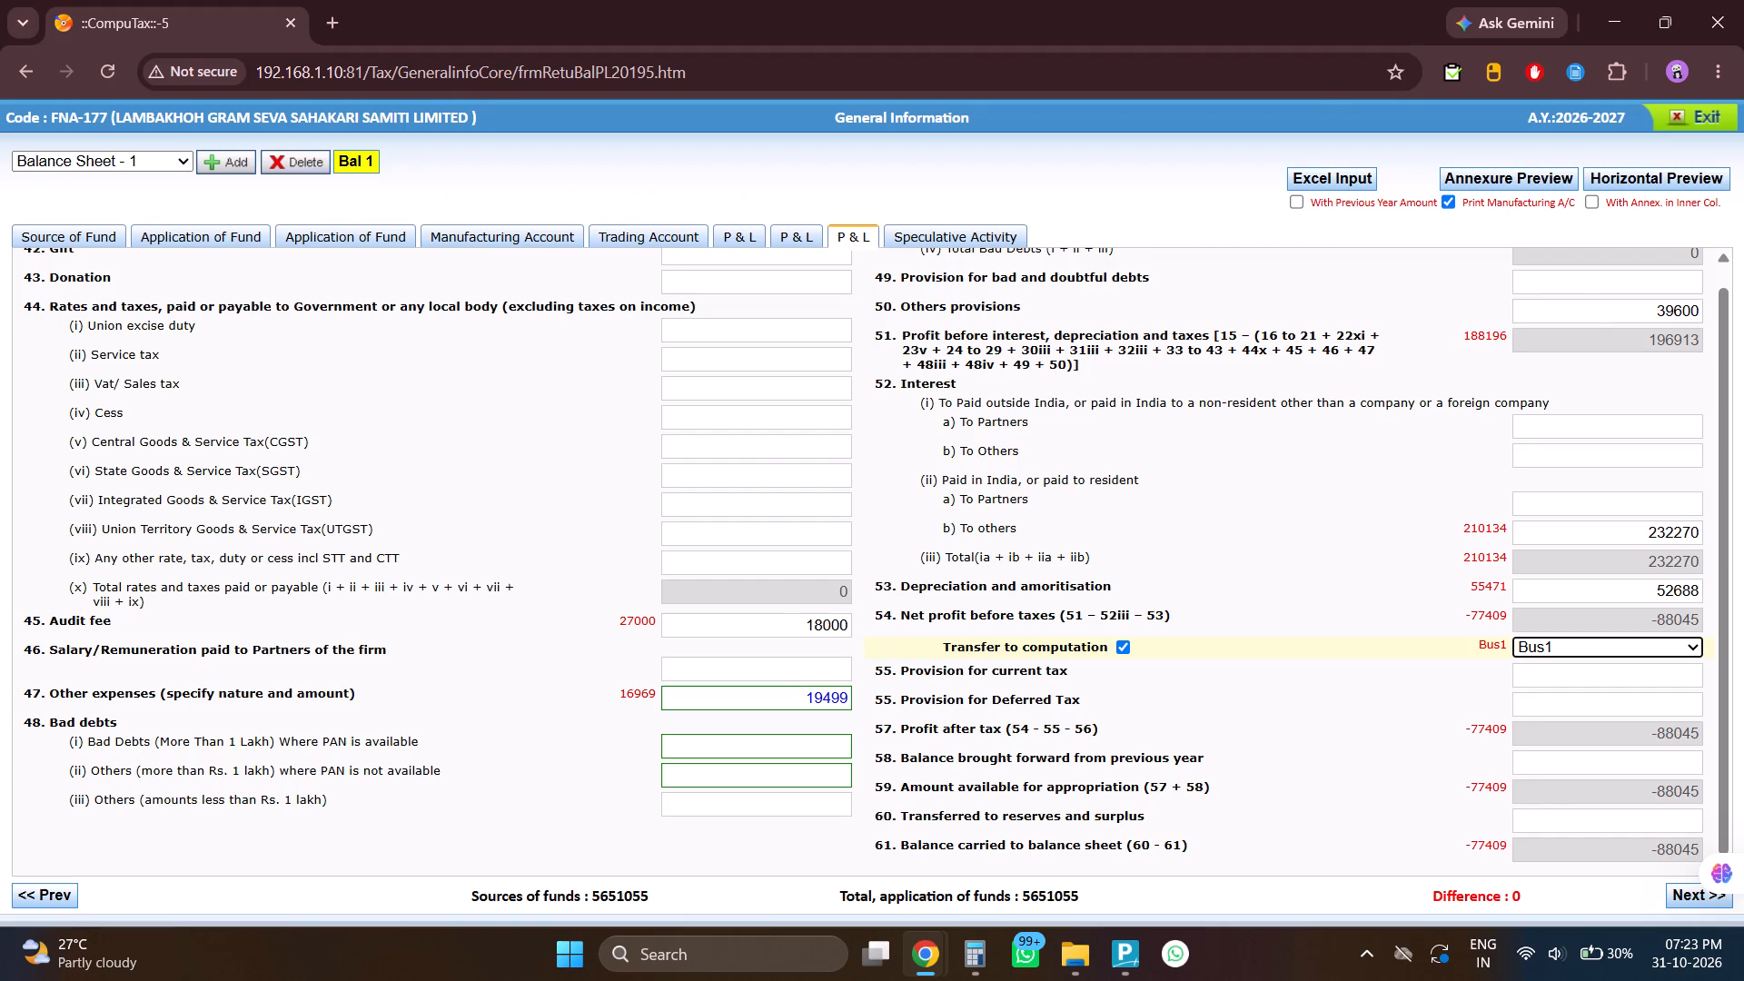
key("alt+Tab")
key("alt+Tab")
scroll(1279, 669, "down", 7)
scroll(1279, 669, "up", 5)
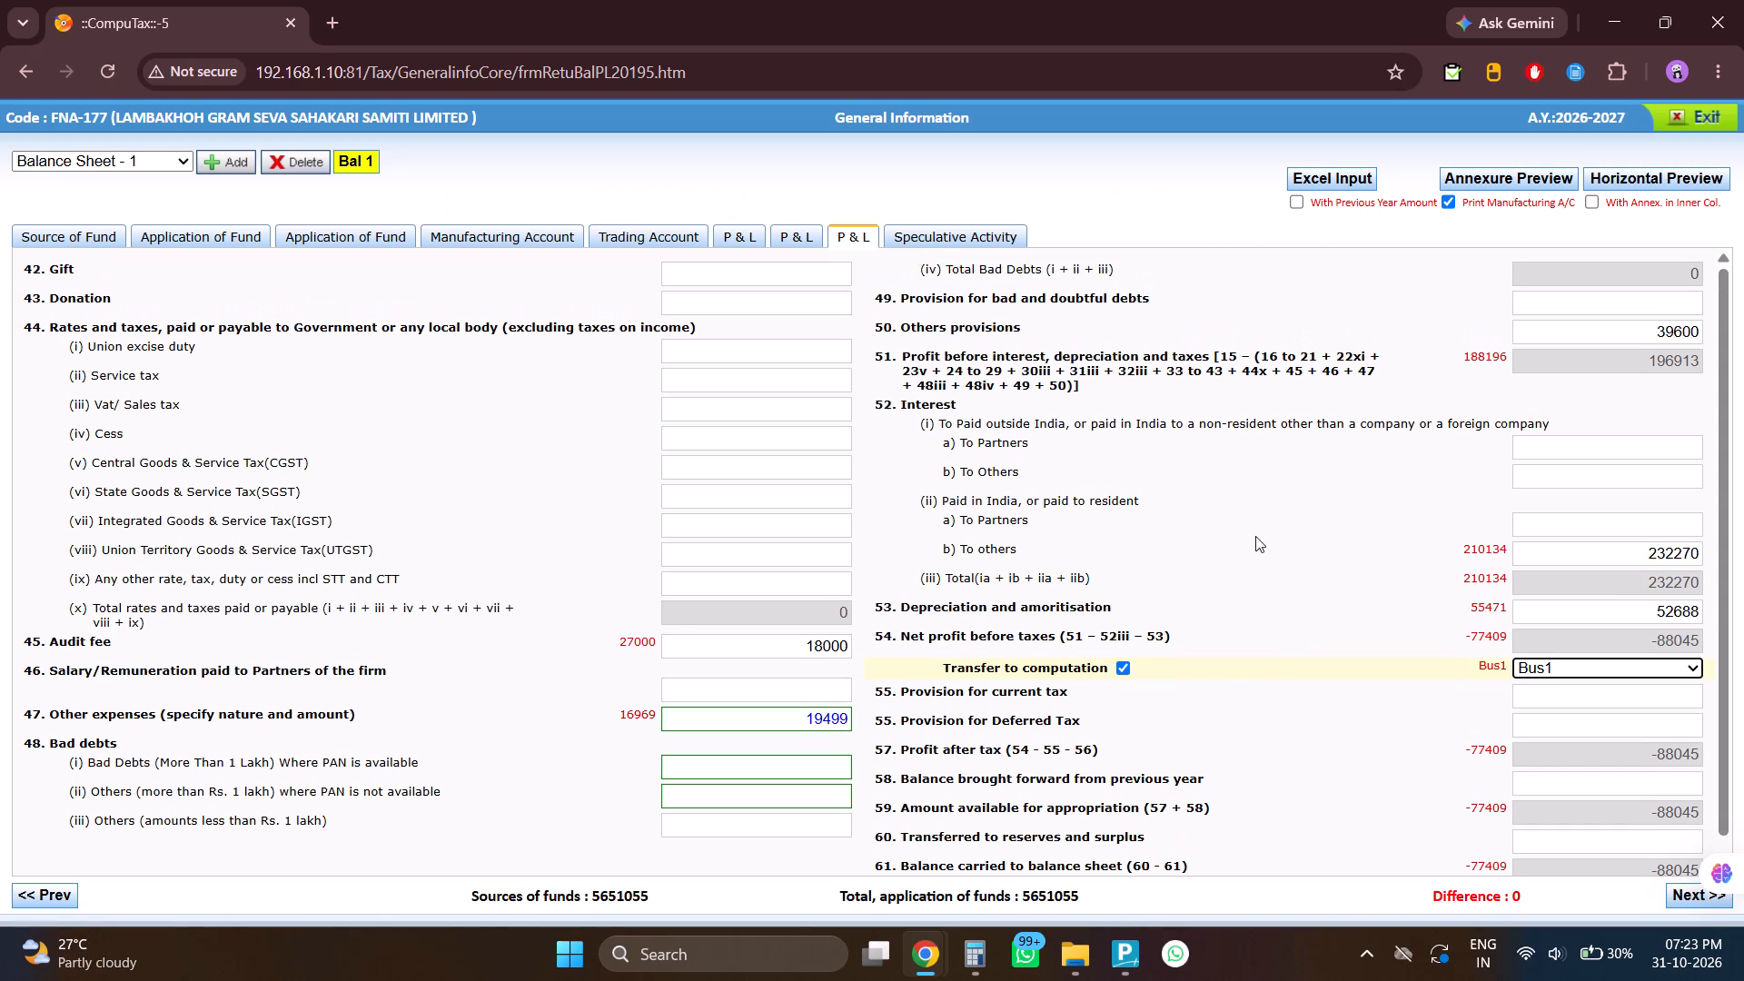
left_click(1252, 534)
key("alt+Tab")
key("alt+Tab")
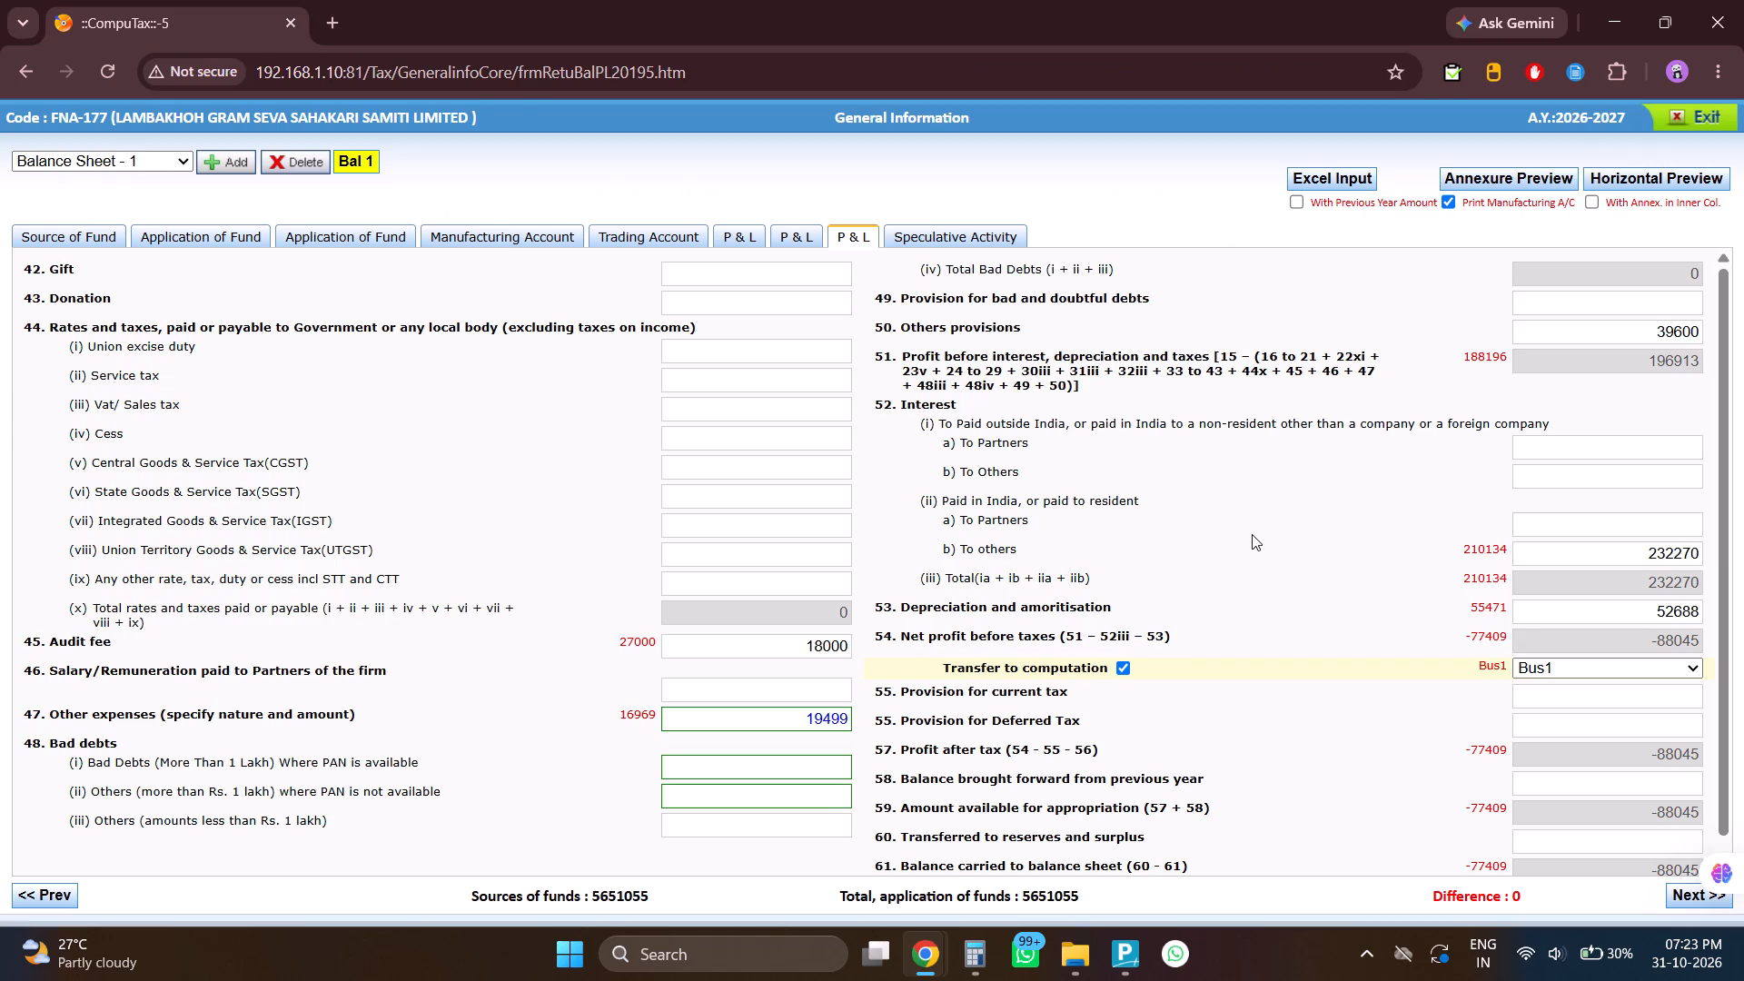
key("alt+Tab")
scroll(1252, 534, "down", 11)
scroll(1252, 534, "up", 1)
scroll(1252, 534, "down", 1)
scroll(1252, 534, "up", 11)
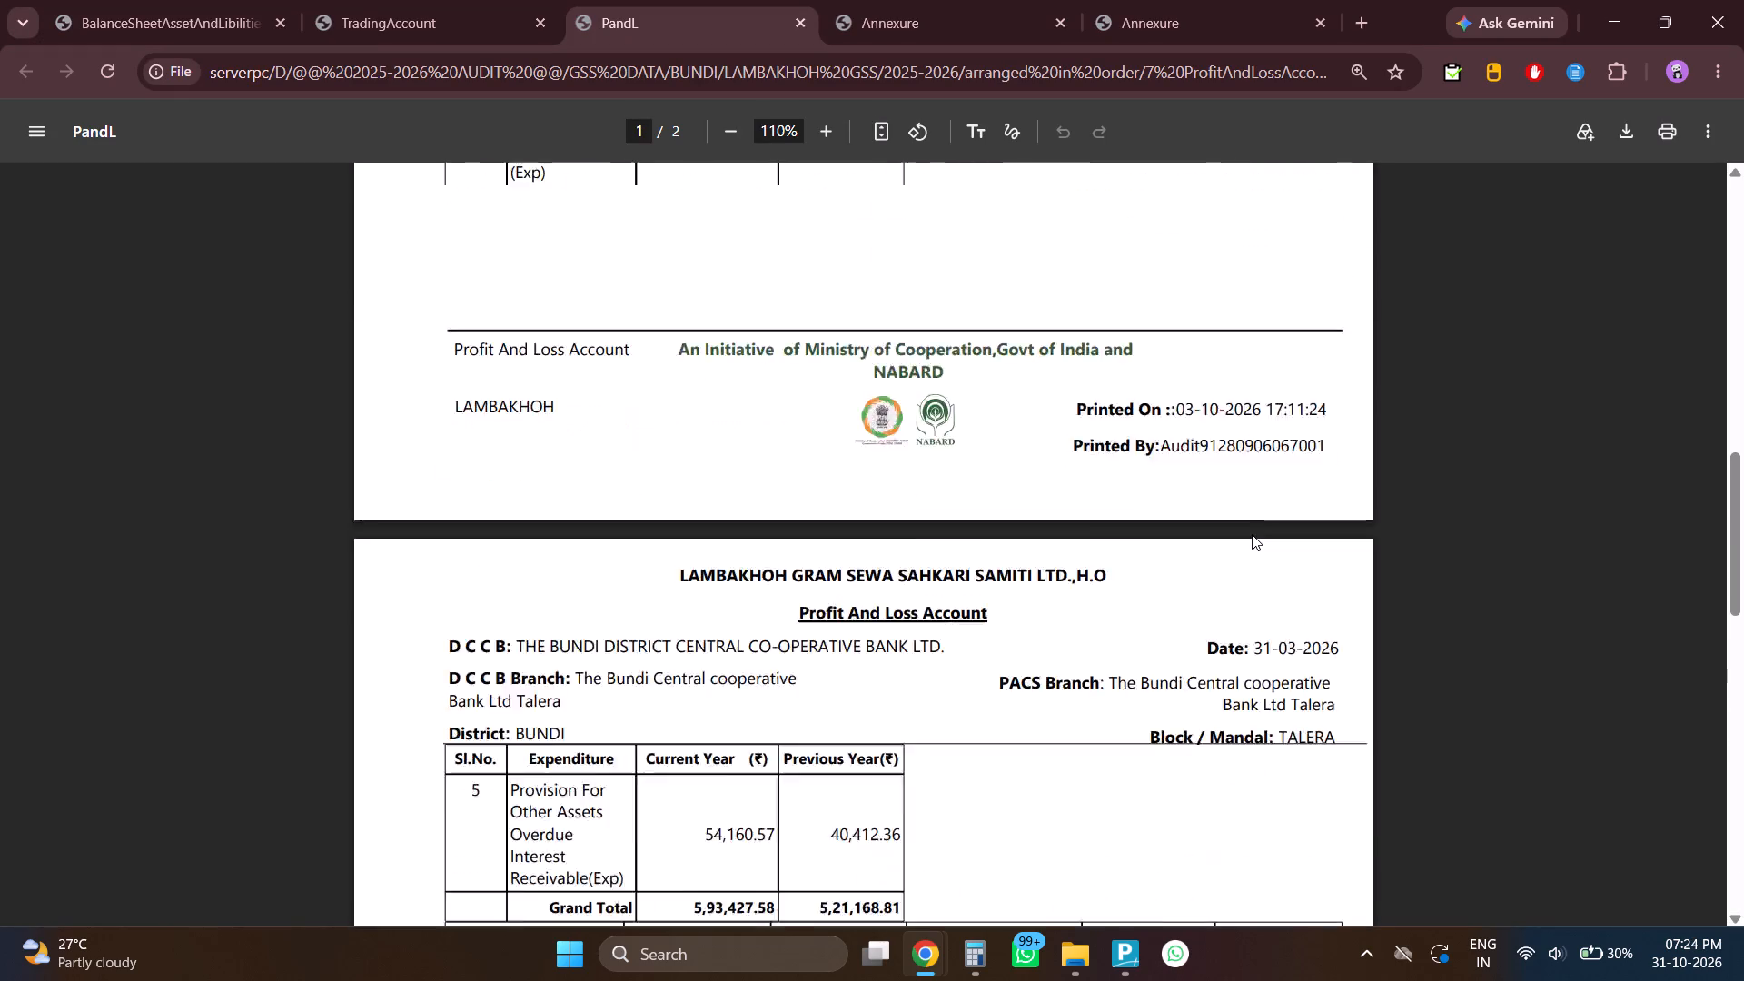
scroll(1252, 534, "up", 20)
scroll(1252, 534, "up", 2)
key("alt+Tab")
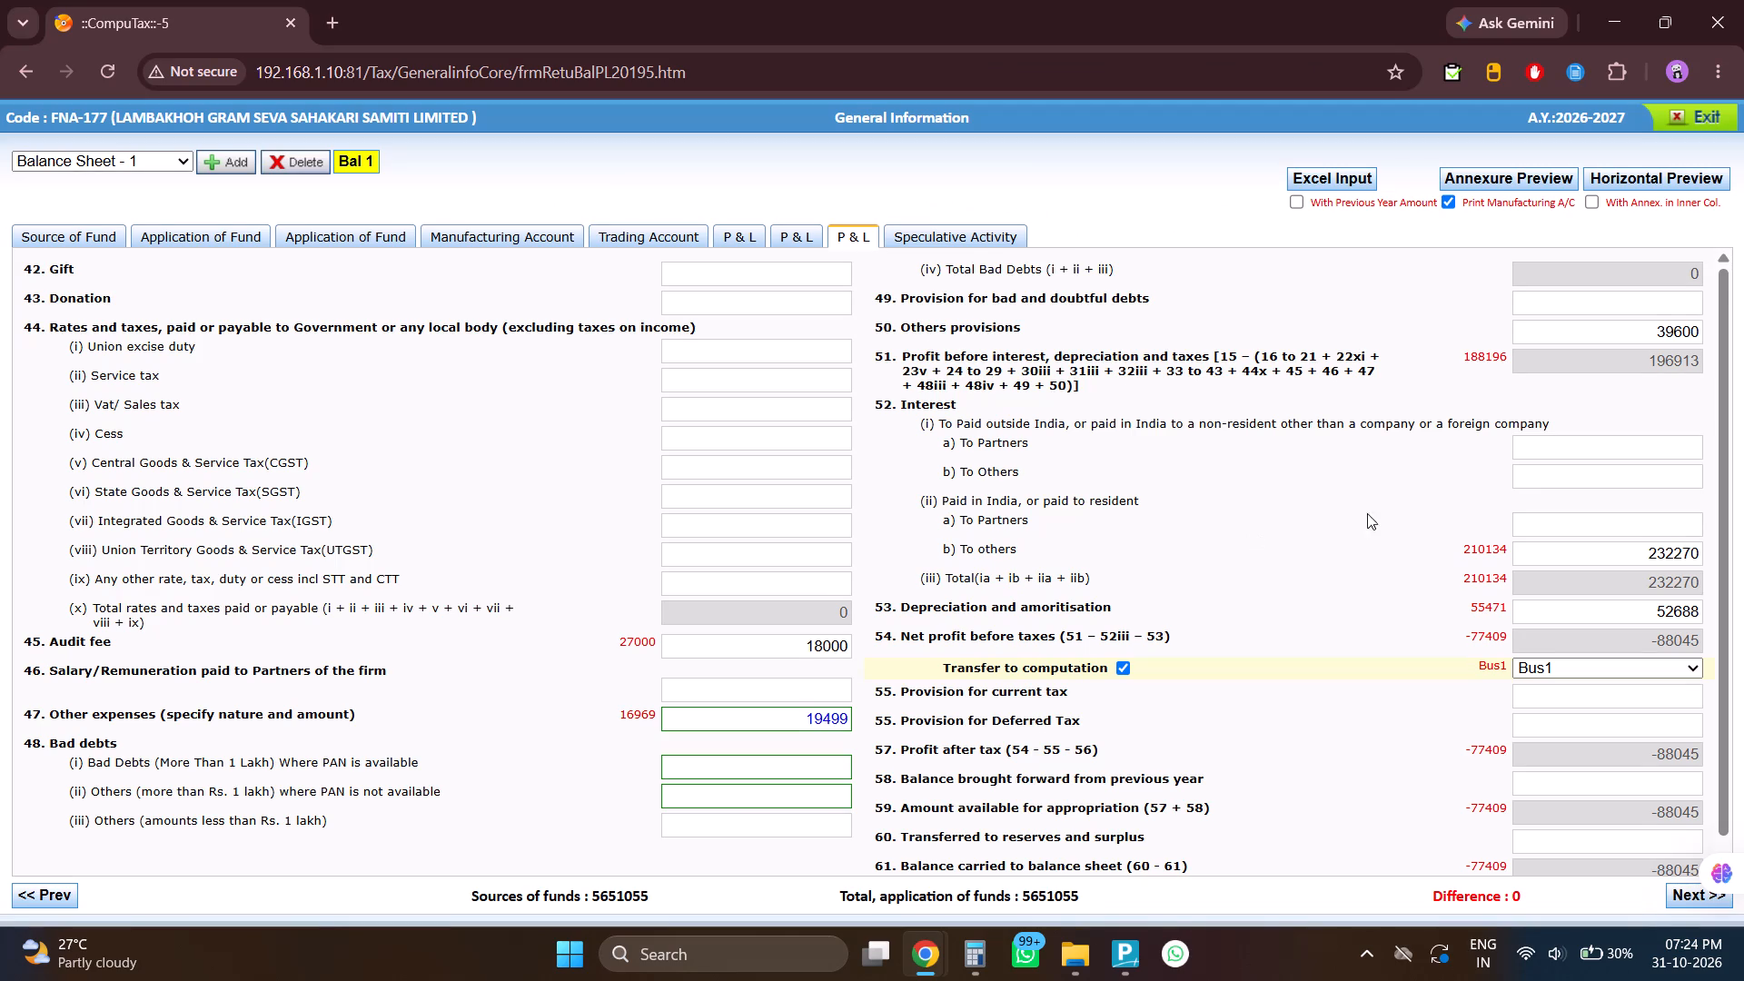
scroll(1400, 559, "down", 7)
scroll(1395, 566, "up", 10)
key("alt+Tab")
key("alt+Tab")
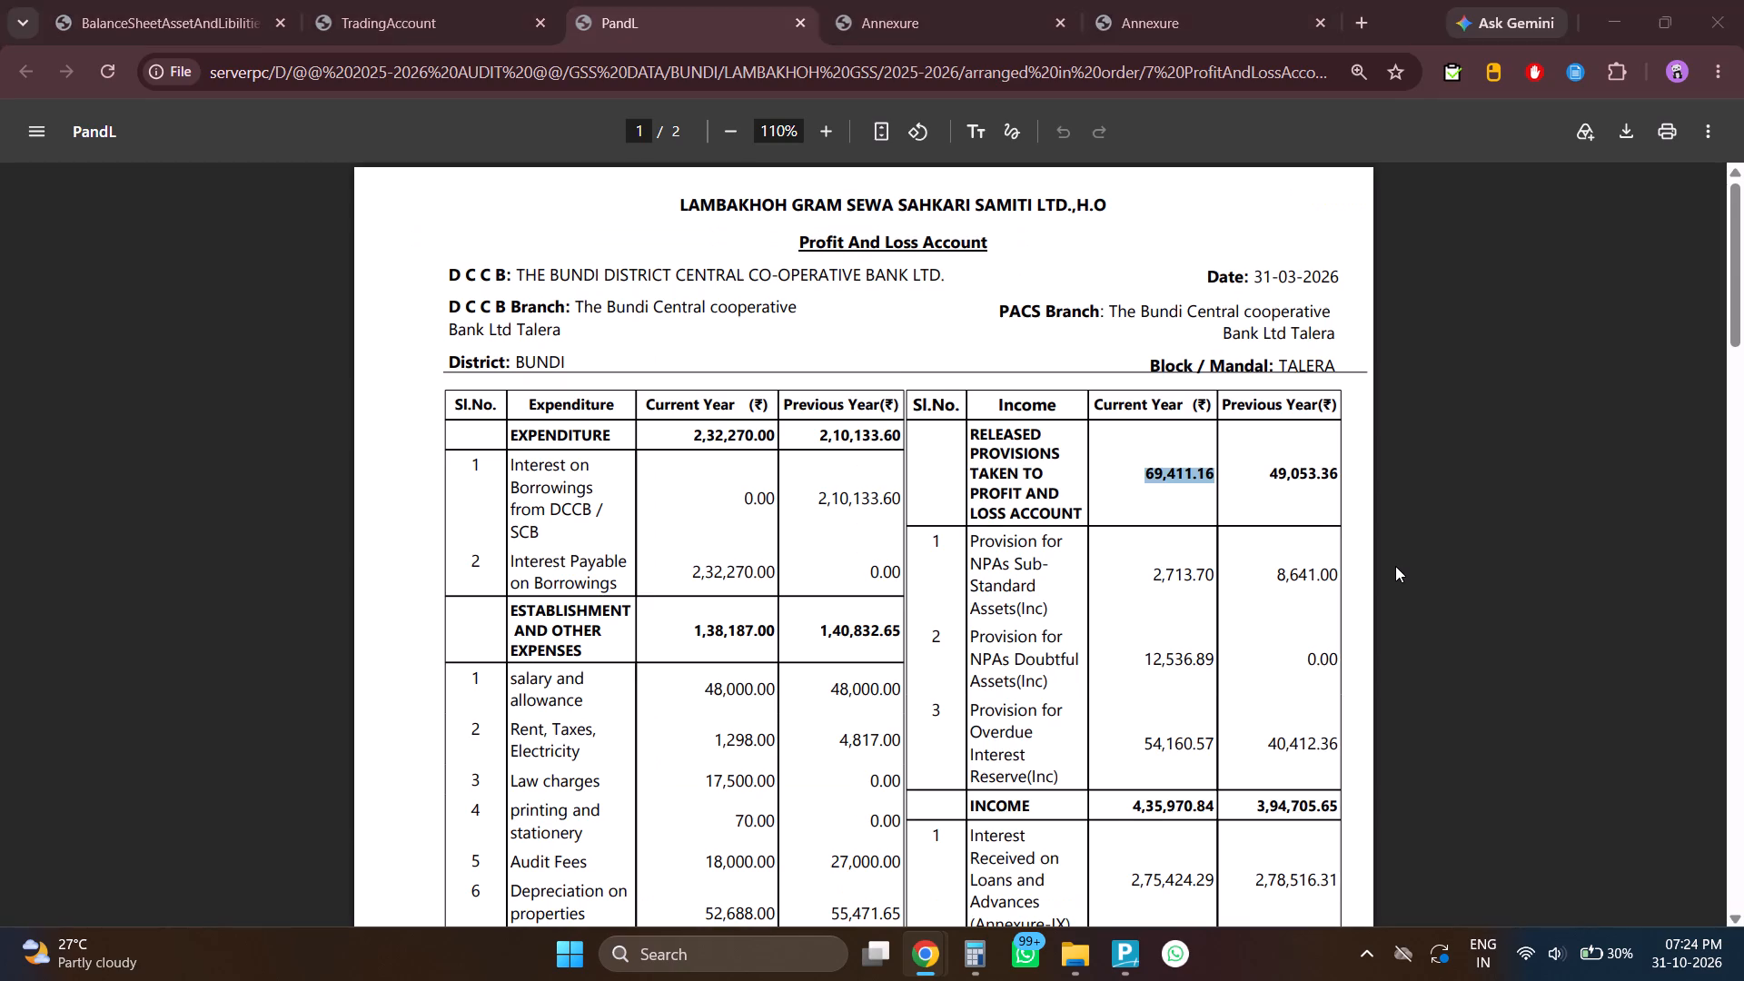
Exit to Return Filing Information and reopen the Balance Sheet & Profit and Loss A/C form.
left_click(1712, 119)
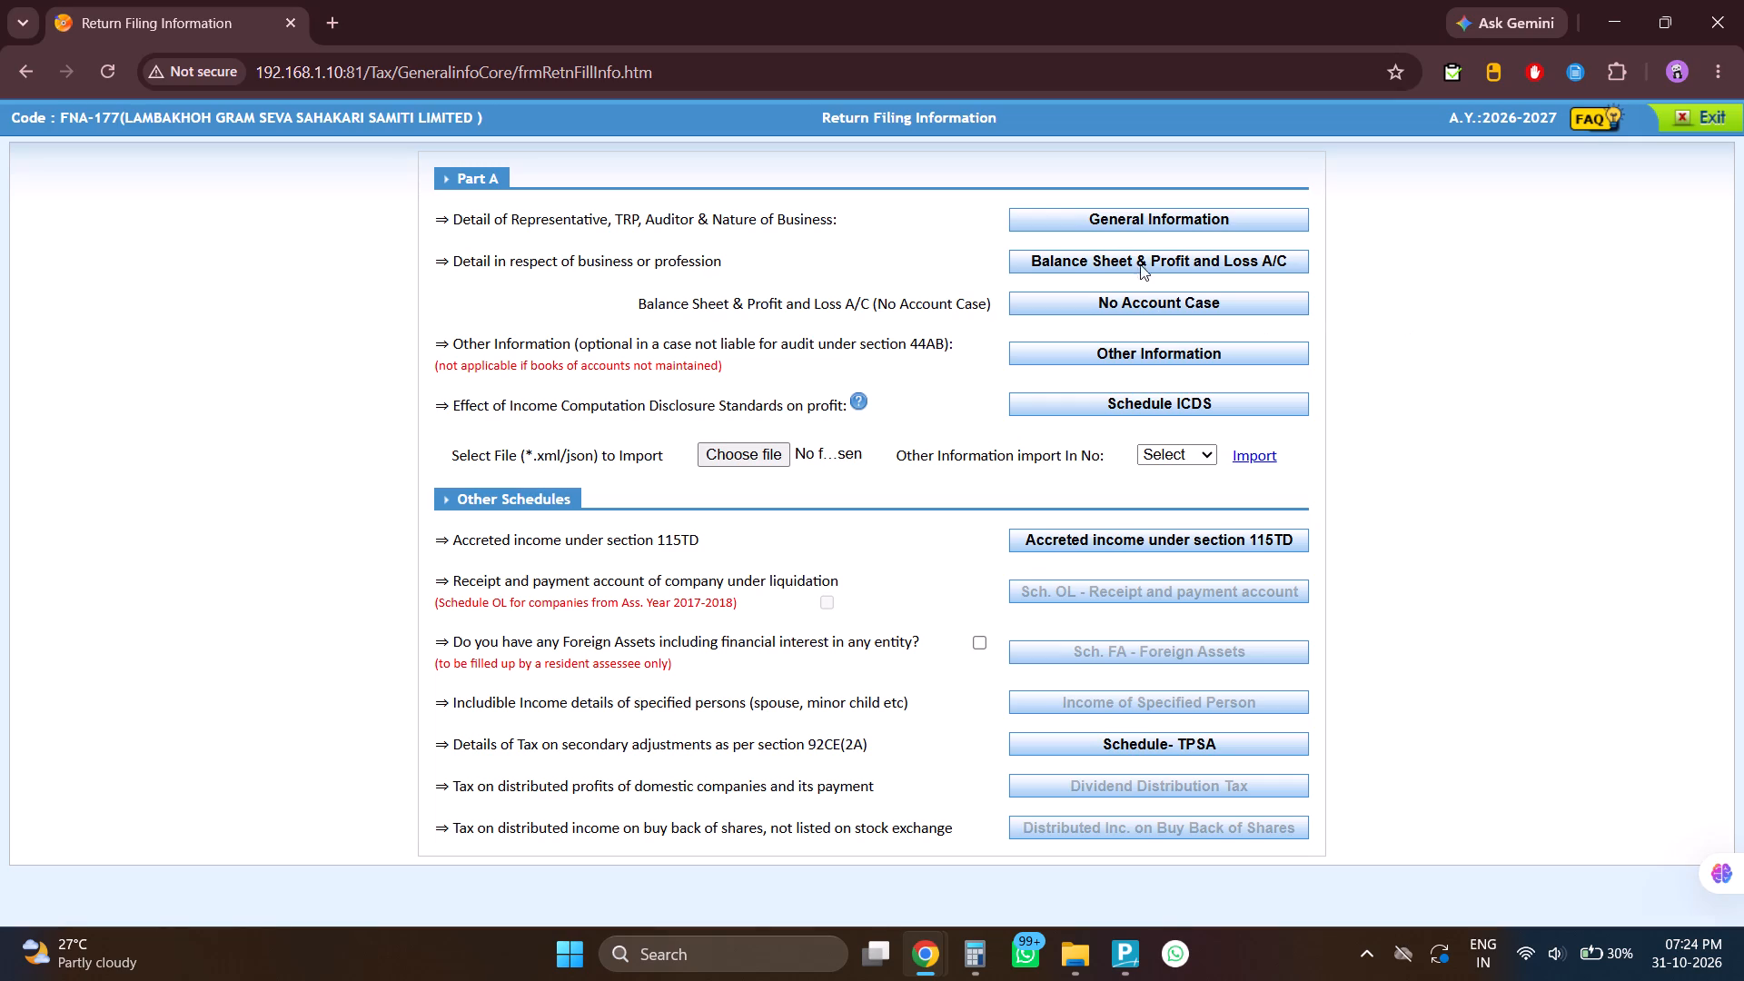
left_click(1139, 251)
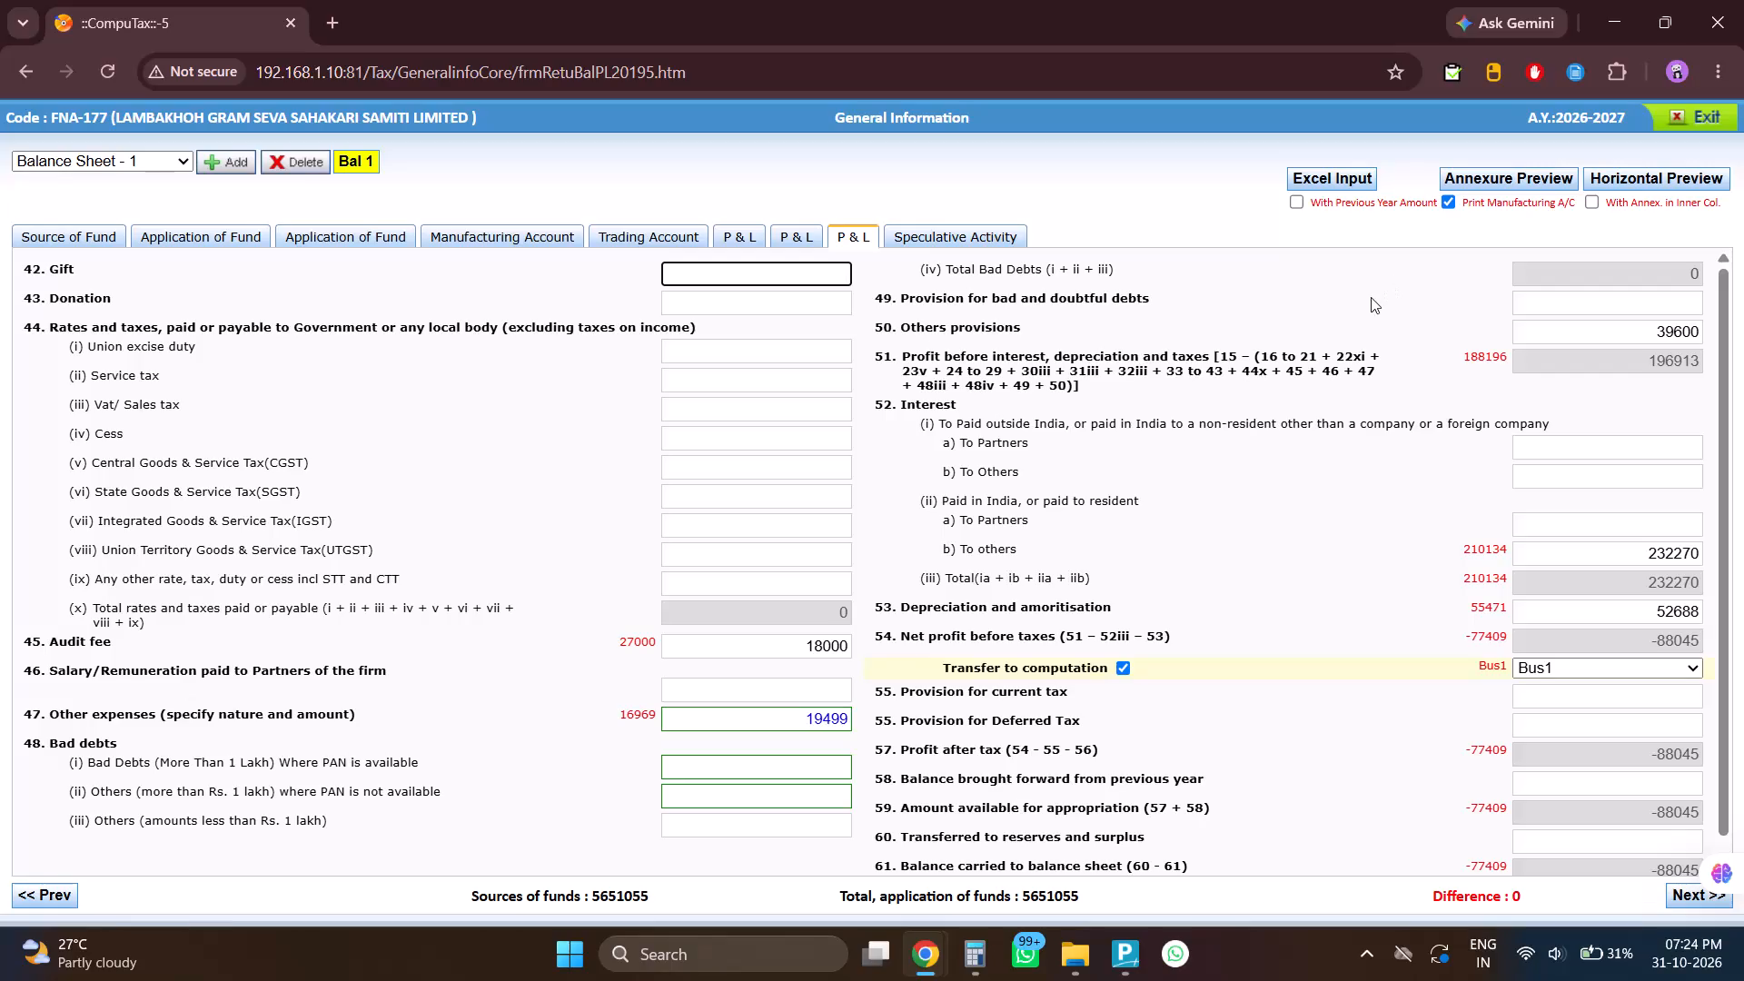
Recheck the entries in the reopened form's final P & L section and its Source of Fund section.
left_click(1297, 574)
scroll(1043, 633, "down", 6)
scroll(1043, 633, "up", 7)
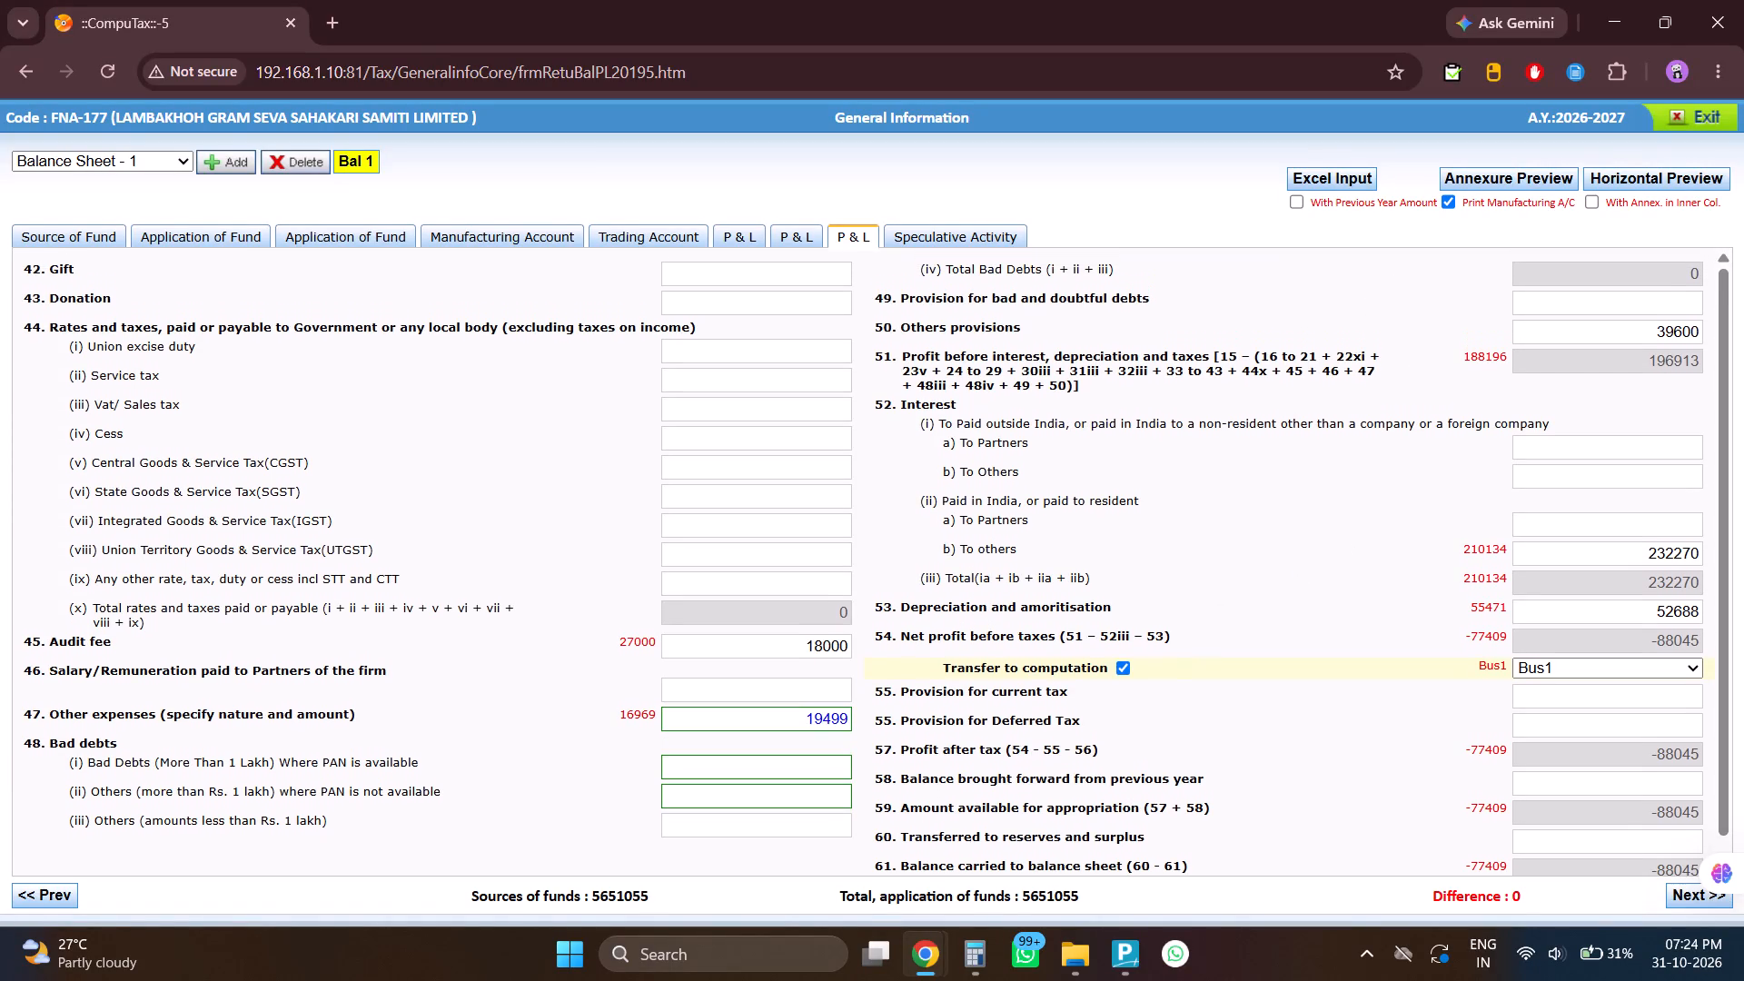
scroll(1043, 612, "up", 20)
scroll(1043, 612, "up", 5)
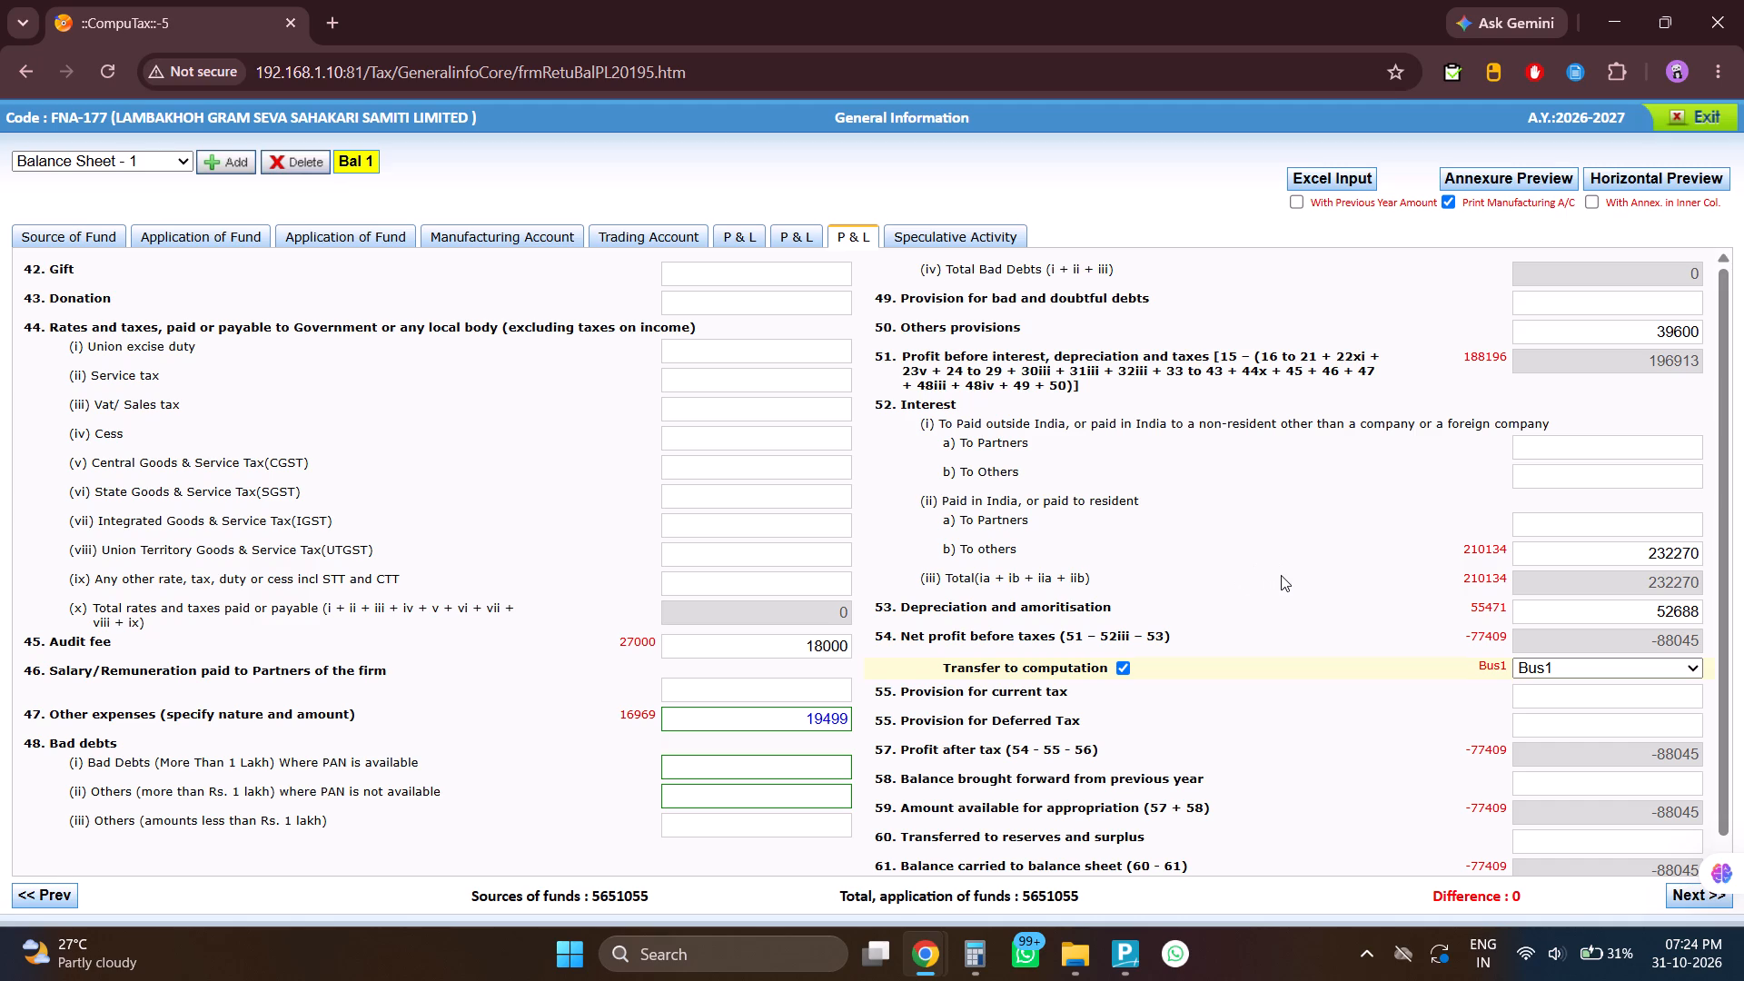
scroll(1281, 577, "down", 5)
scroll(1279, 609, "up", 4)
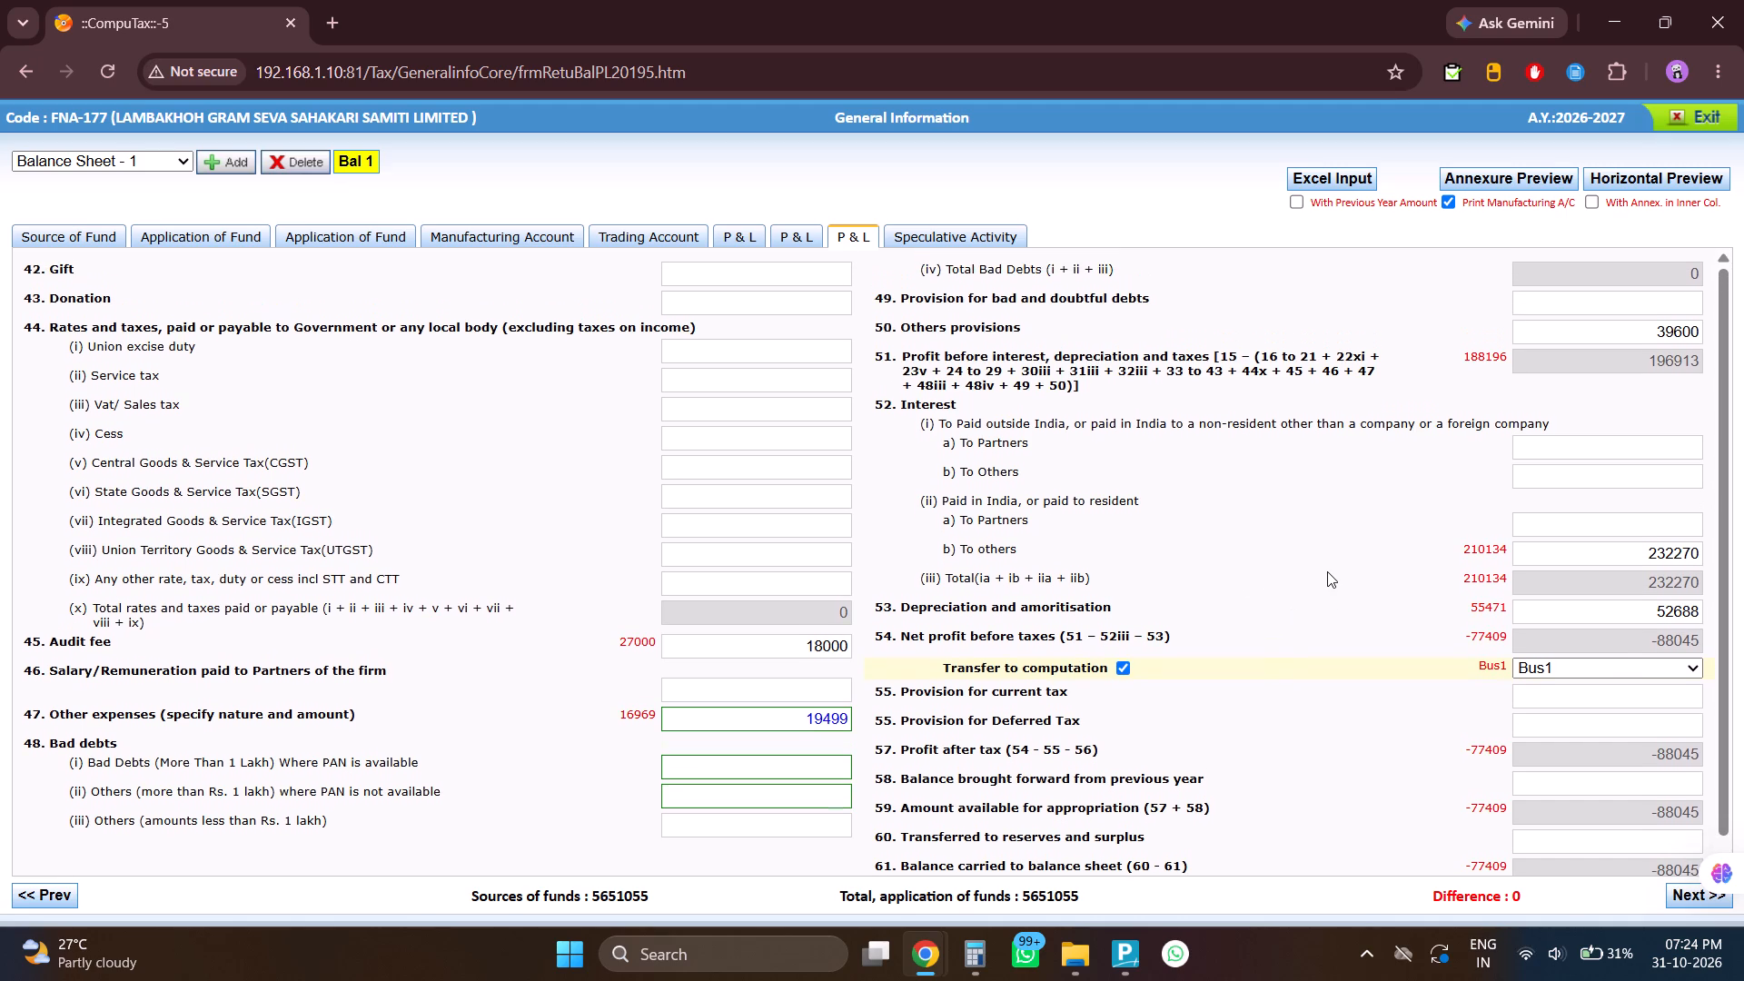
scroll(1398, 694, "down", 6)
scroll(1357, 669, "up", 5)
left_click(76, 233)
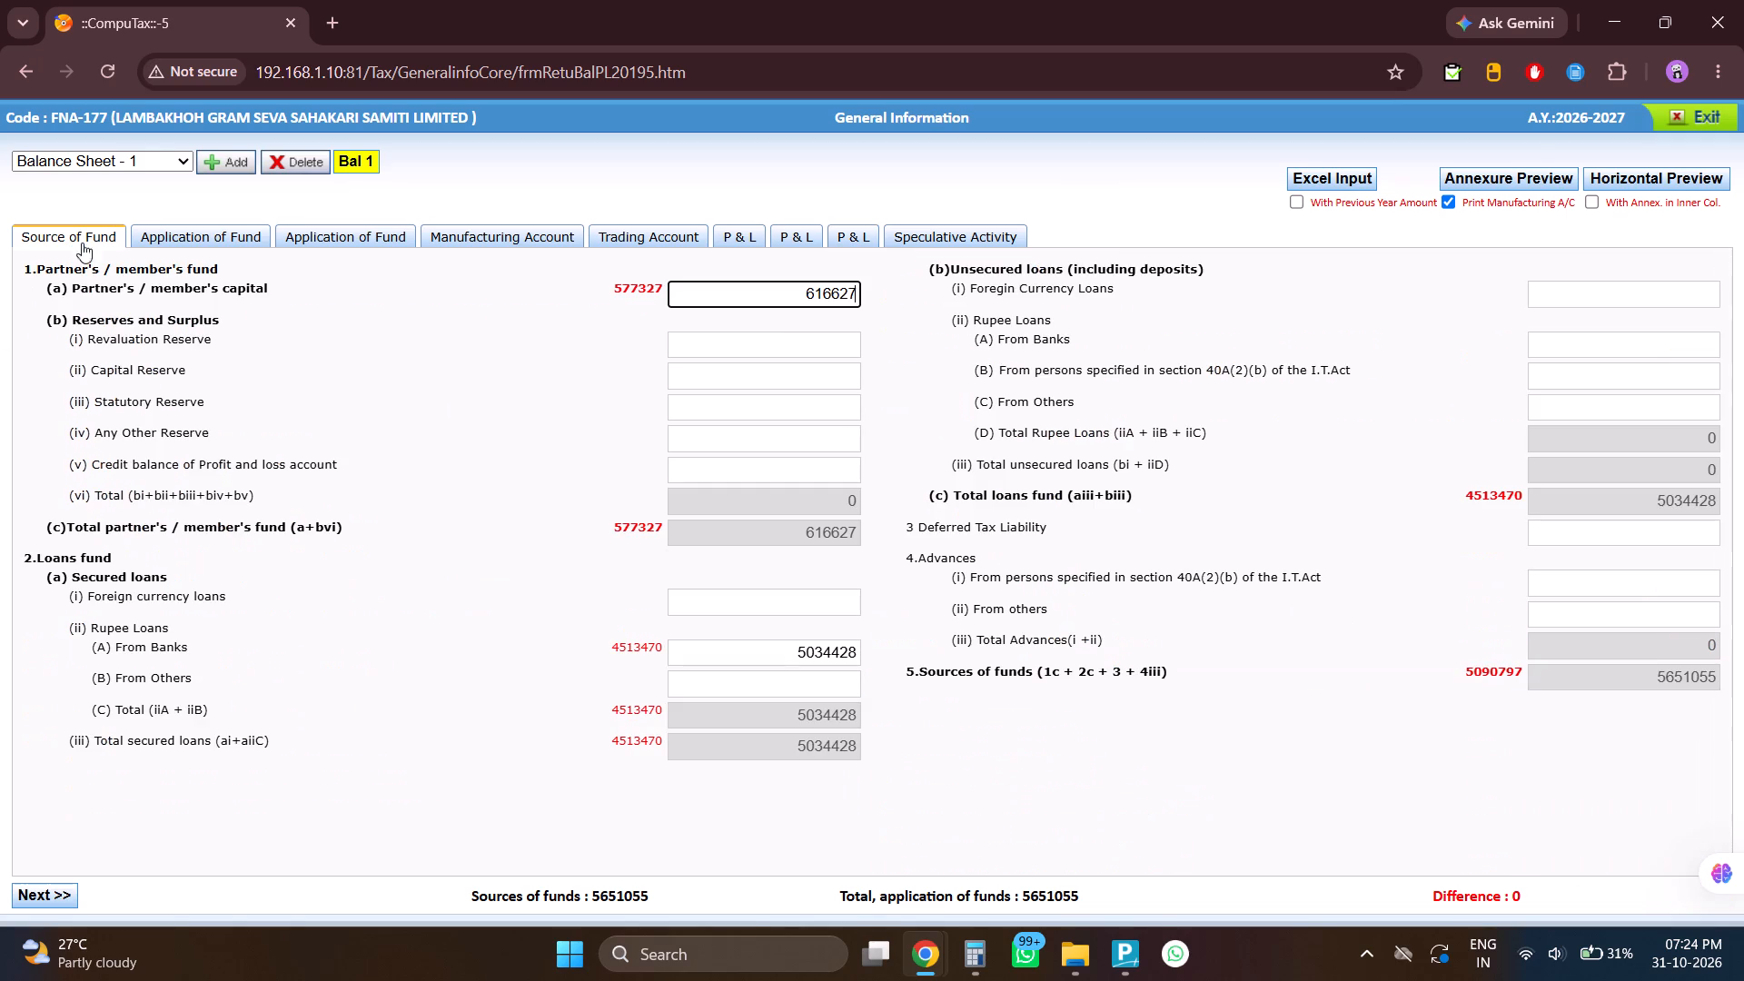
left_click(833, 231)
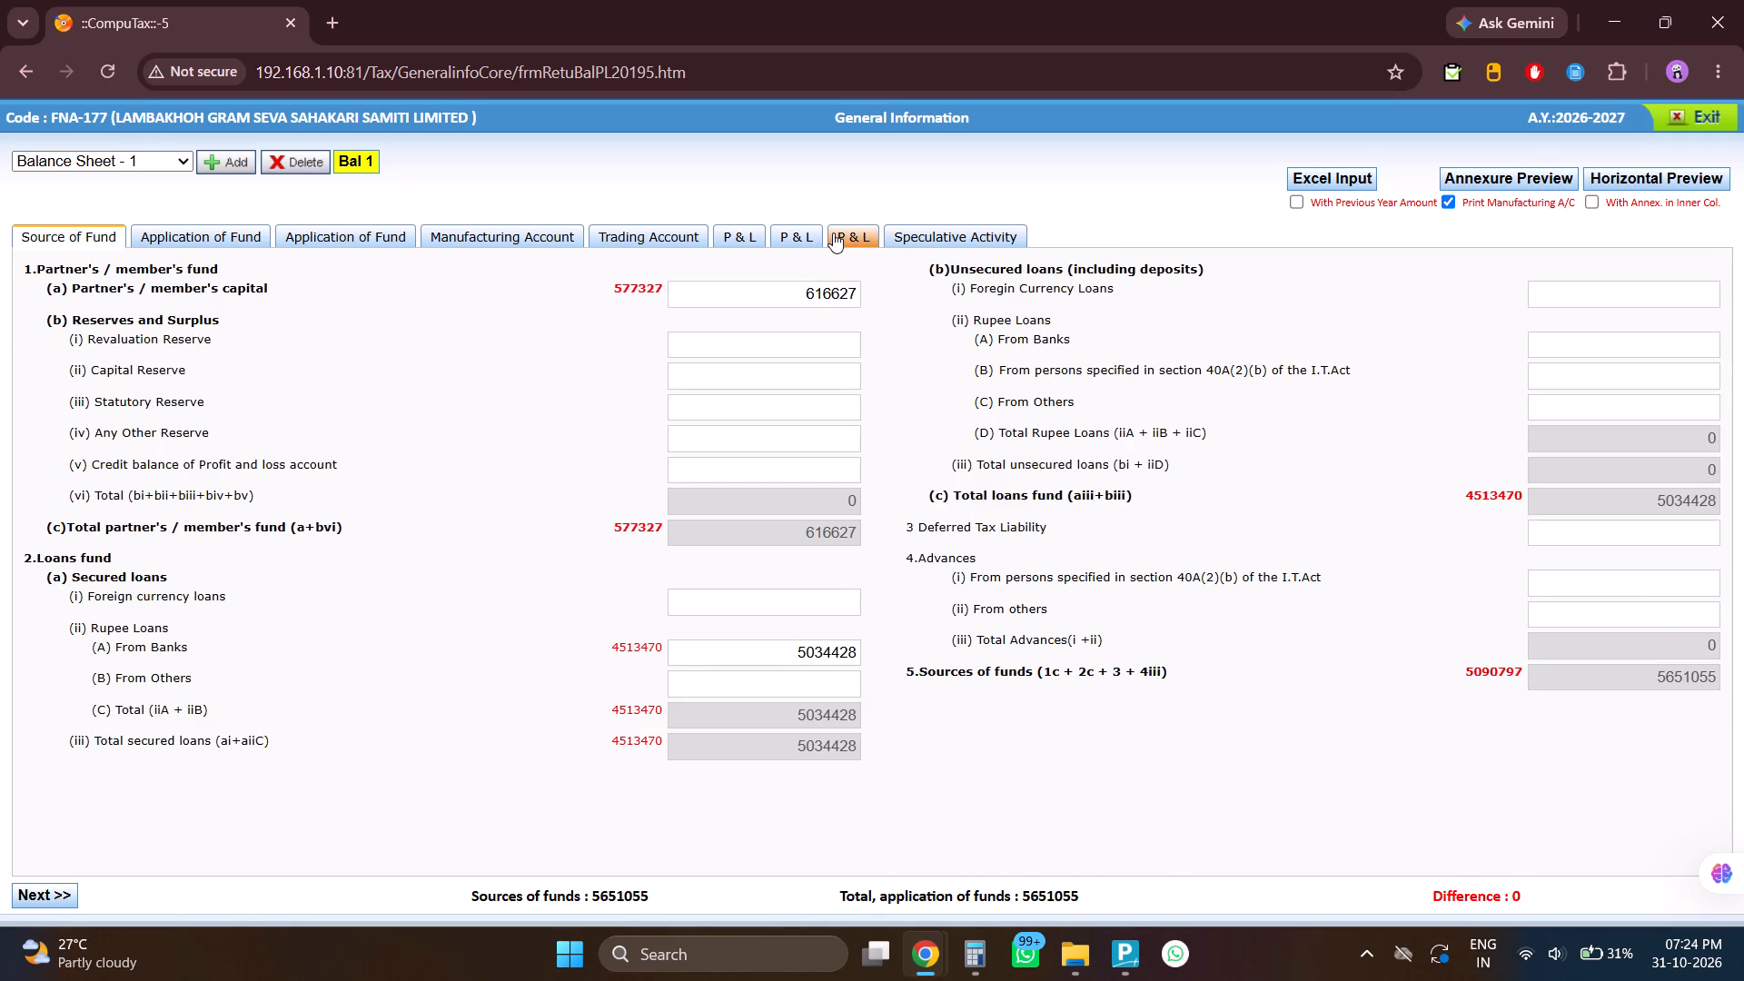
scroll(1414, 585, "down", 4)
scroll(1414, 585, "up", 3)
Compare the PandL PDF's closing totals and profit or loss for the year with CompuTax's final P & L section.
key("alt+Tab")
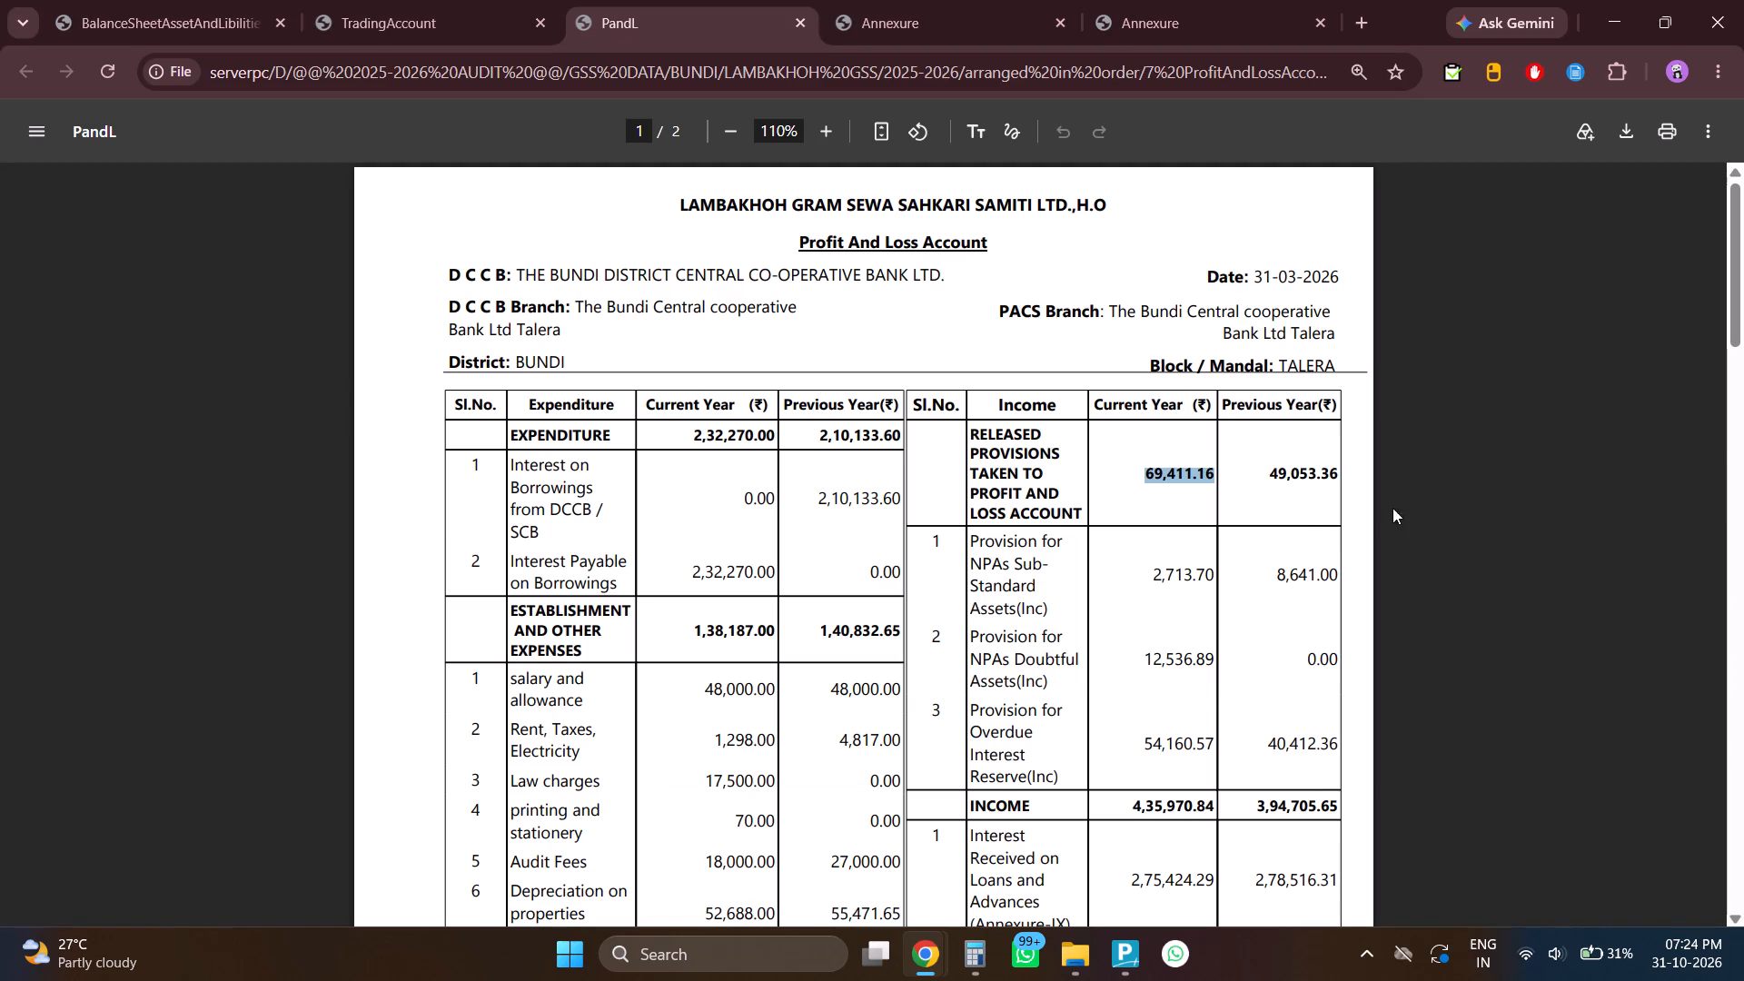
scroll(1442, 546, "down", 17)
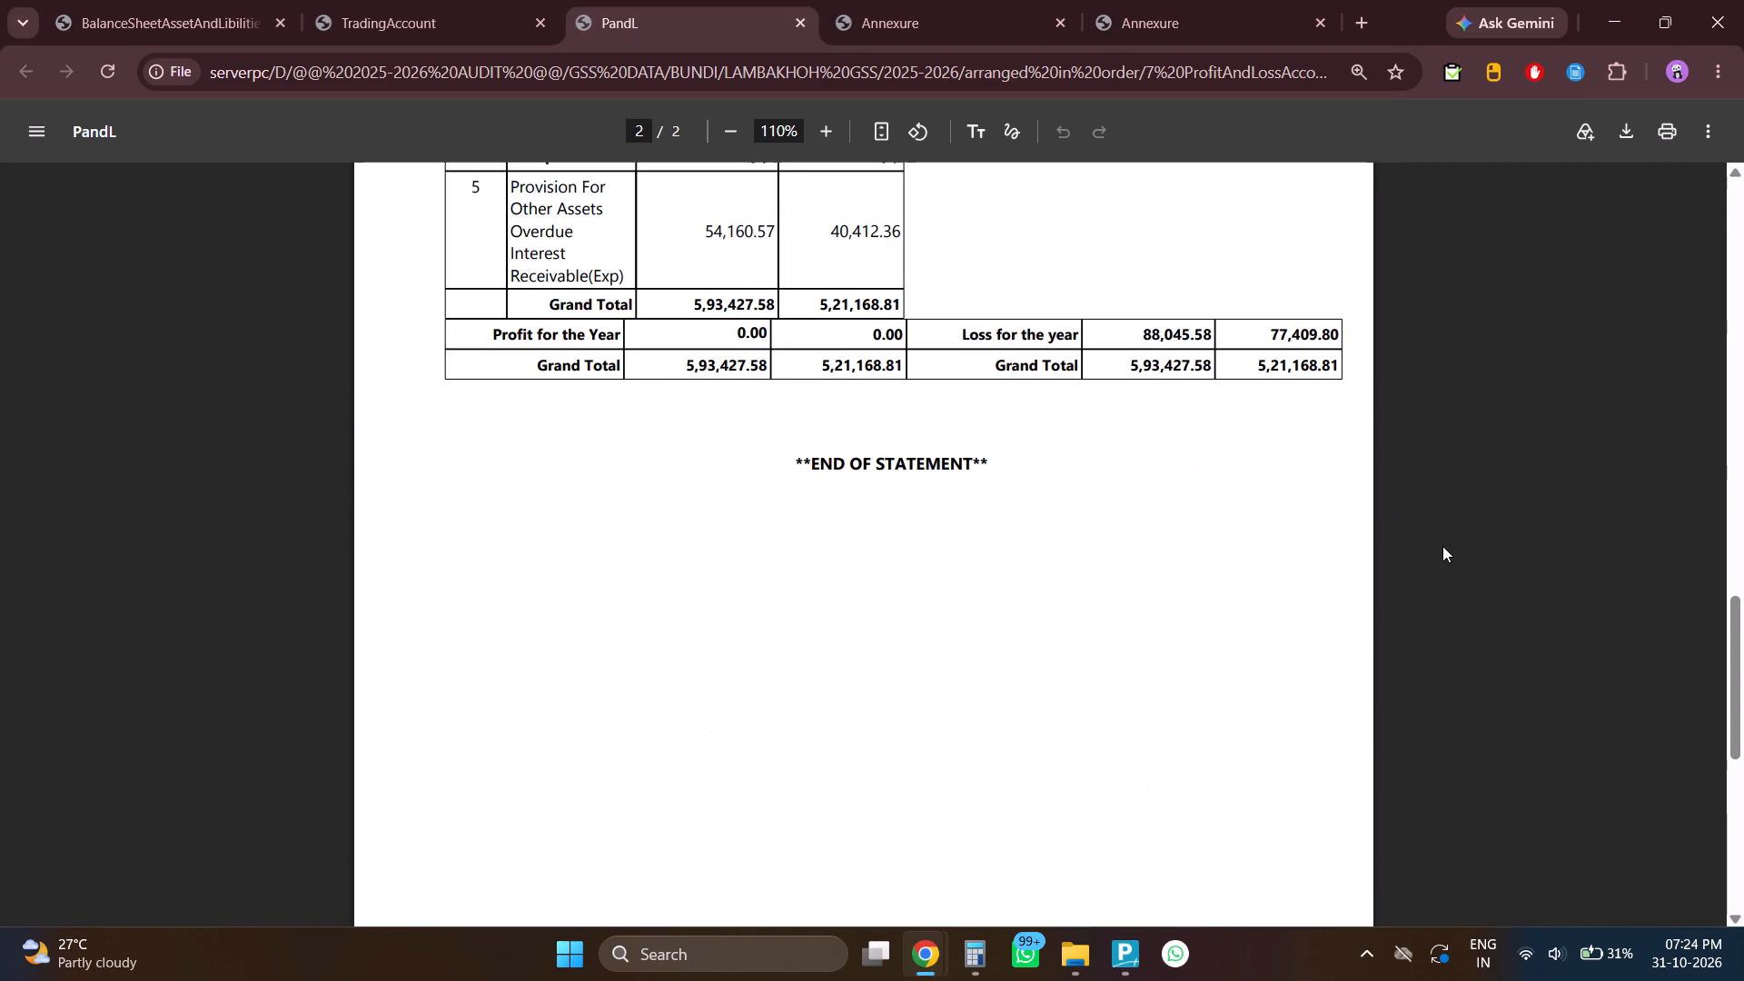
scroll(1437, 550, "down", 1)
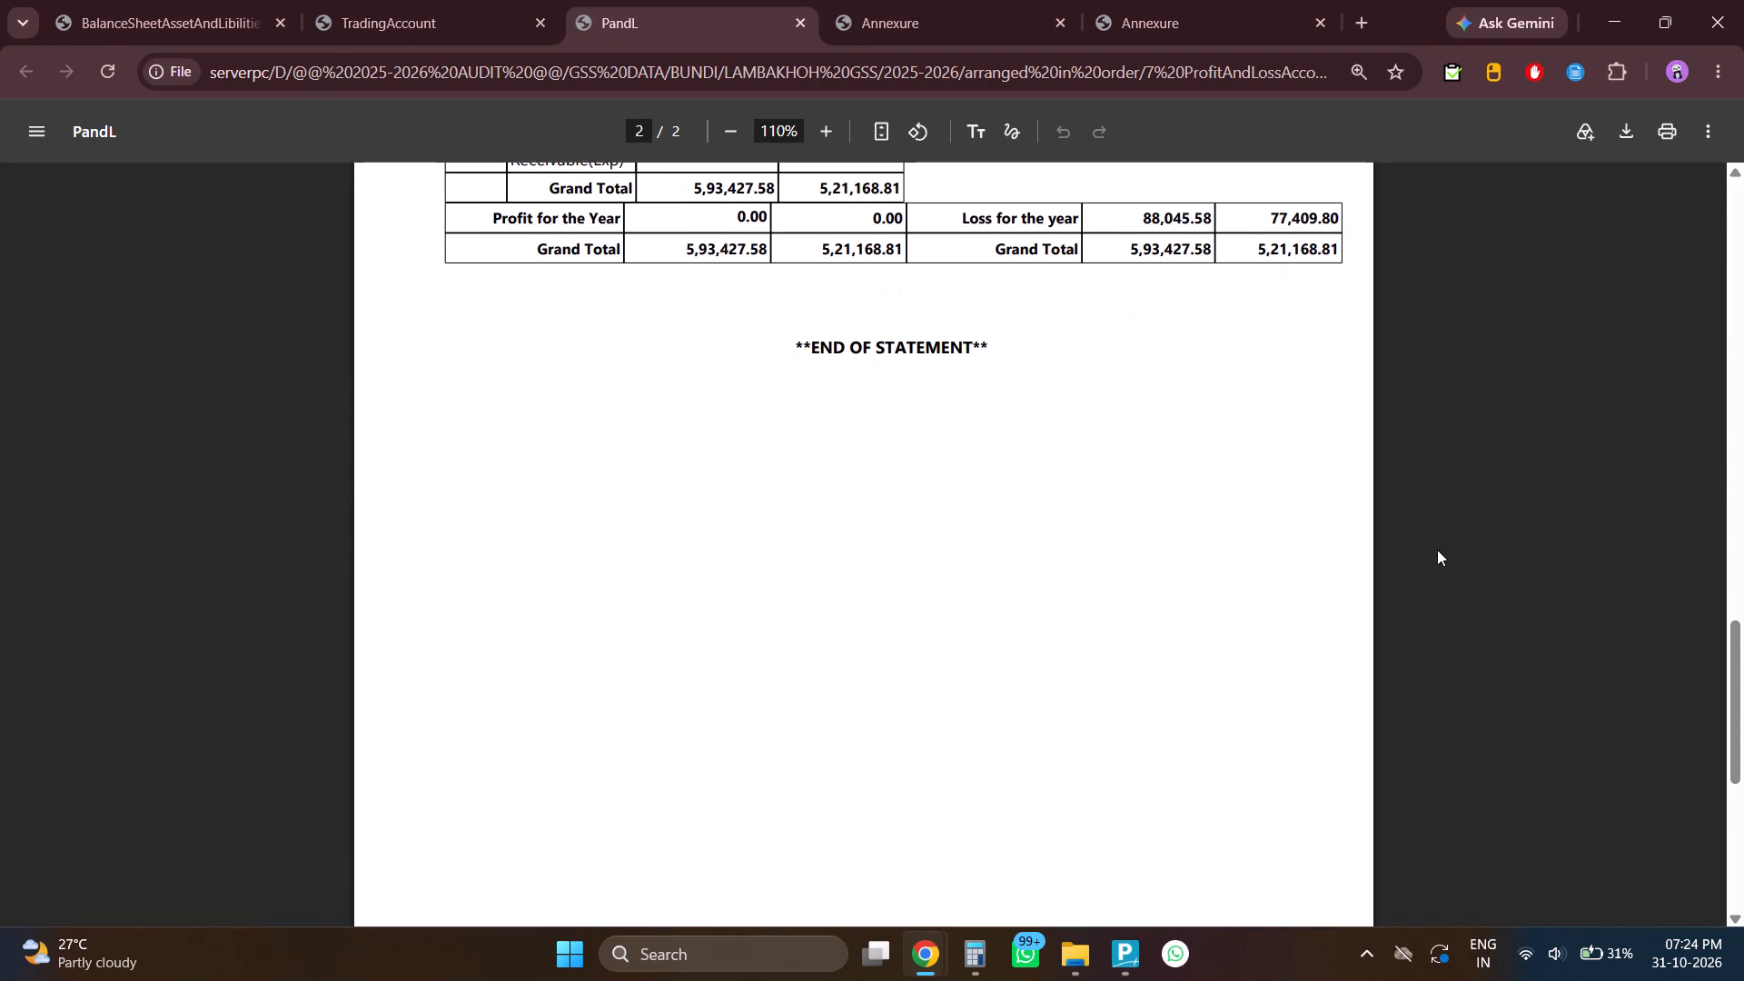
key("alt+Tab")
key("alt+Tab")
key("alt+Tab")
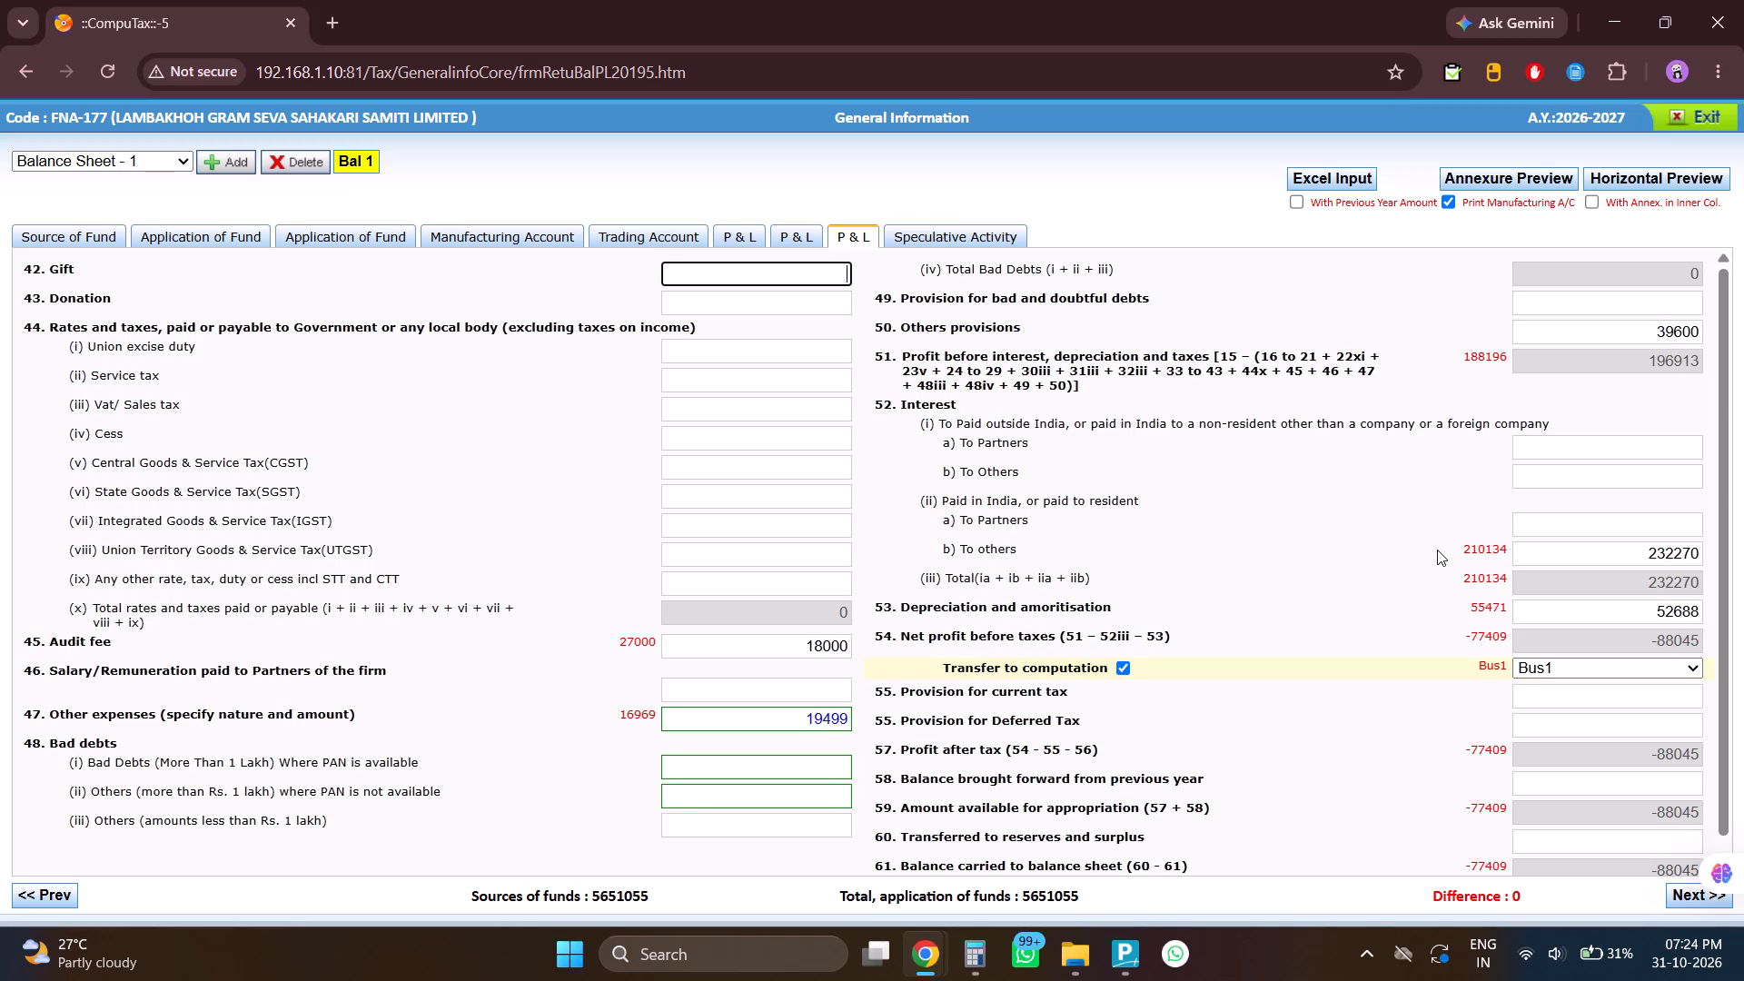
scroll(1437, 550, "up", 4)
key("alt+Tab")
key("alt+Tab")
key("alt+Tab")
scroll(1437, 550, "up", 6)
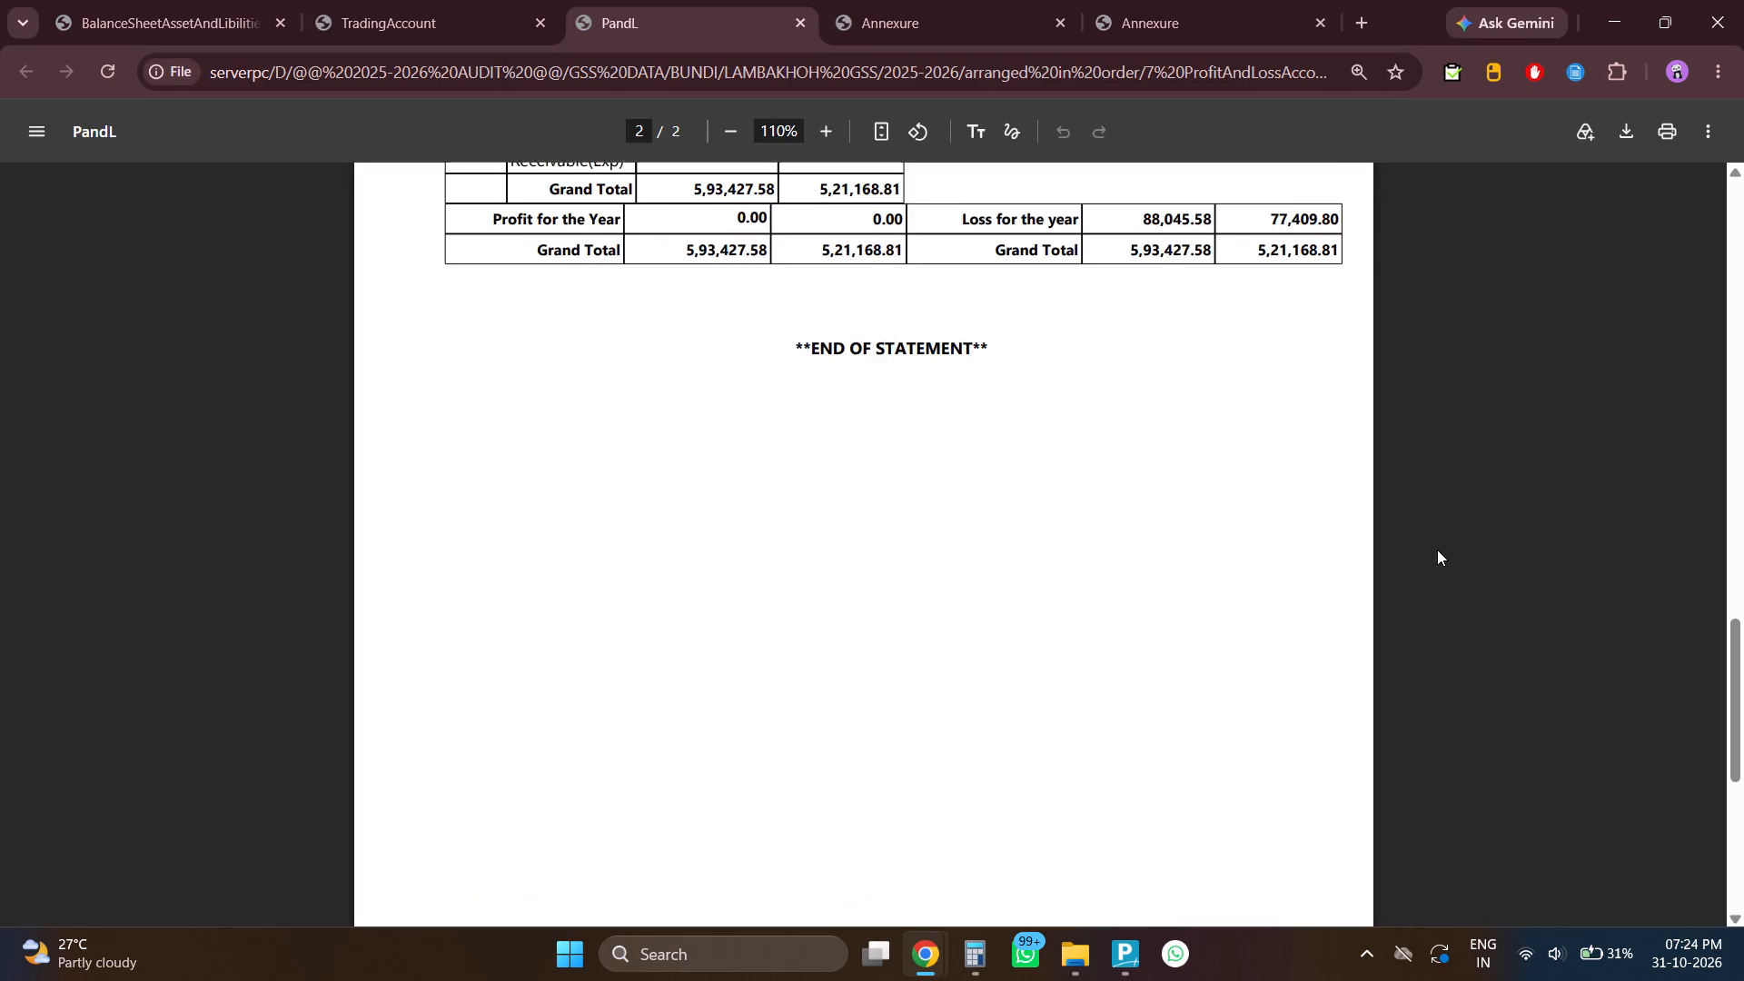
Switch back to CompuTax and exit the balance sheet form and the society's computation to reach the party selection list.
key("alt+Tab")
scroll(1424, 528, "down", 6)
scroll(1424, 528, "up", 5)
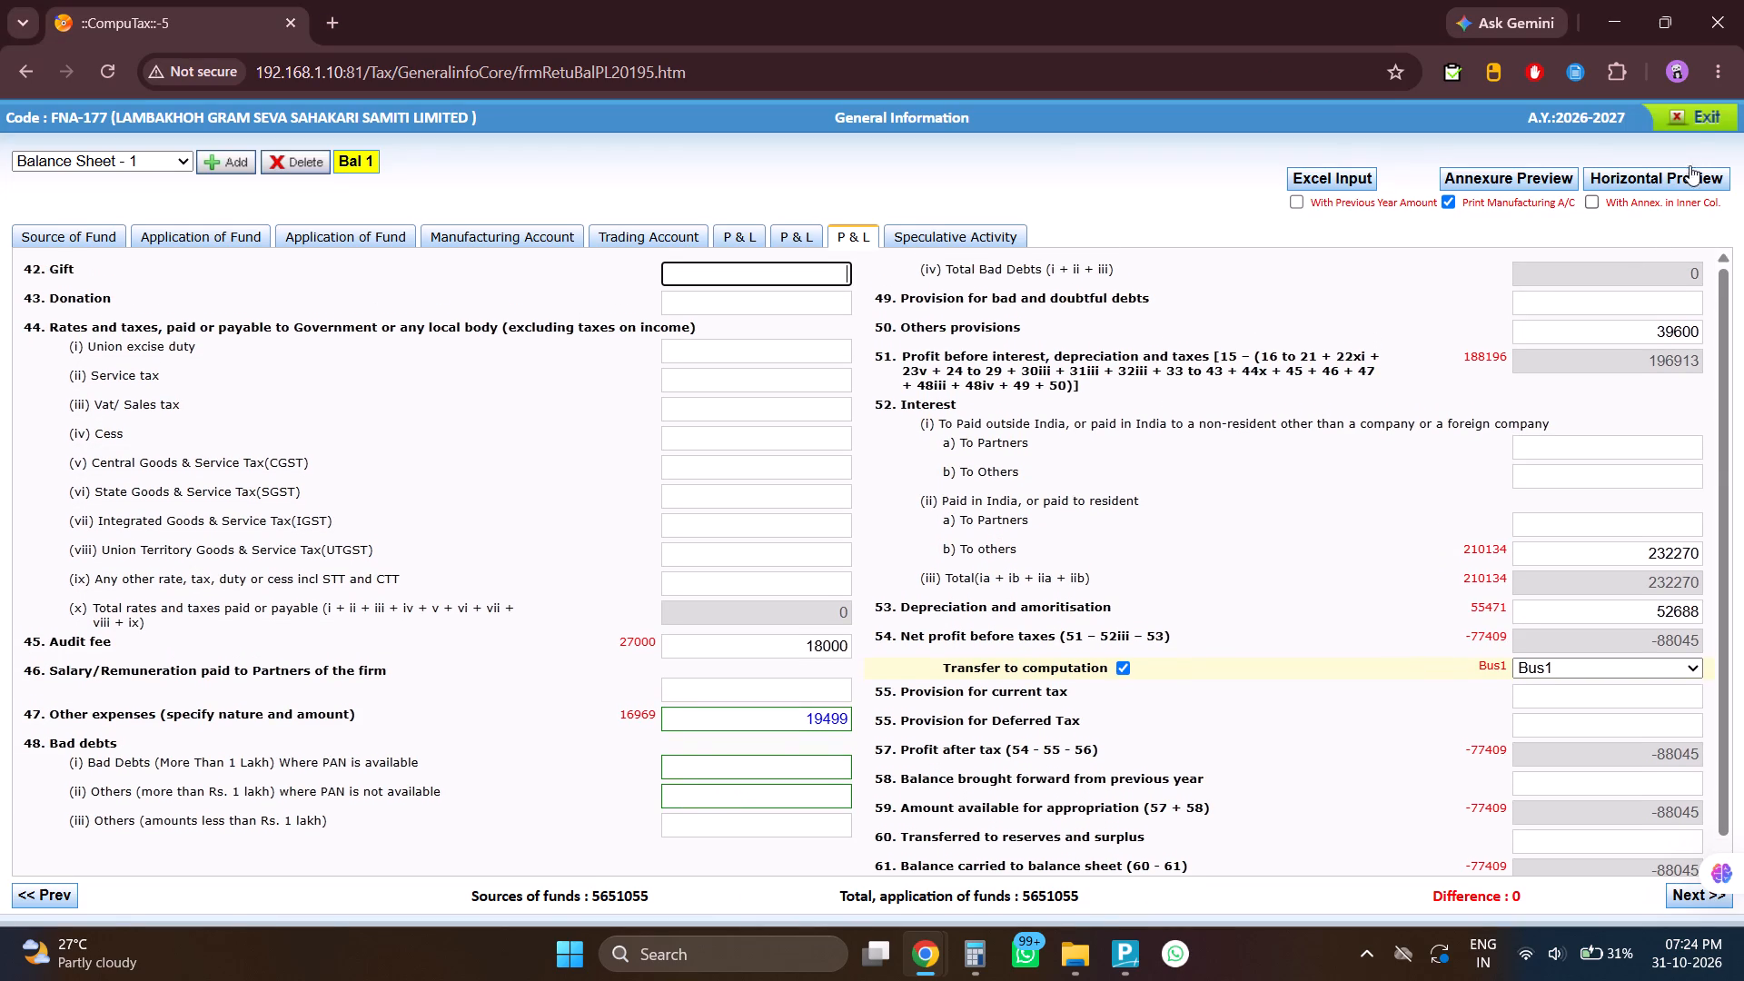
left_click(1692, 115)
left_click(1692, 115)
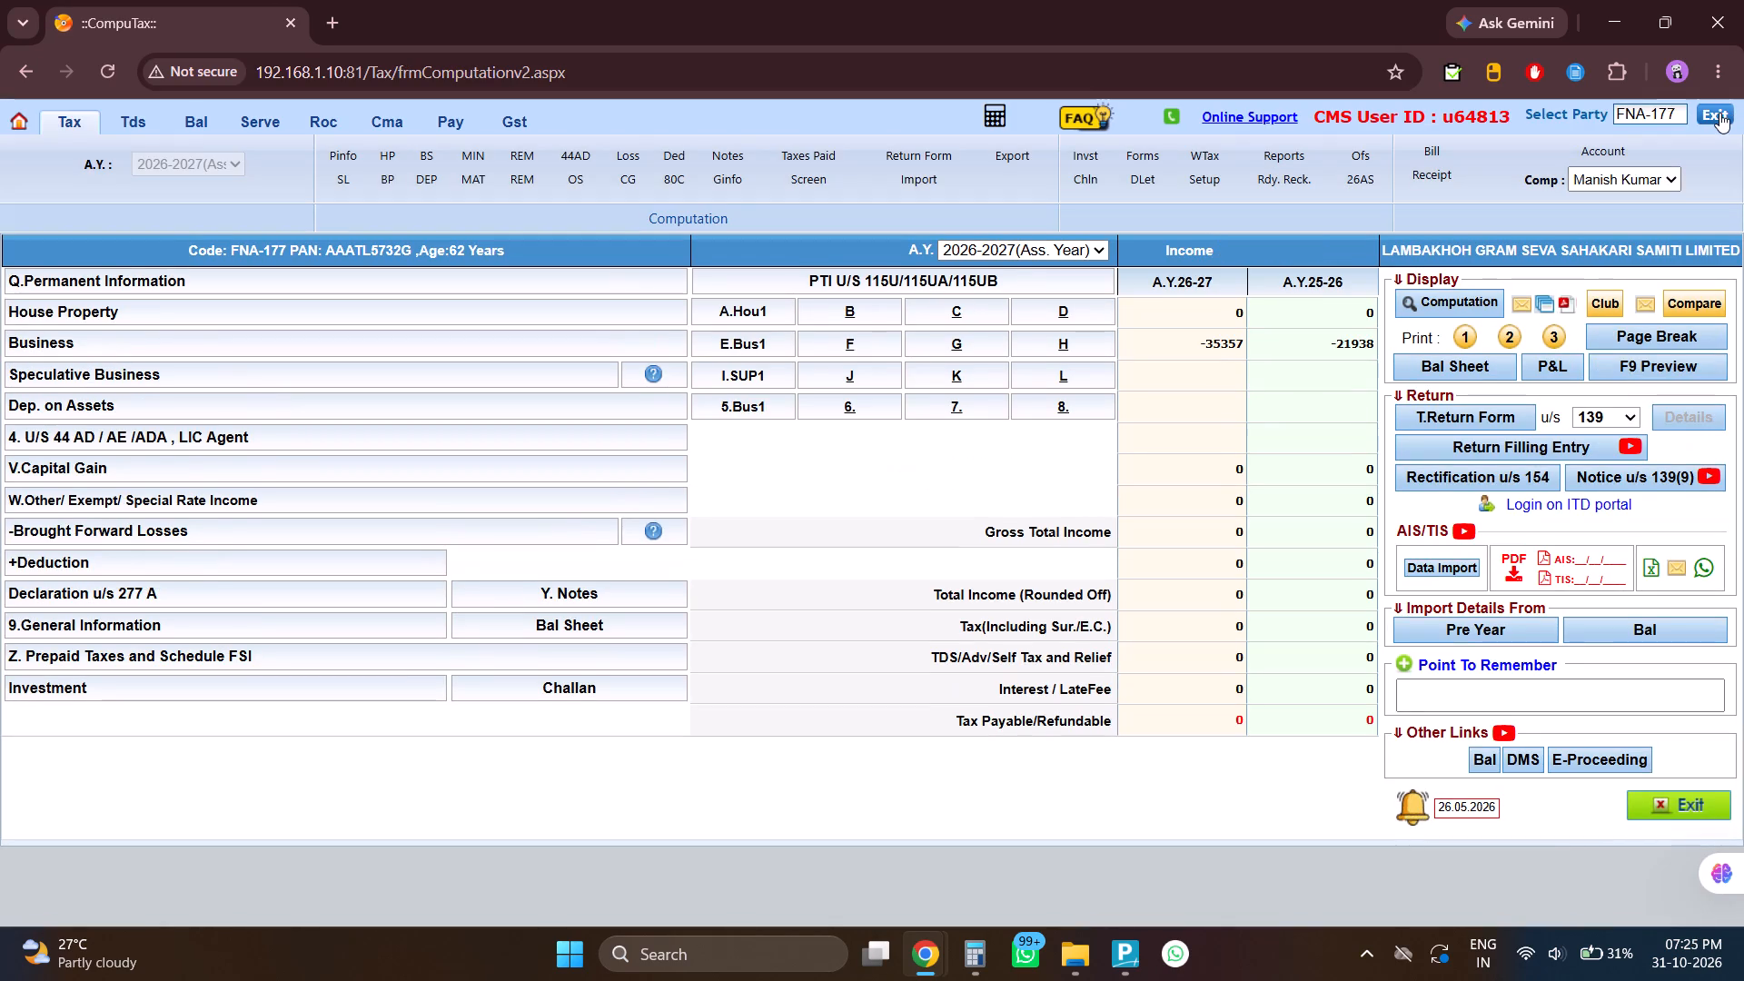
left_click(1719, 113)
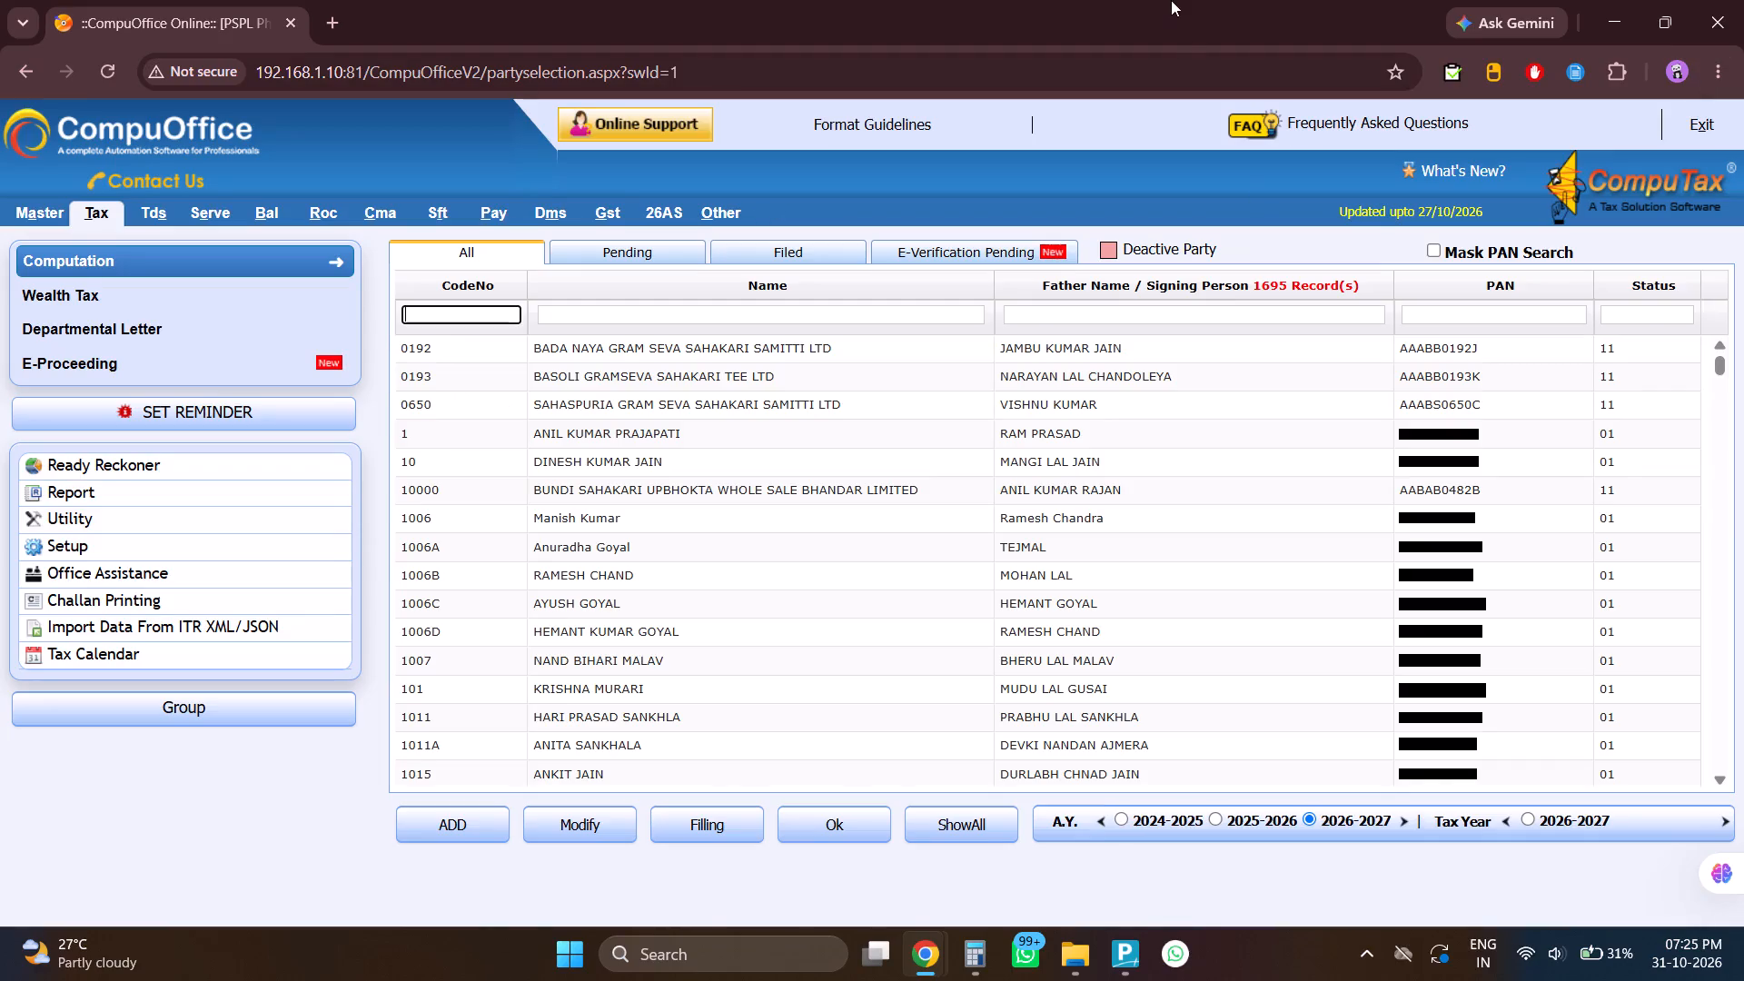
Close the CompuOffice browser window, the PDF statements browser window and Calculator.
left_click(1743, 0)
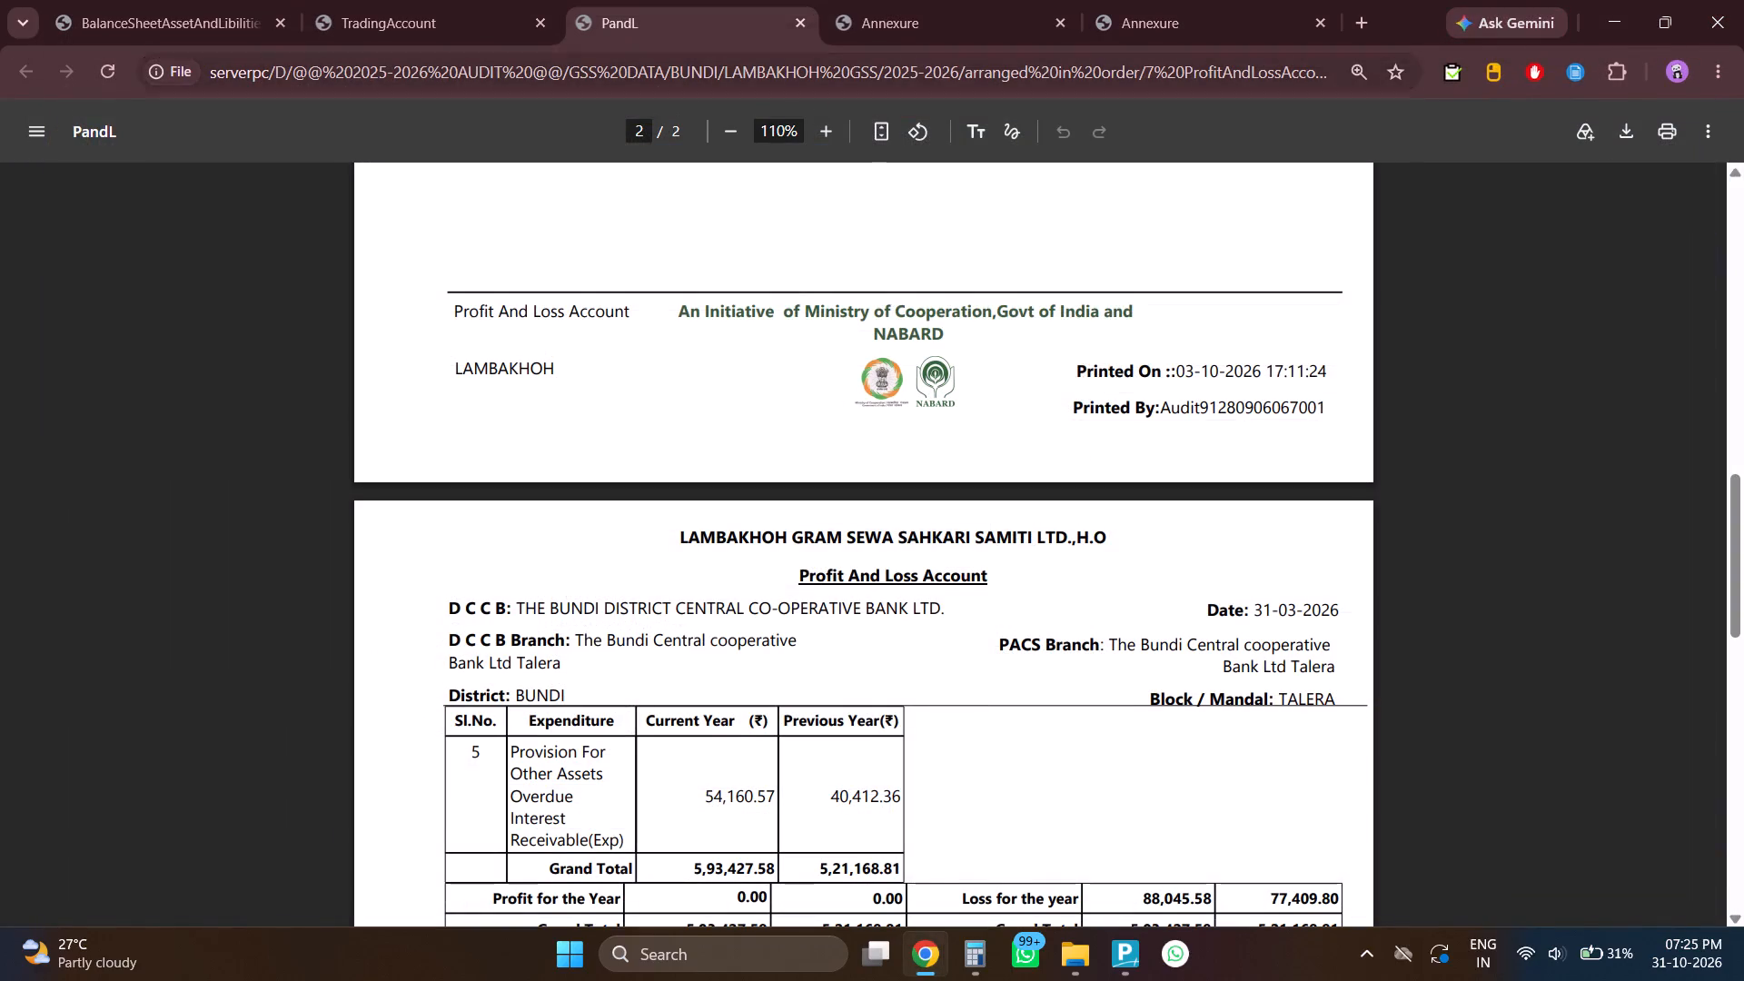
left_click(1650, 0)
left_click(1652, 87)
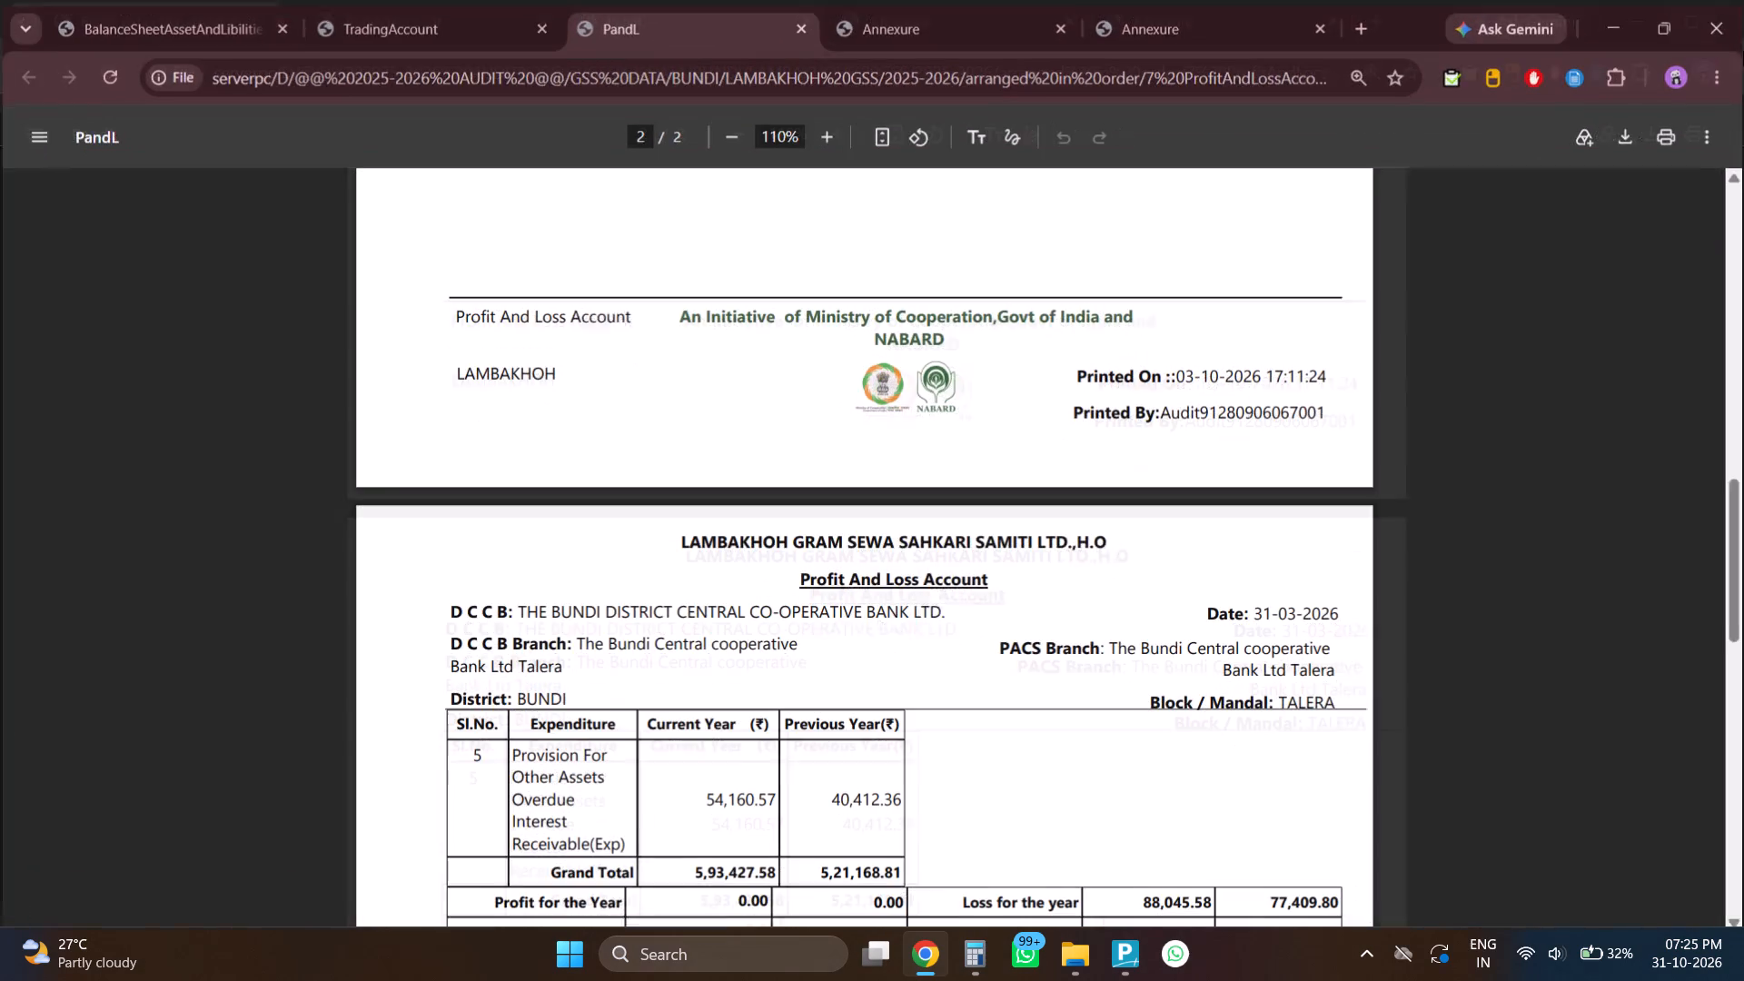
left_click(1743, 2)
left_click(1743, 2)
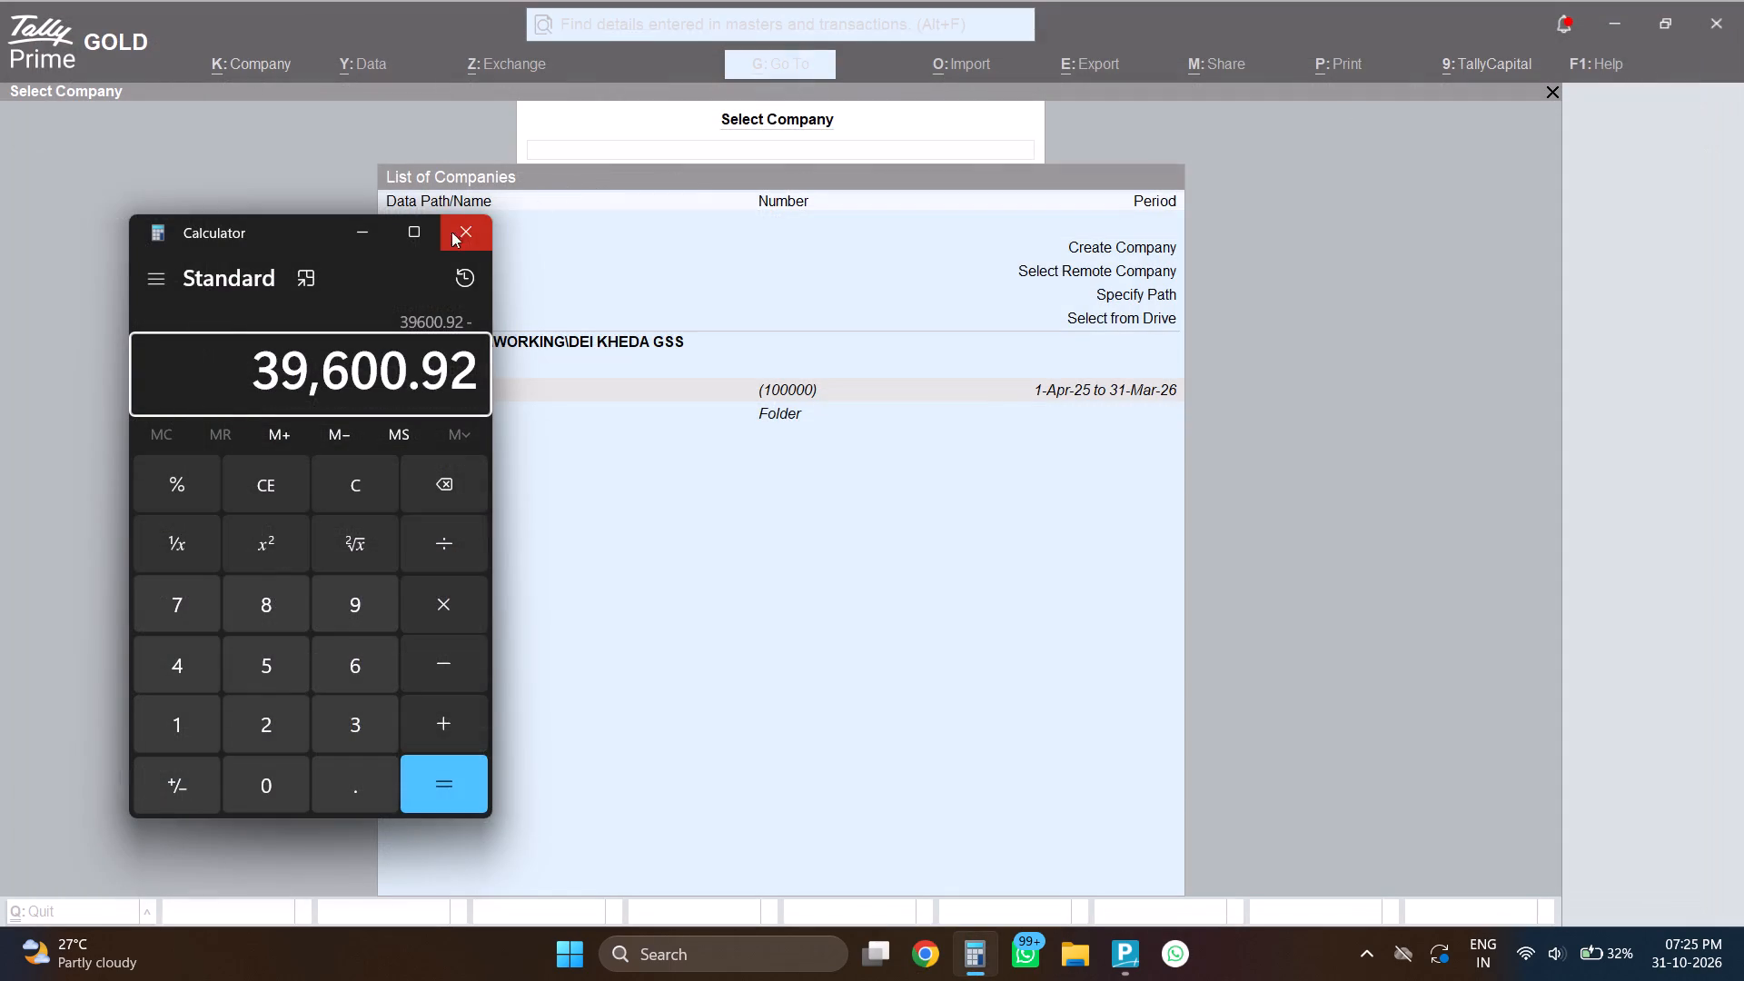
left_click(467, 233)
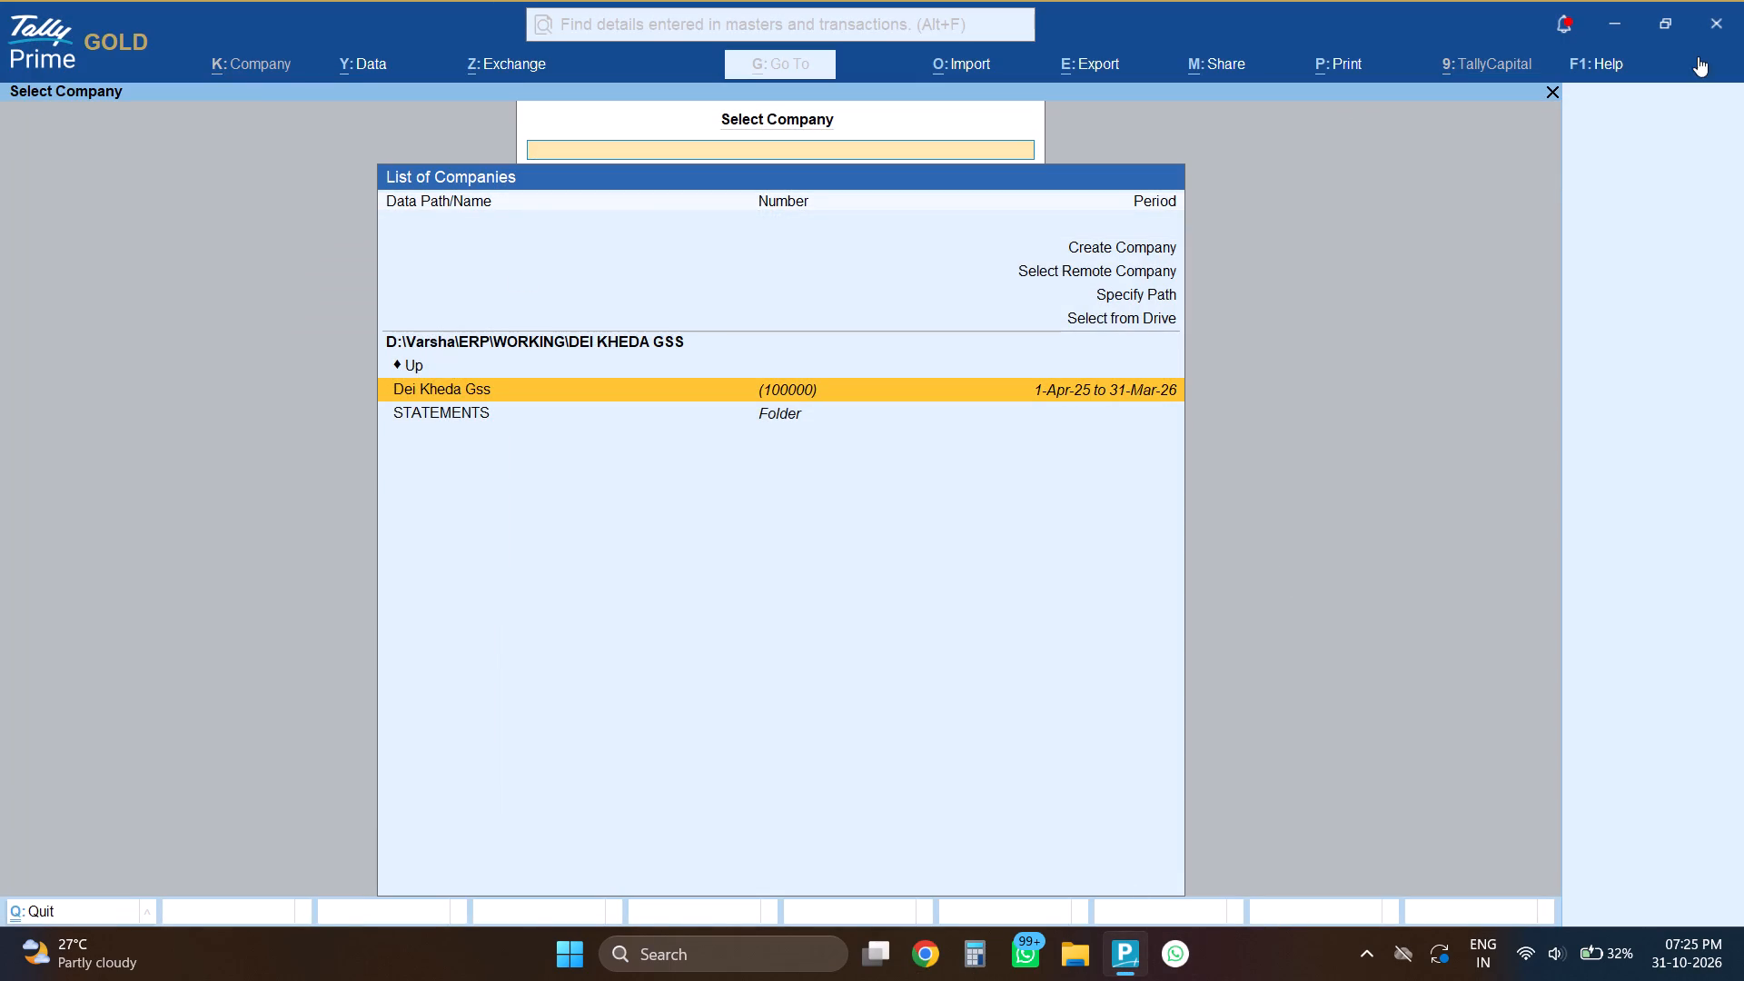
left_click(1318, 554)
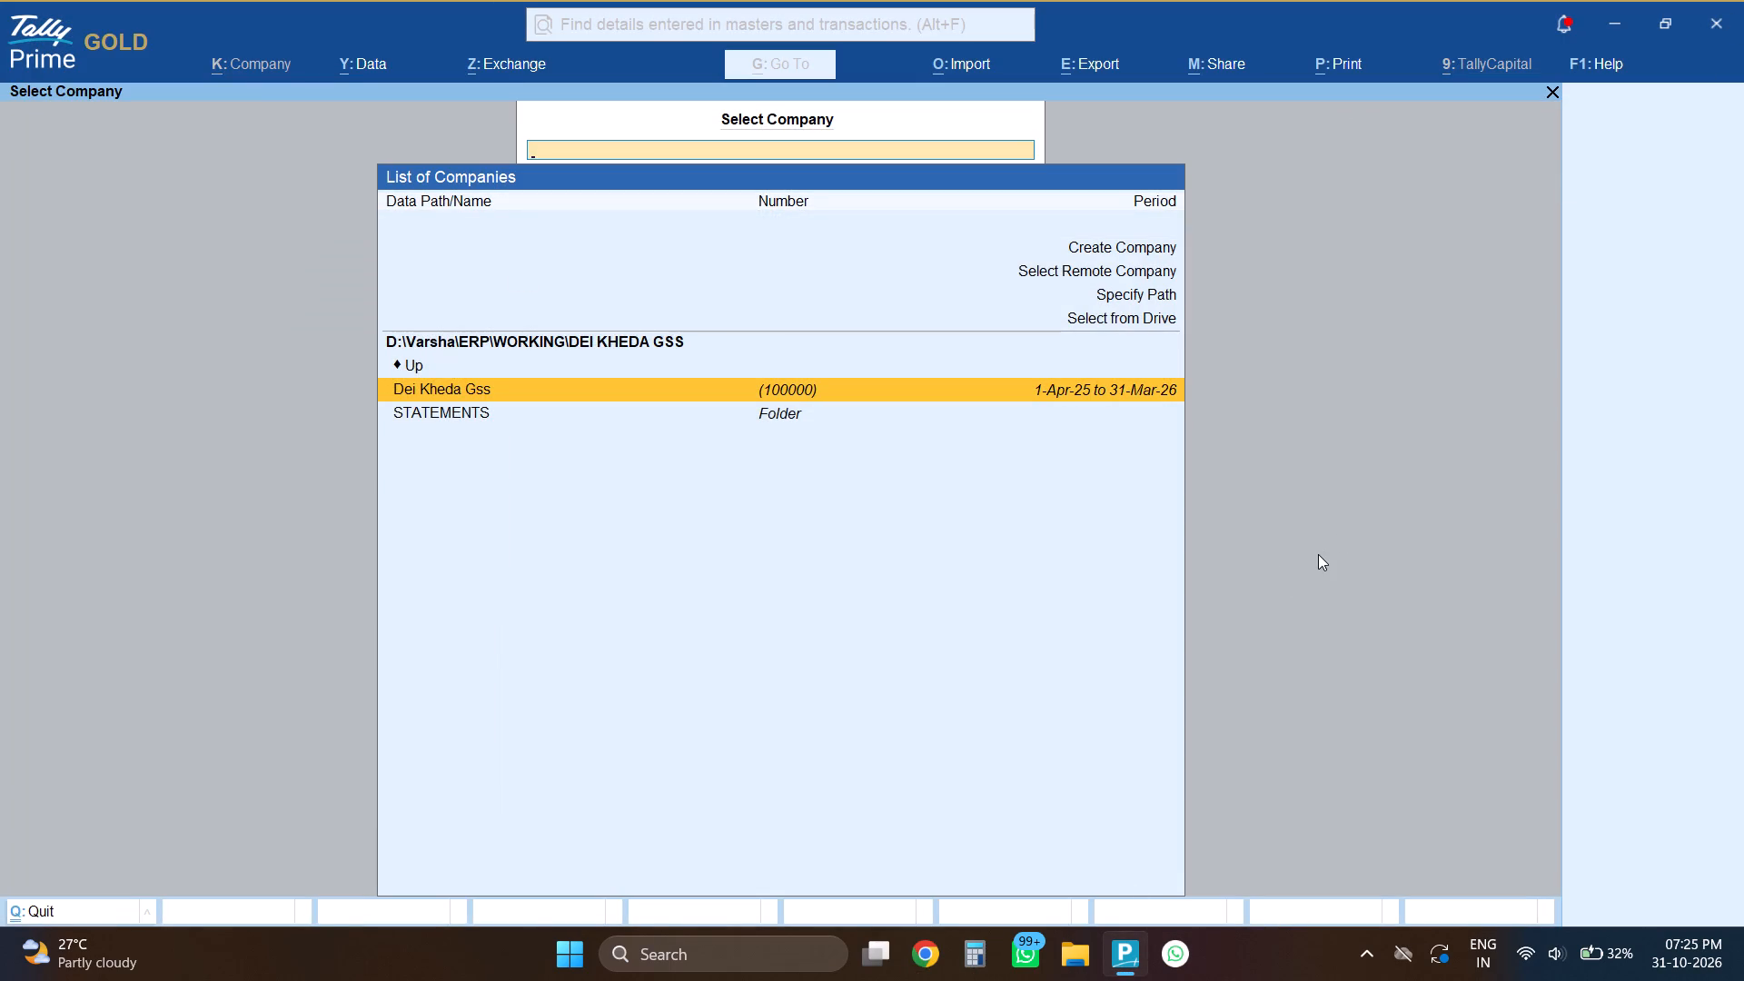